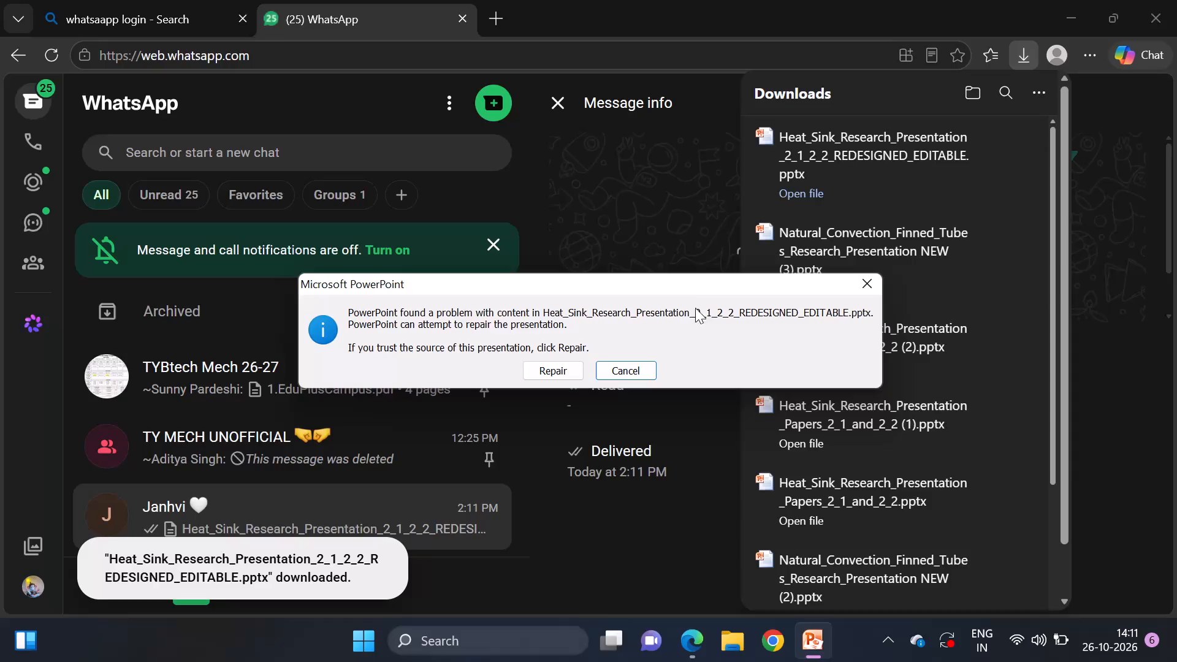
Reopen the downloaded Heat_Sink_Research_Presentation_2_1_2_2_REDESIGNED_EDITABLE.pptx in PowerPoint and have its content repaired.
click(871, 279)
click(806, 191)
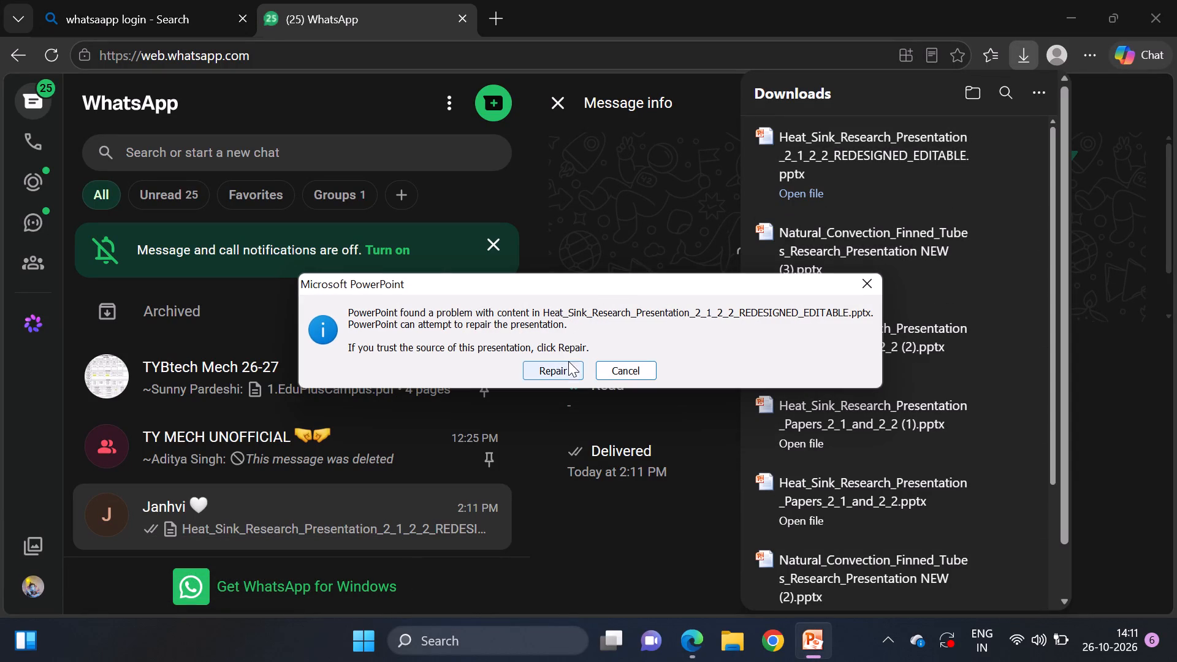
click(565, 368)
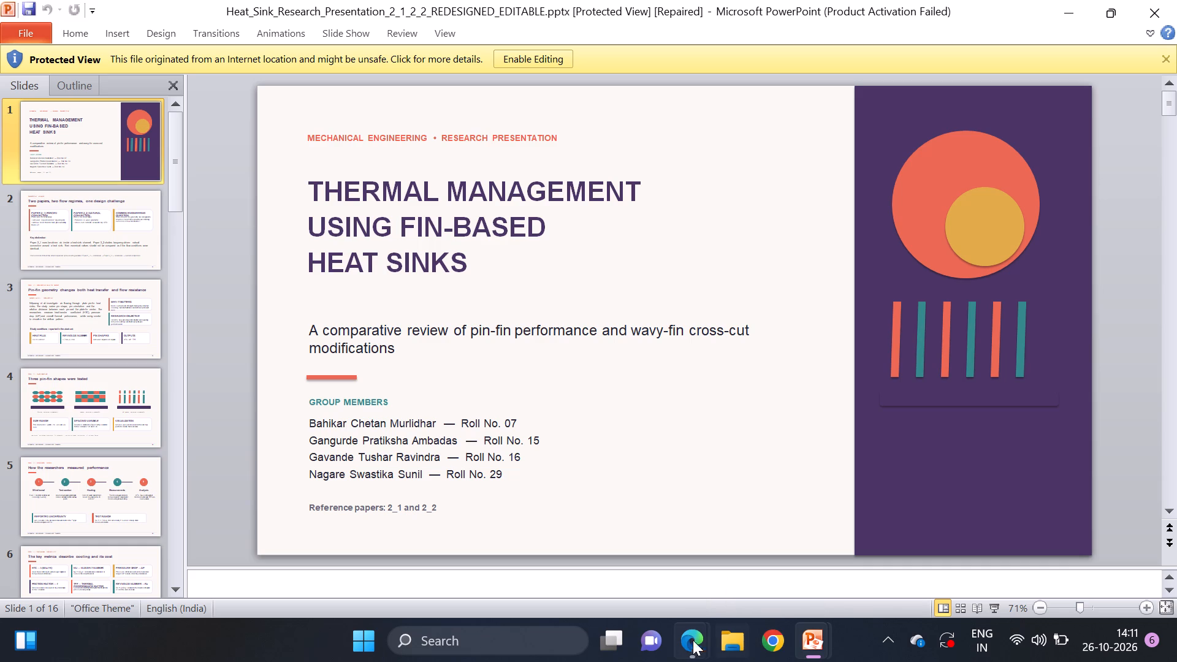
Switch to Microsoft Edge and look through the downloads list for the earlier heat sink and finned tubes presentation files.
click(638, 568)
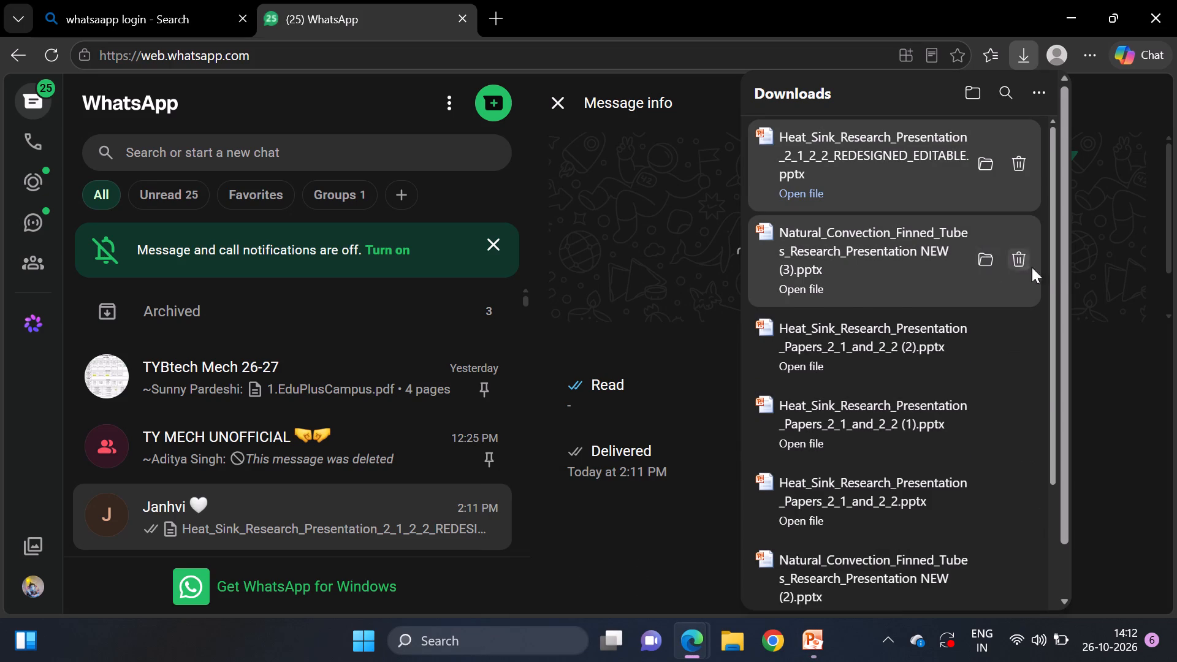
drag(1056, 280, 1056, 284)
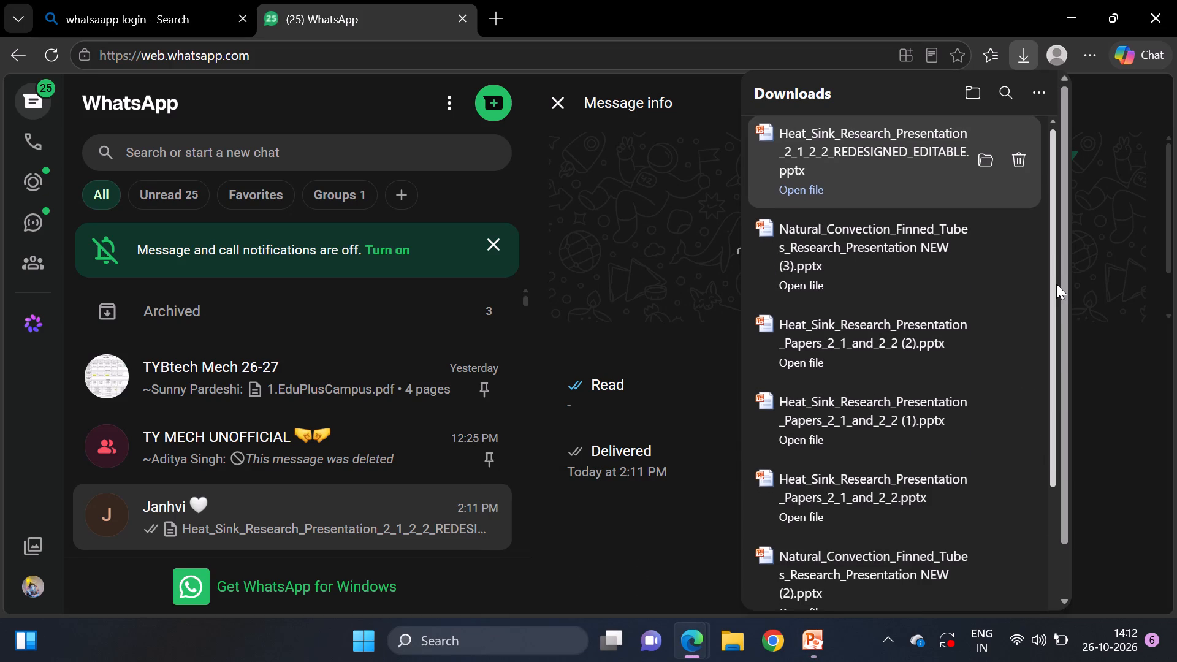
drag(1056, 284, 1070, 522)
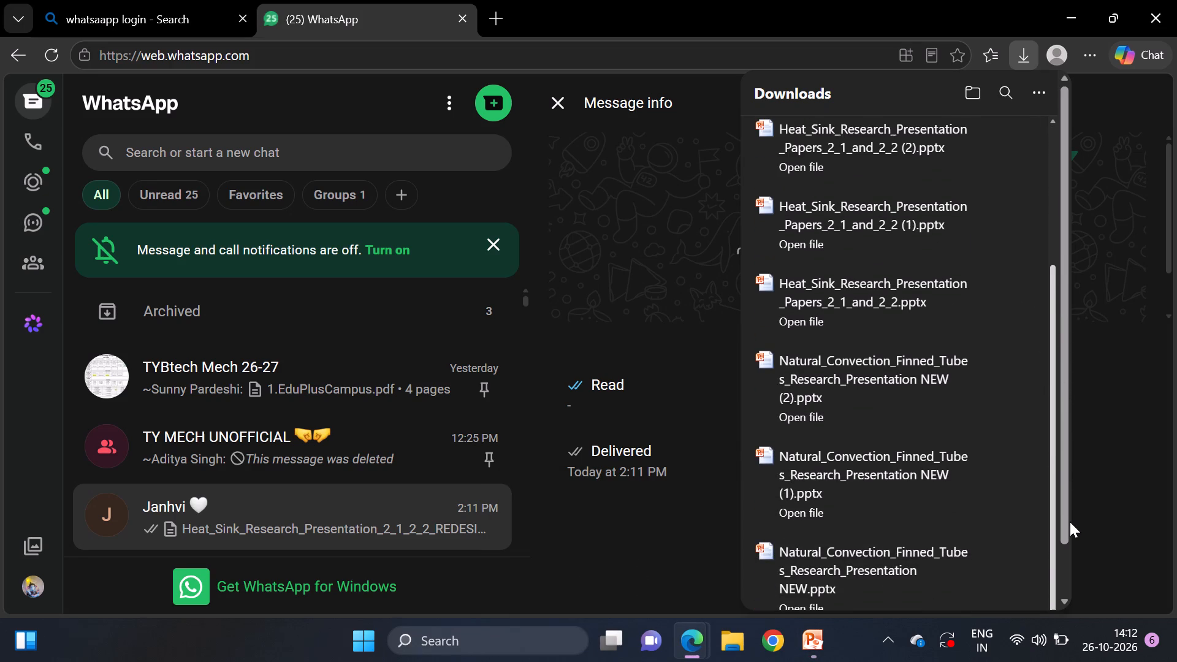
Open the downloaded Heat_Sink_Research_Presentation_Papers_2_1_and_2_2.pptx to check its title slide, and close that presentation.
drag(1070, 522, 1067, 474)
click(779, 306)
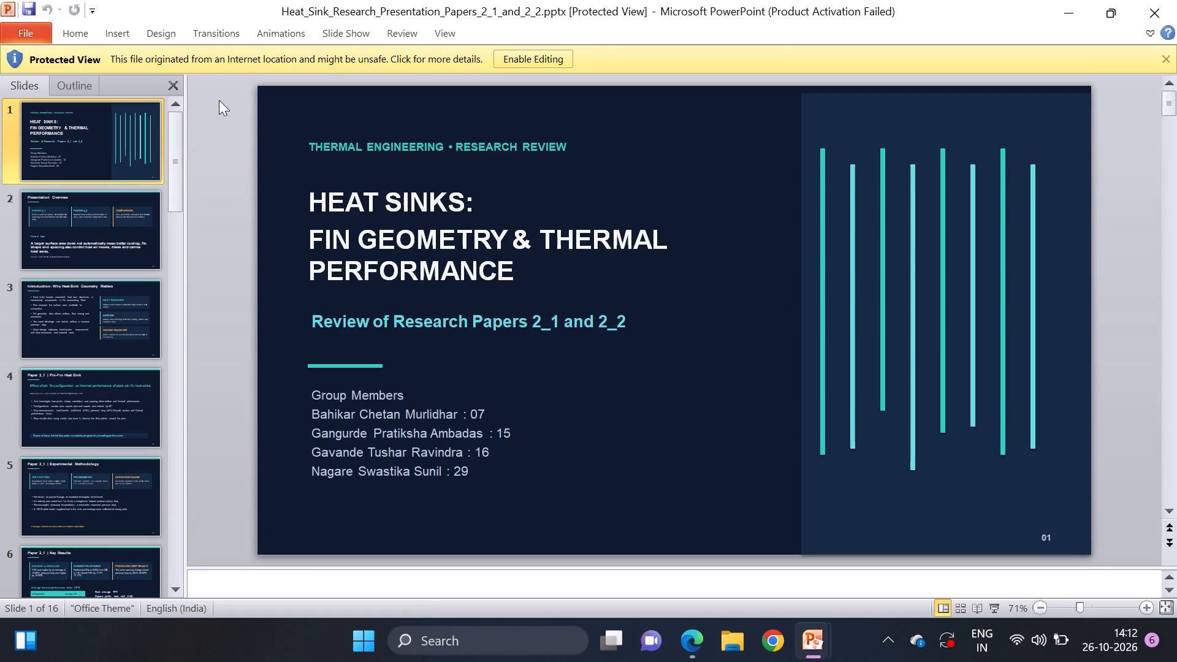
click(42, 0)
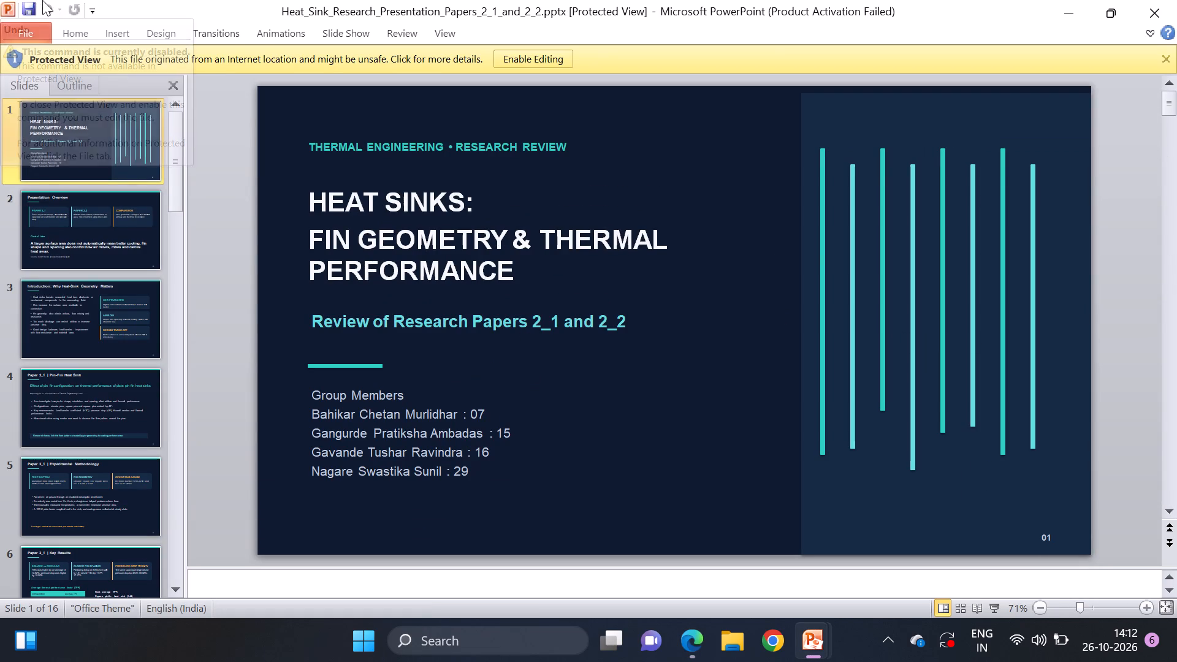
click(1159, 0)
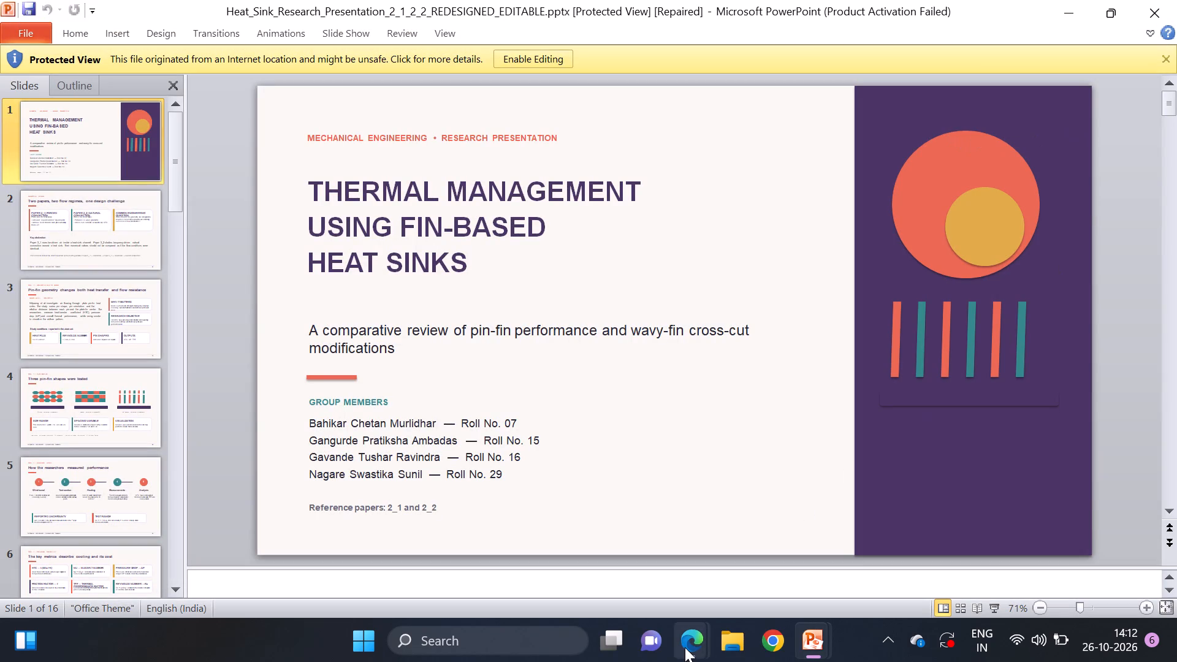
Return to the WhatsApp window in Microsoft Edge, reopen Heat_Sink_Research_Presentation_Papers_2_1_and_2_2.pptx from the downloads for another look, and close it.
click(679, 647)
click(661, 576)
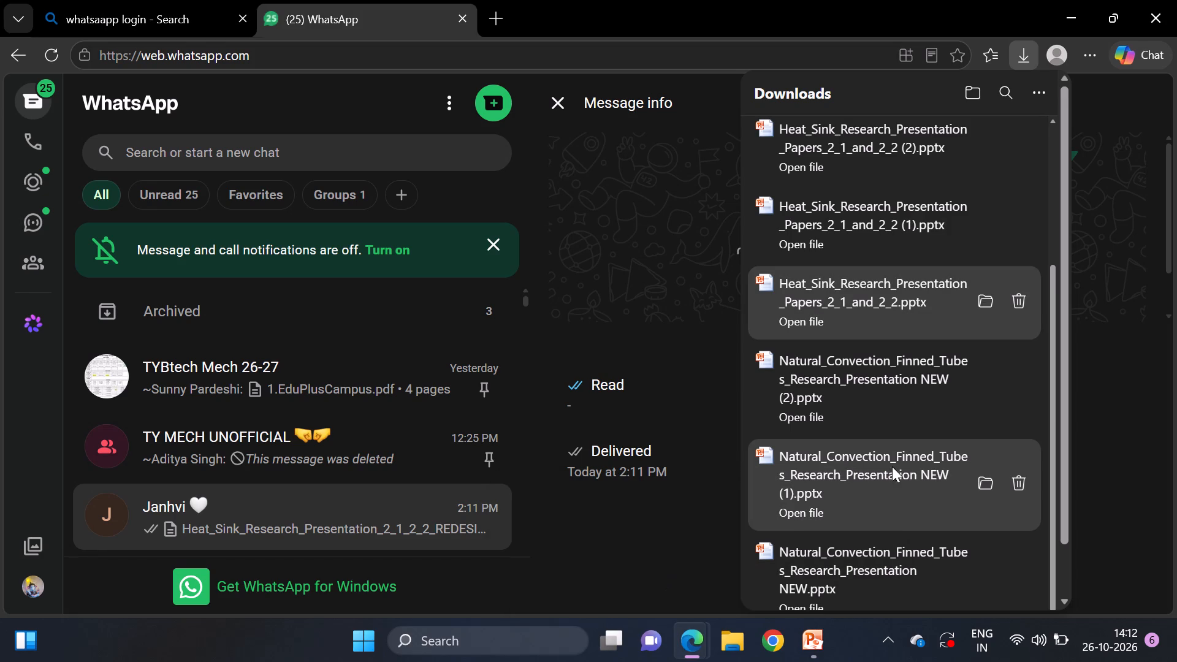
double_click(905, 298)
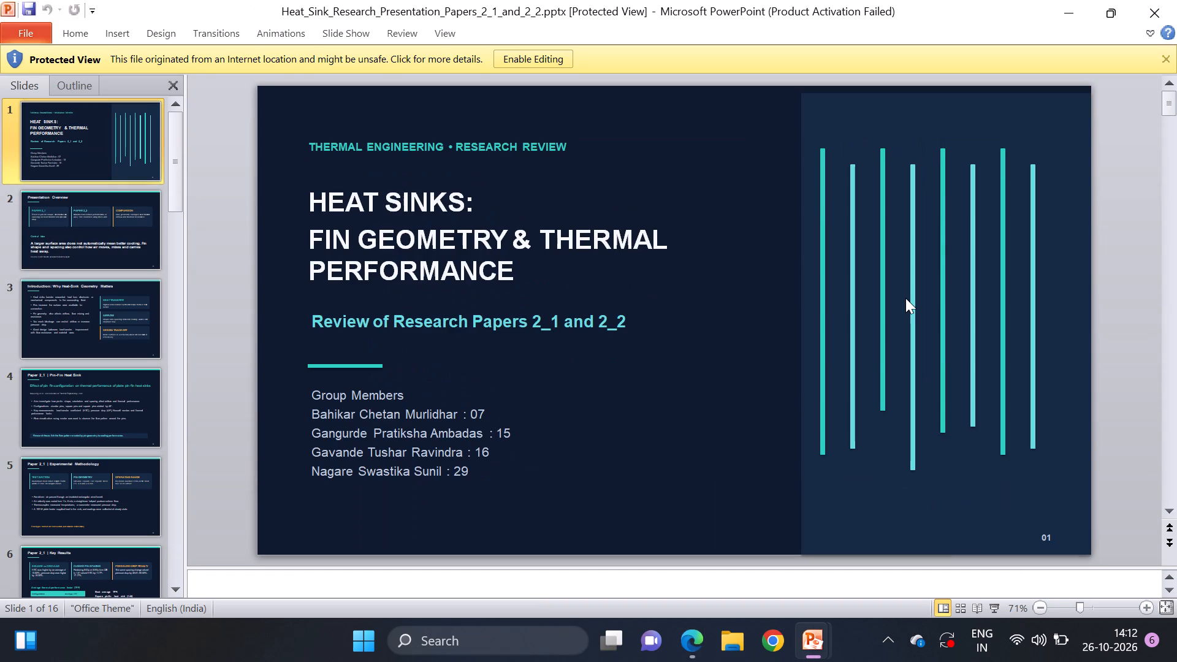
click(1176, 6)
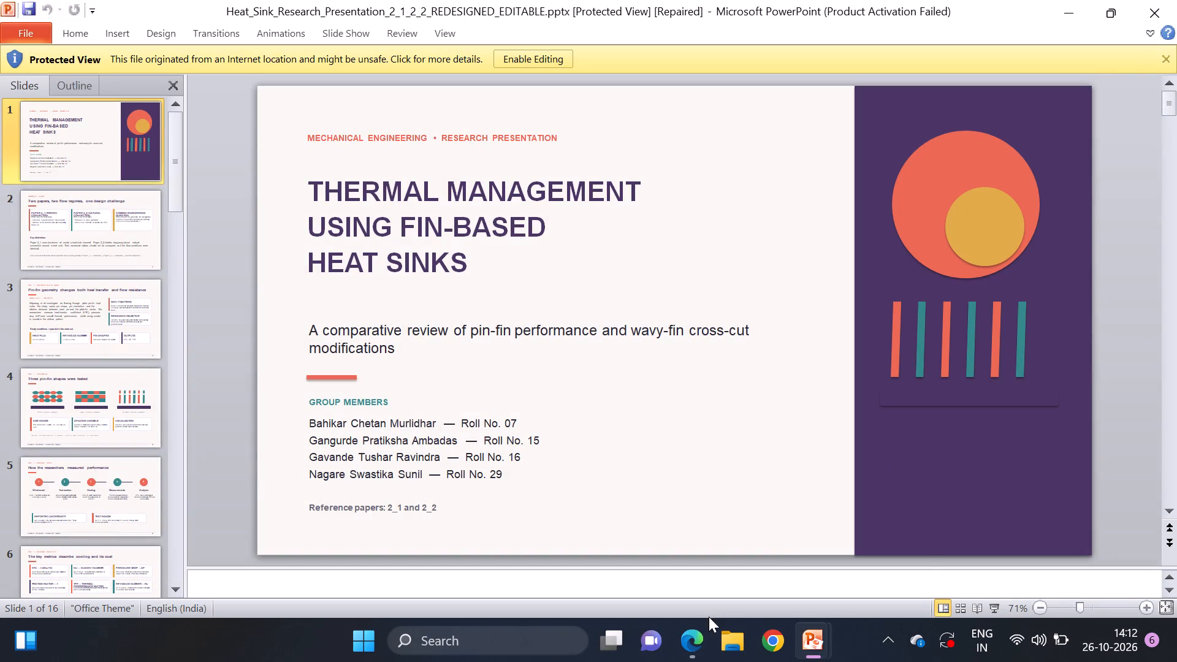
Switch back to the WhatsApp window in Microsoft Edge and look further through the downloads list for other presentation files.
click(701, 655)
click(652, 577)
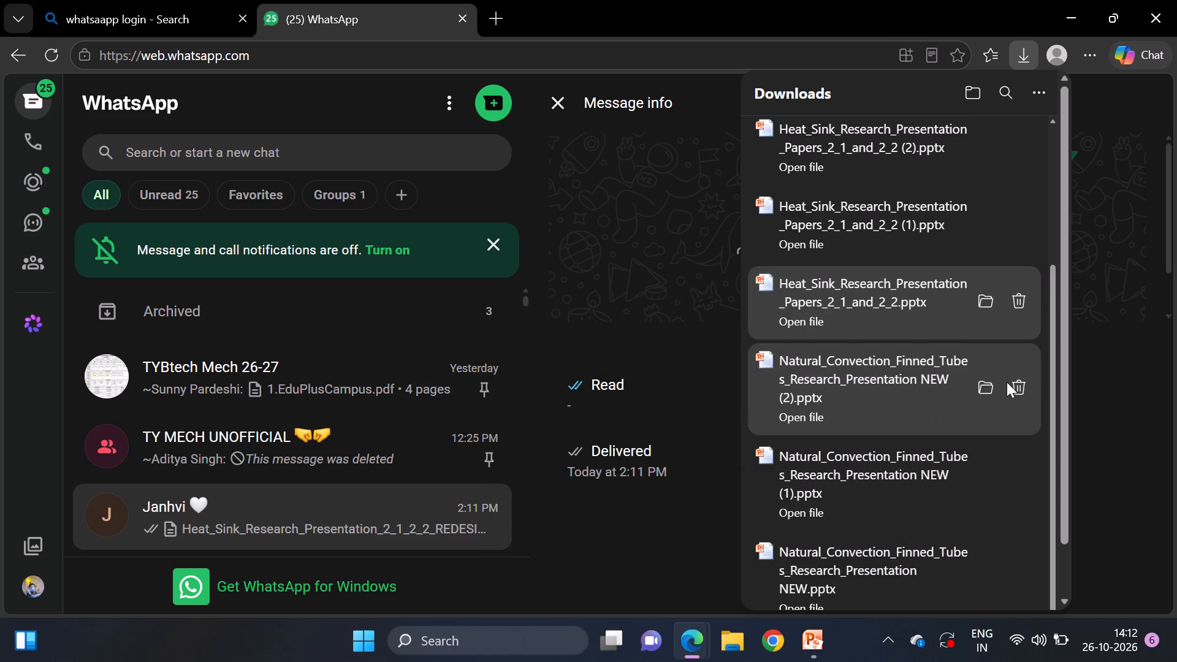
drag(1050, 371, 1050, 376)
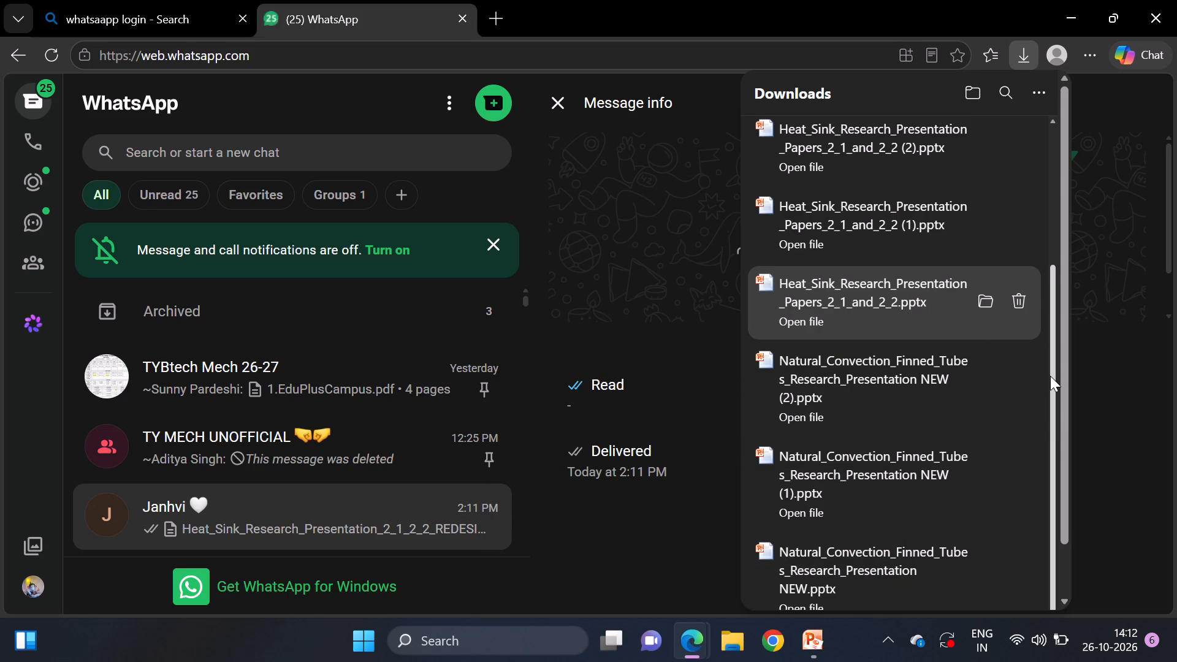
drag(1050, 376, 1054, 407)
drag(1054, 407, 1061, 458)
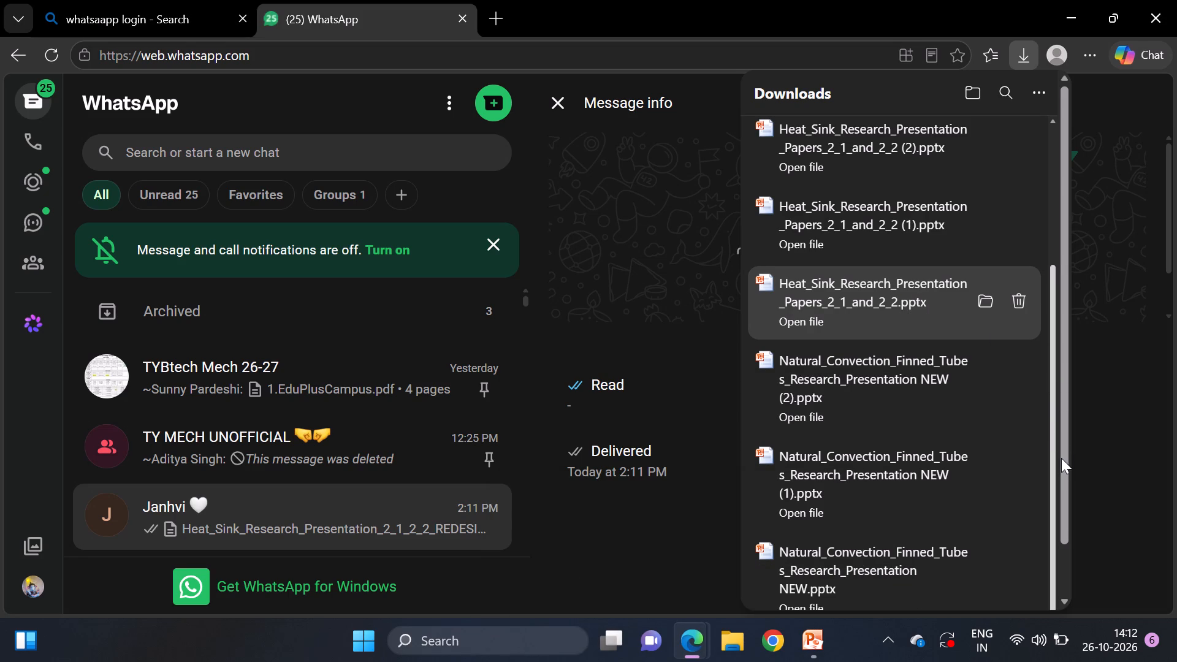
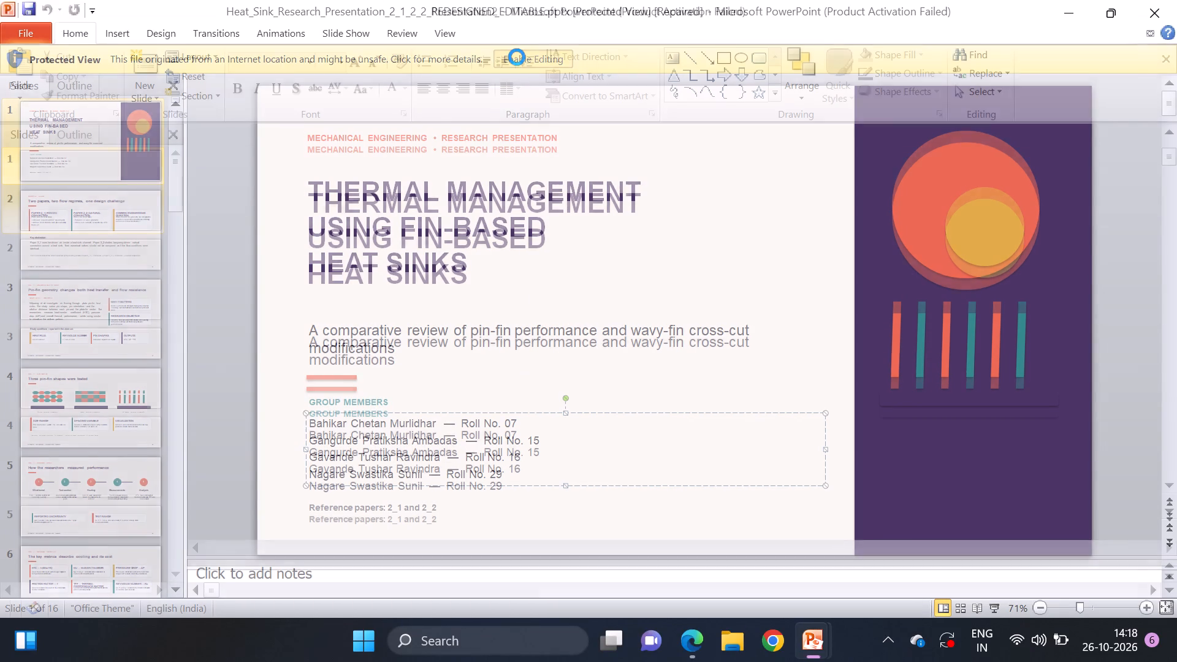
Dismiss the repair notice for the opened heat sink presentation.
click(571, 366)
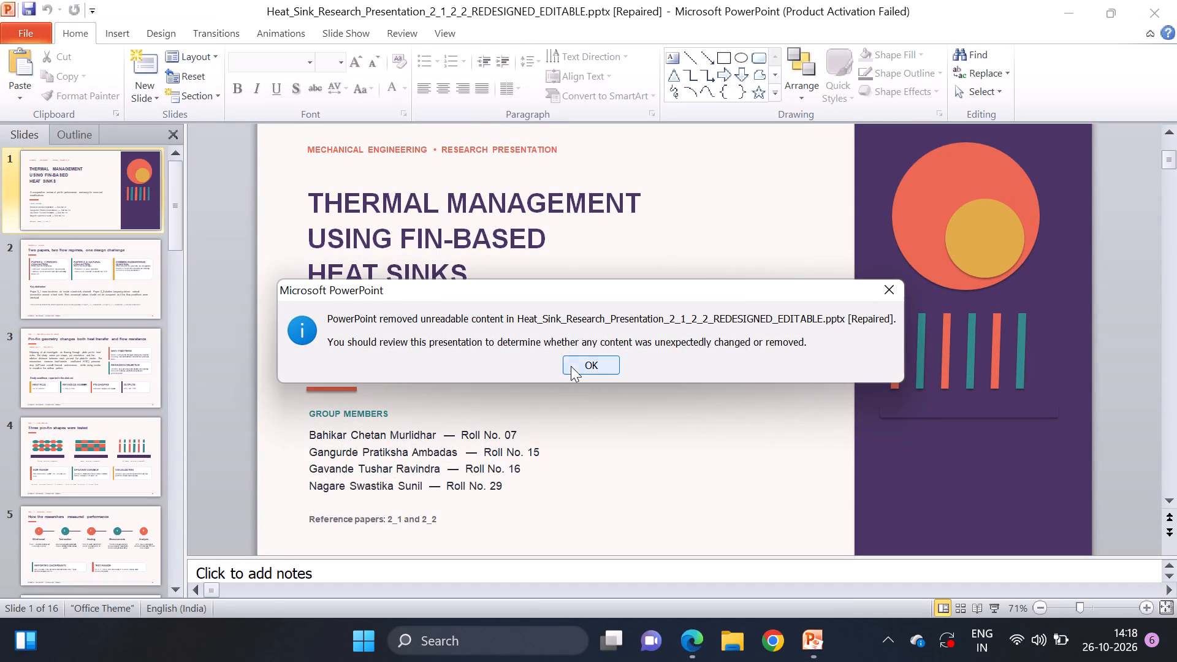
Delete the second, third and fourth group member entries on the title slide, keeping only the first entry.
click(327, 432)
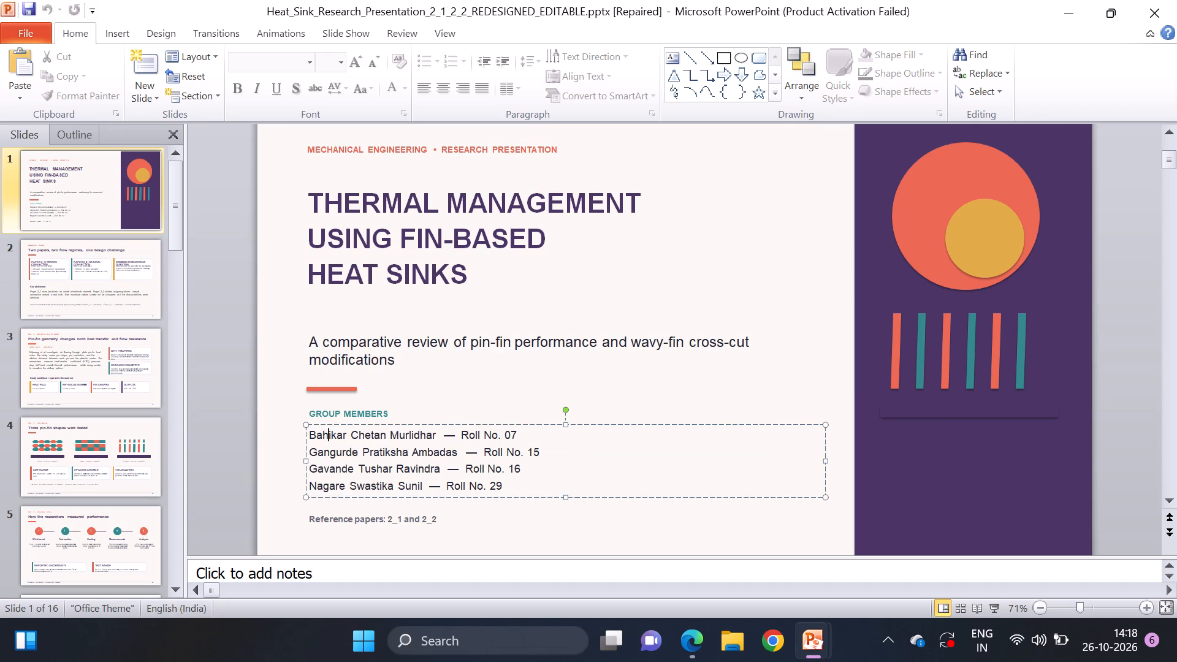
drag(527, 434, 391, 495)
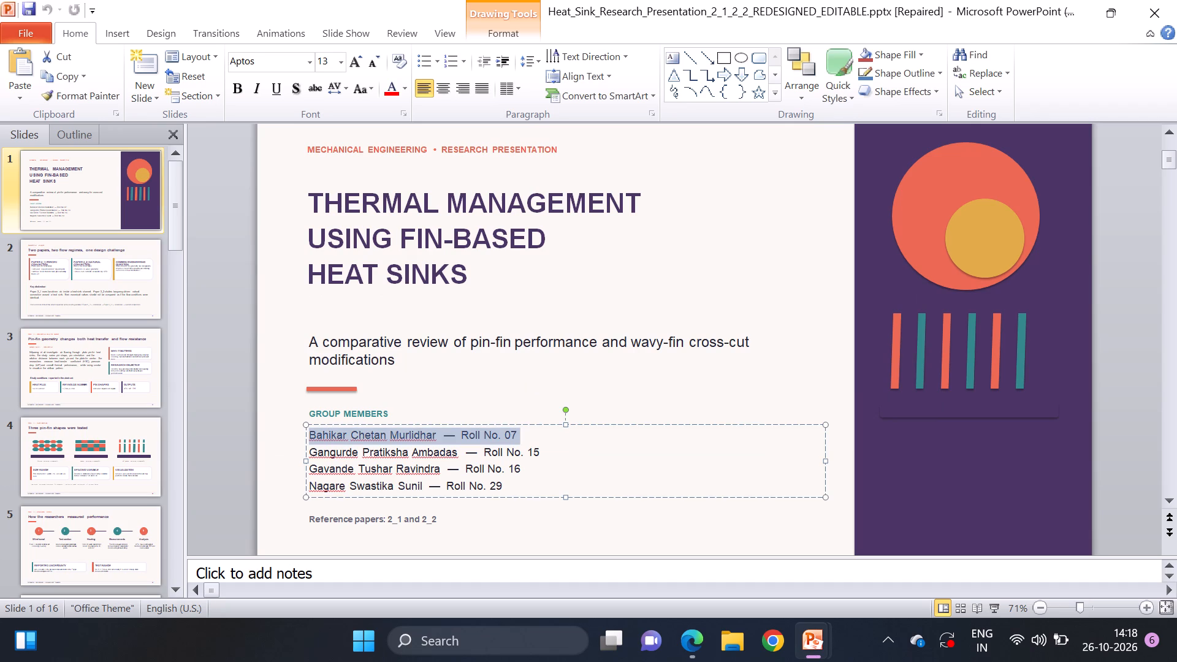
drag(391, 495, 509, 487)
key(BackSpace)
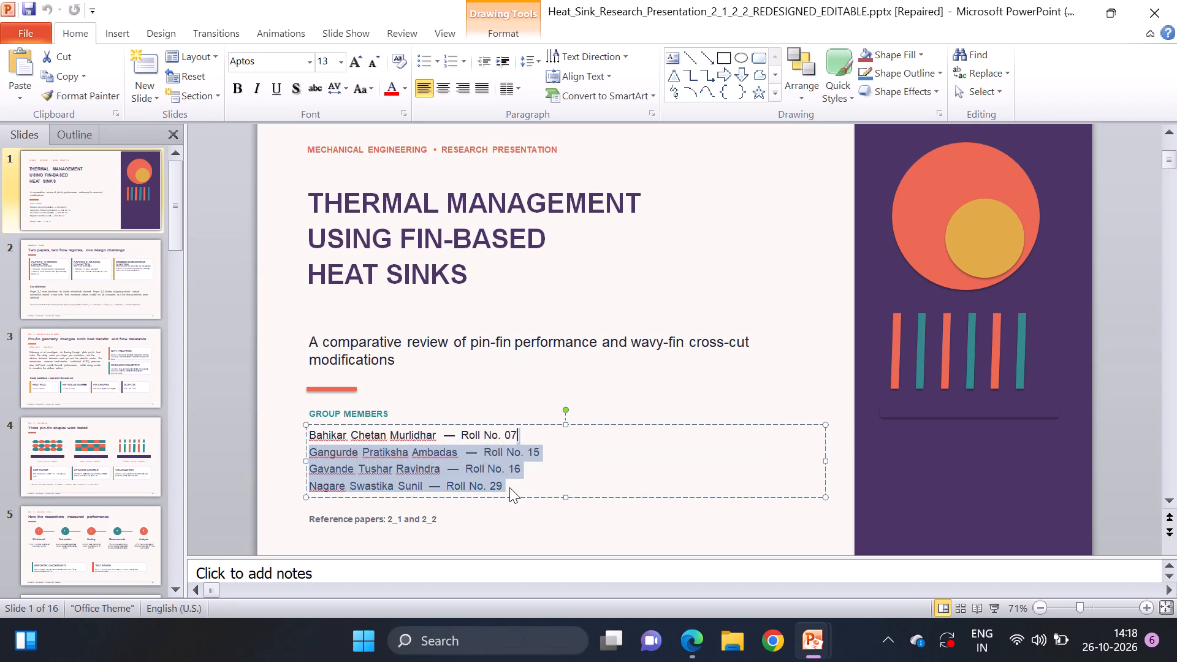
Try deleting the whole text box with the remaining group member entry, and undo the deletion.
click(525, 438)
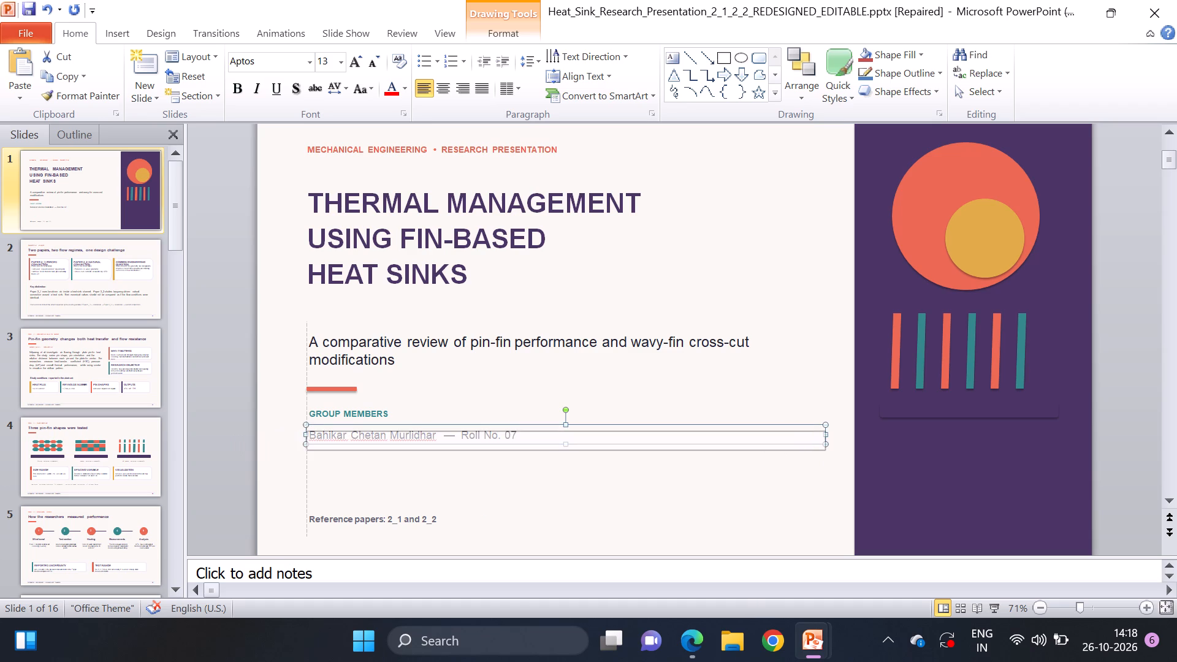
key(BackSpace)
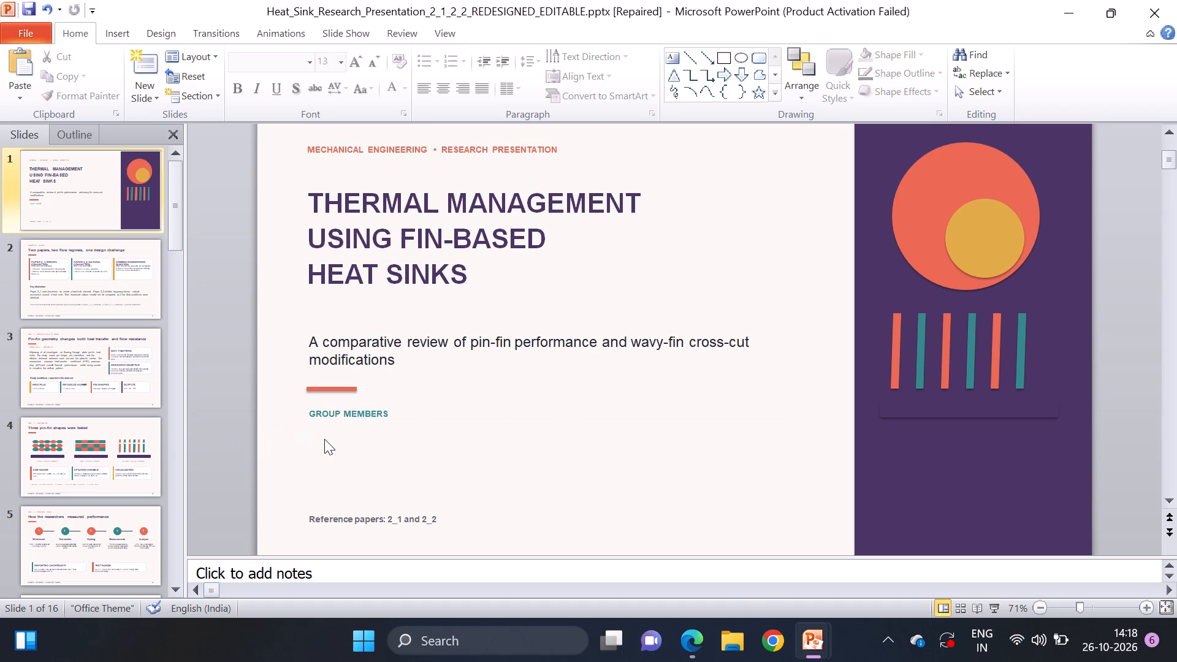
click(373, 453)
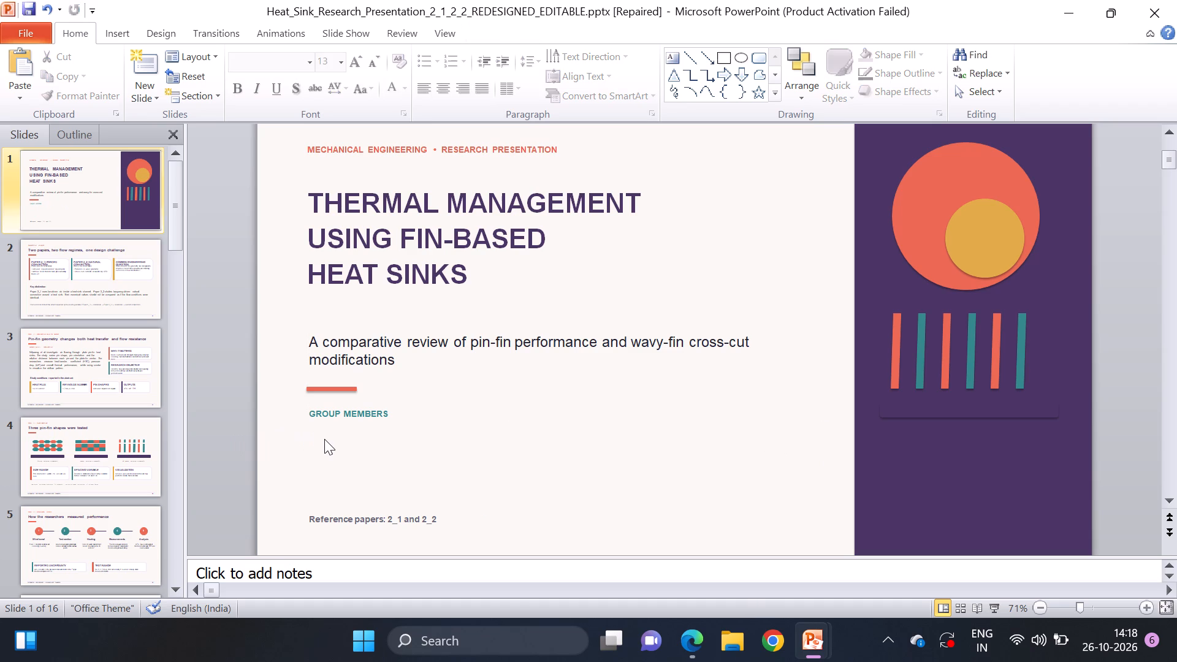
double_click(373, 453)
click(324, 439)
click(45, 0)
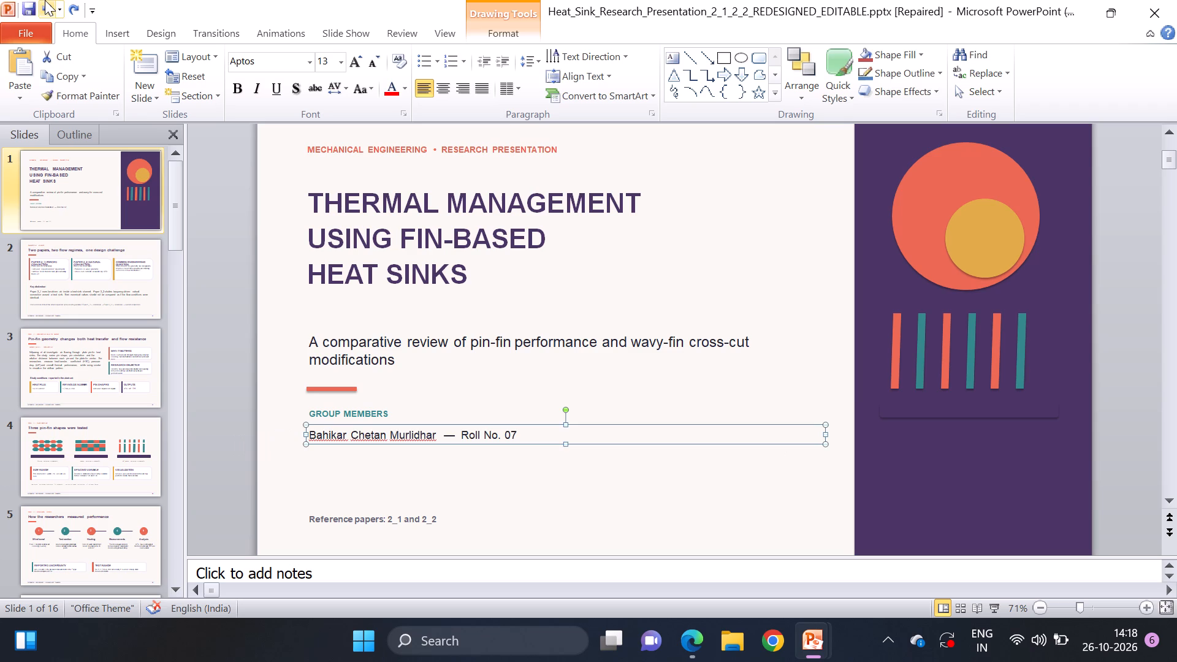
Clear the remaining group member's name and roll number while keeping the text box under GROUP MEMBERS.
triple_click(522, 437)
click(508, 435)
click(516, 435)
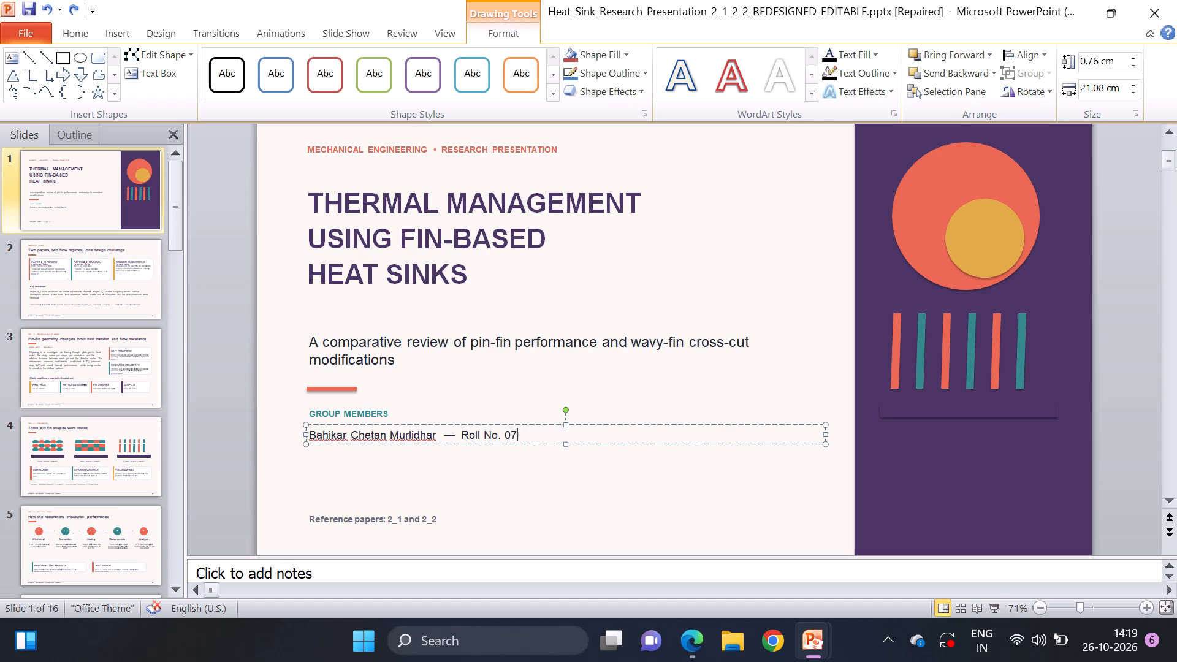
key(BackSpace)
key(BackSpace)
key(BackSpace)
key(BackSpace)
key(BackSpace)
key(BackSpace)
key(BackSpace)
key(BackSpace)
key(BackSpace)
key(BackSpace)
key(BackSpace)
key(BackSpace)
key(BackSpace)
key(BackSpace)
key(BackSpace)
key(BackSpace)
key(BackSpace)
key(BackSpace)
key(BackSpace)
key(BackSpace)
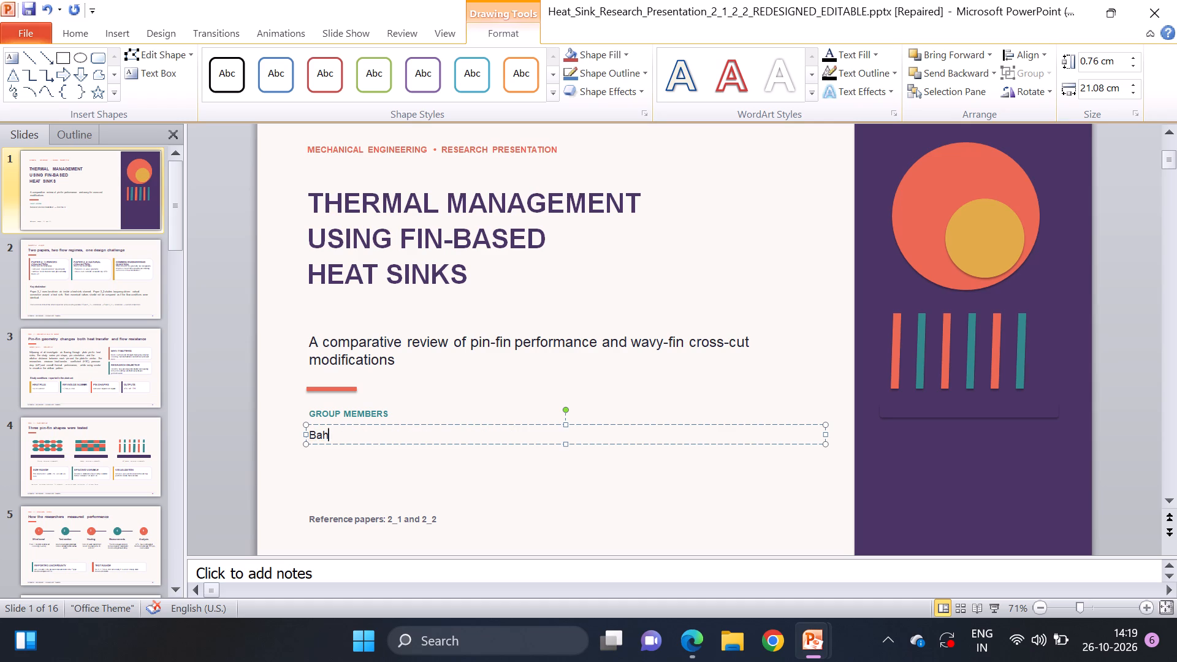
key(BackSpace)
key(BackSpace)
key(BackSpace)
Enter the first new group member's name, followed by a dash and the roll number in parentheses.
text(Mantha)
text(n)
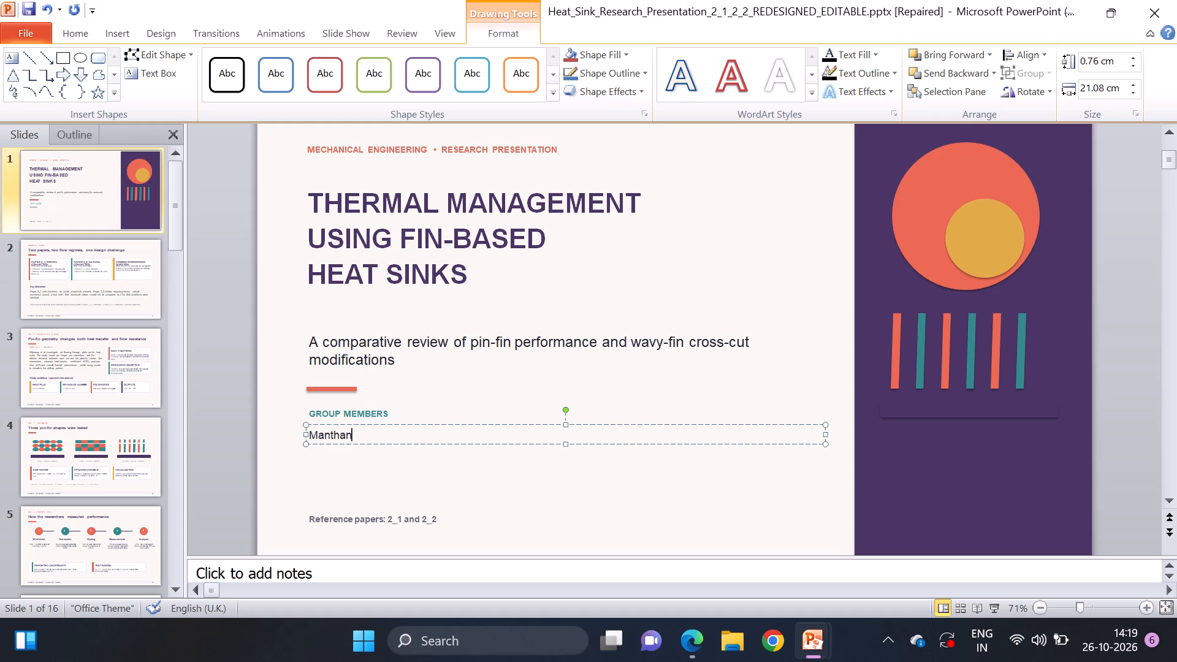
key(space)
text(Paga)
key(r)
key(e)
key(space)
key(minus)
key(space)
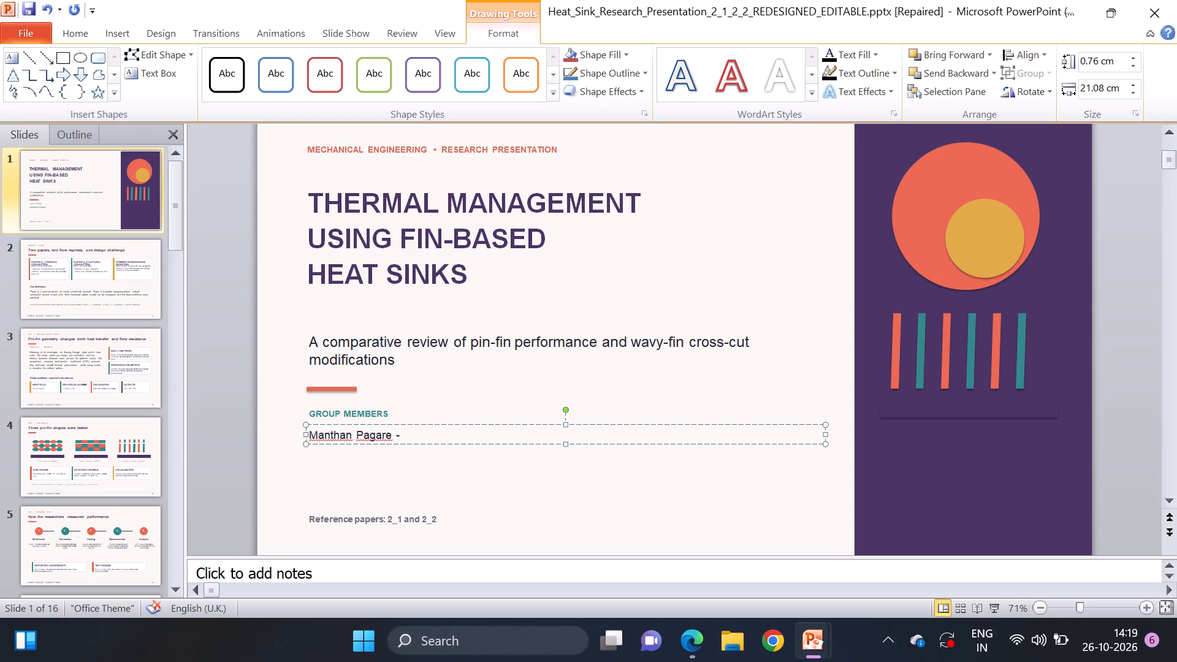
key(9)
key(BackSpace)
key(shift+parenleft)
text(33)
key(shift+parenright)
Add the second group member's name on a new line, followed by a dash and the roll number in parentheses.
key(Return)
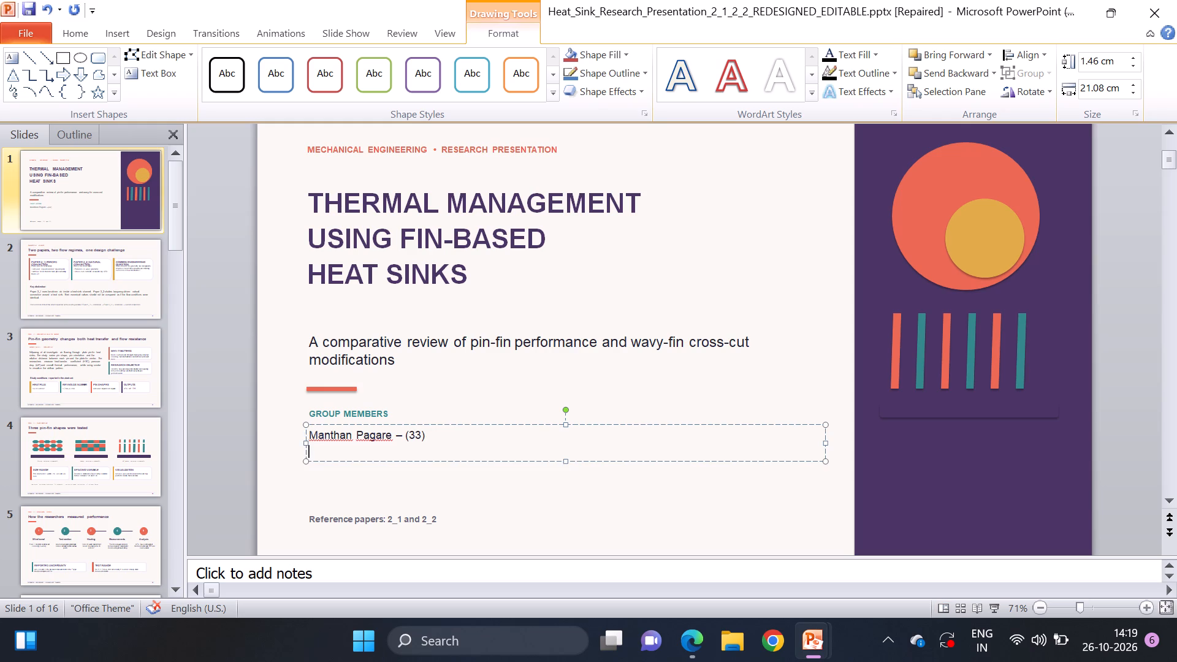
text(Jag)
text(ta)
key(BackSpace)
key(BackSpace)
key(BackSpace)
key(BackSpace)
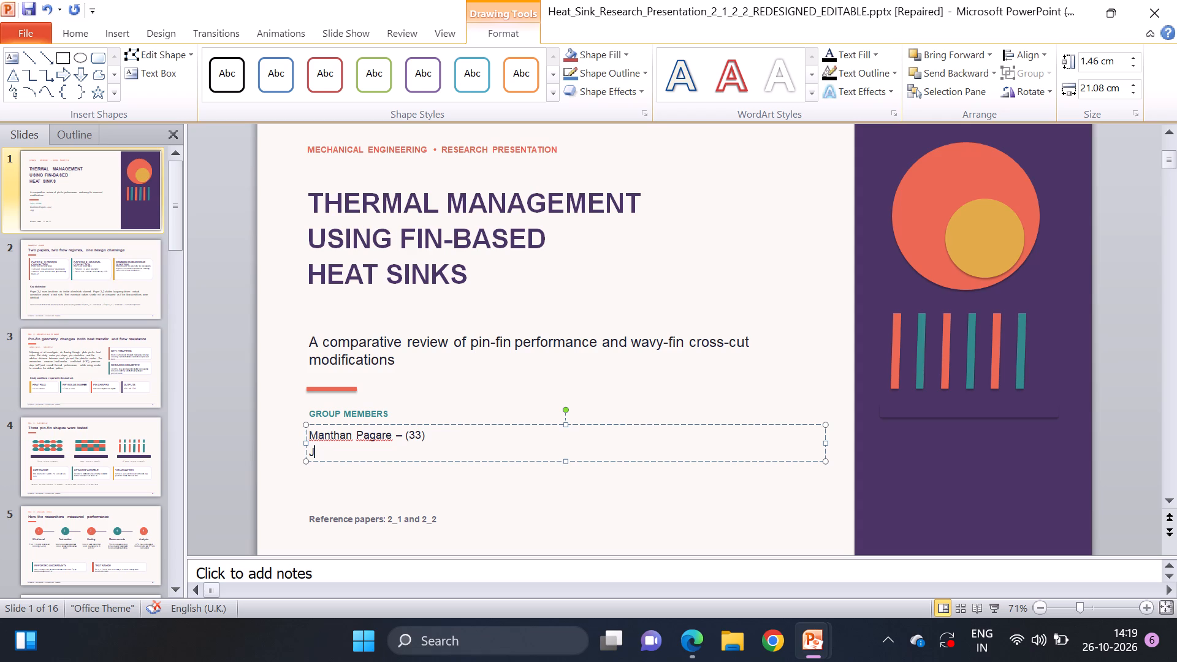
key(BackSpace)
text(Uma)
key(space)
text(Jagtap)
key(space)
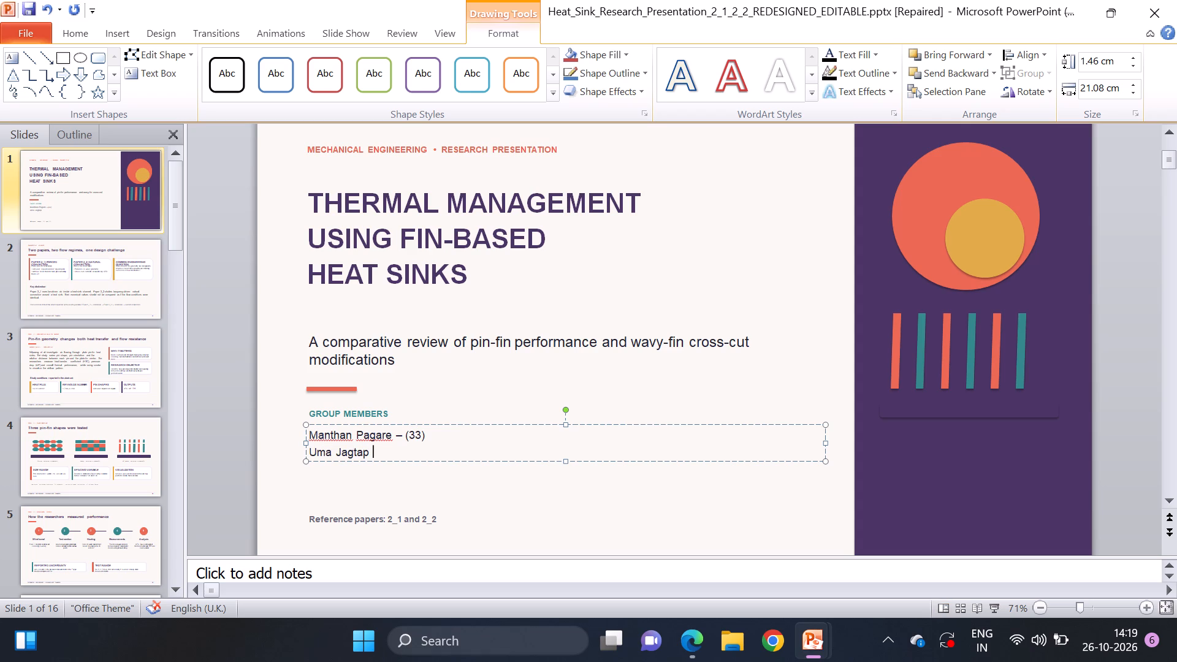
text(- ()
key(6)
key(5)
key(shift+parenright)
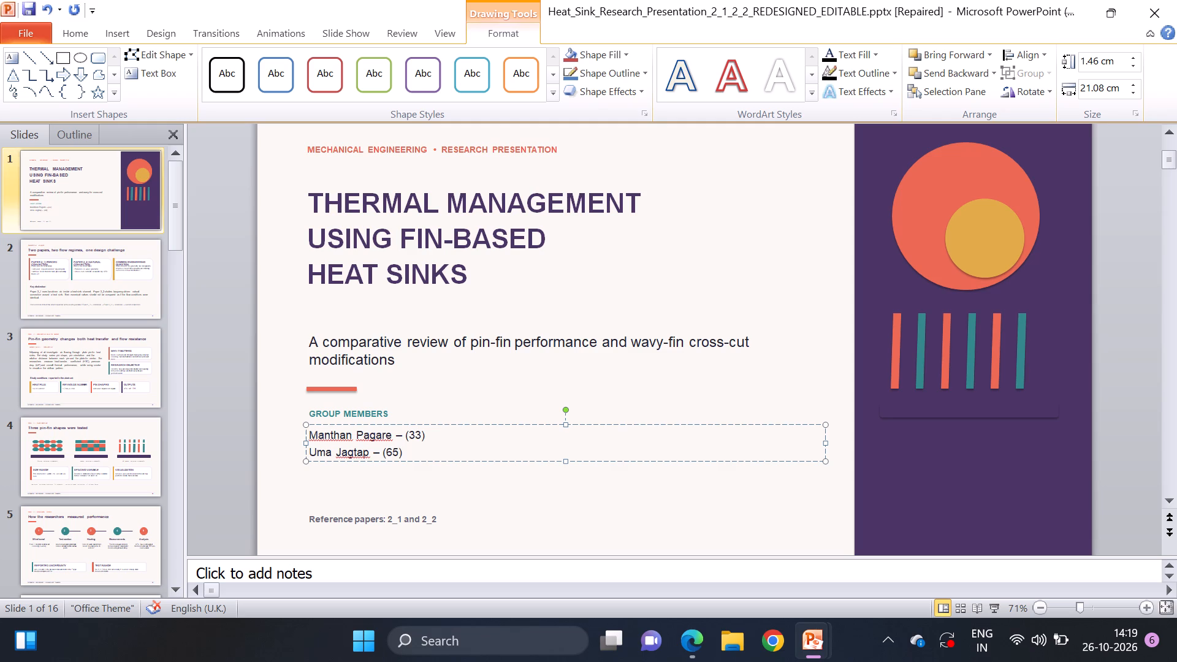
Add the third group member's name on a new line, followed by a dash and the roll number in parentheses.
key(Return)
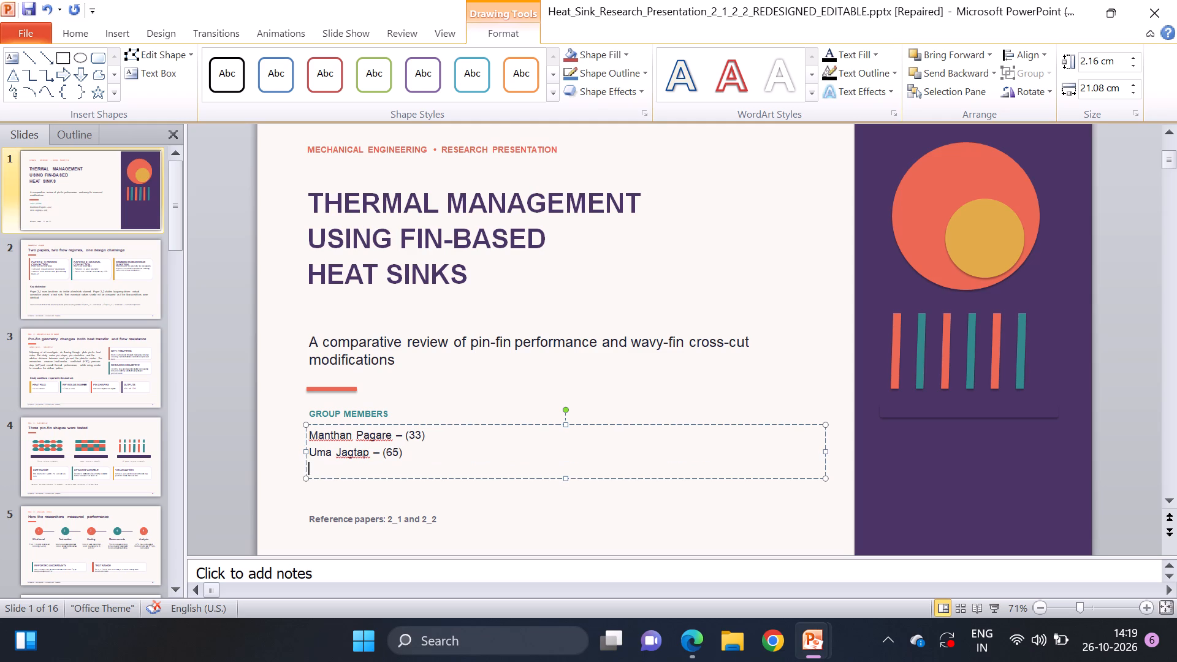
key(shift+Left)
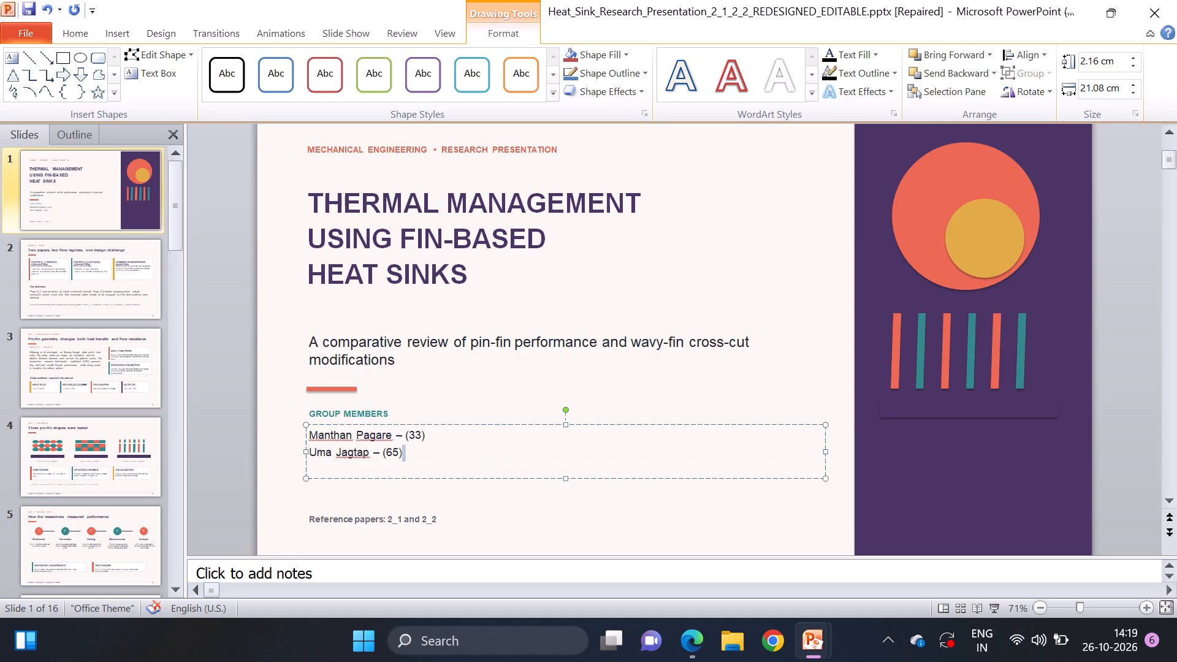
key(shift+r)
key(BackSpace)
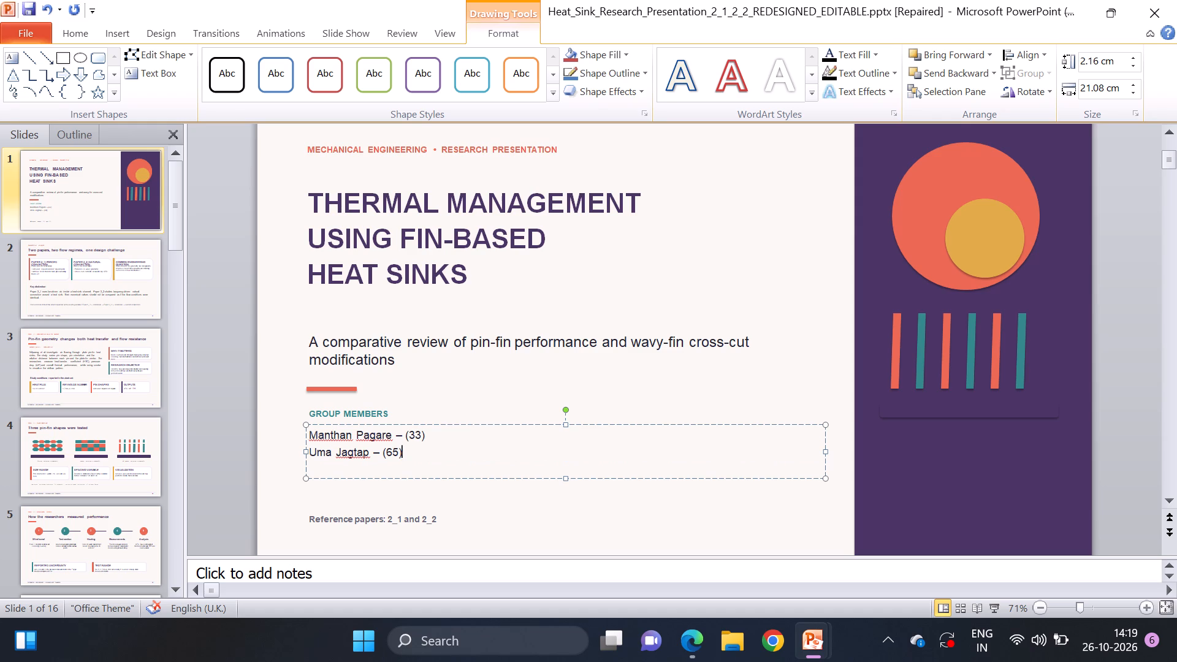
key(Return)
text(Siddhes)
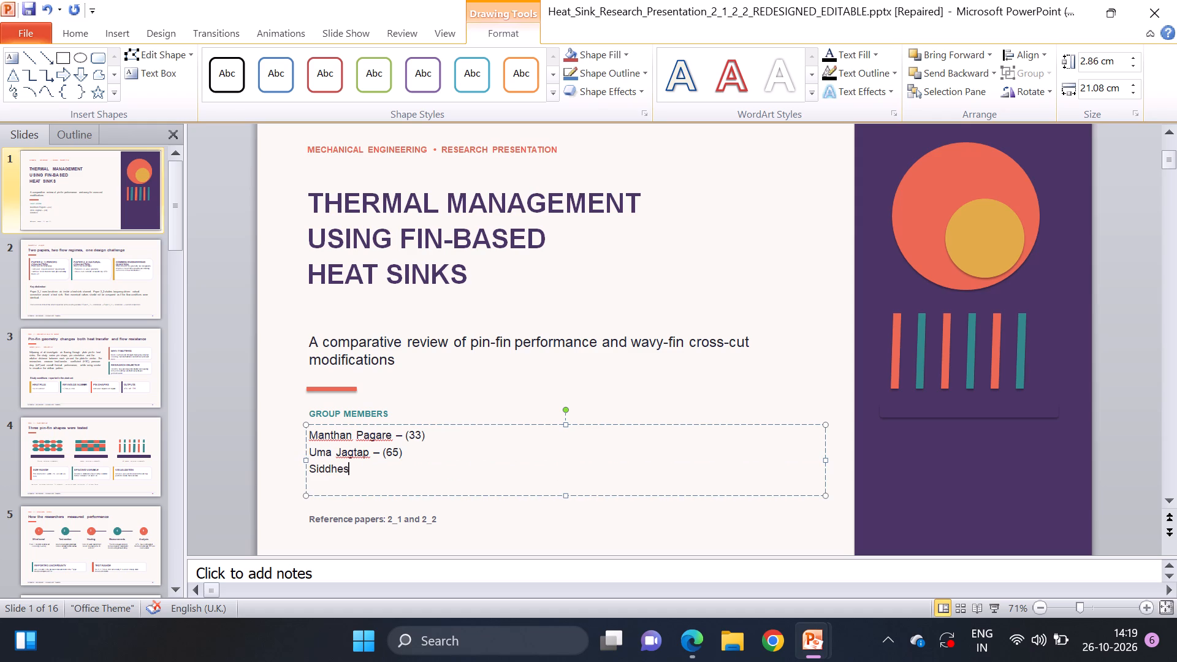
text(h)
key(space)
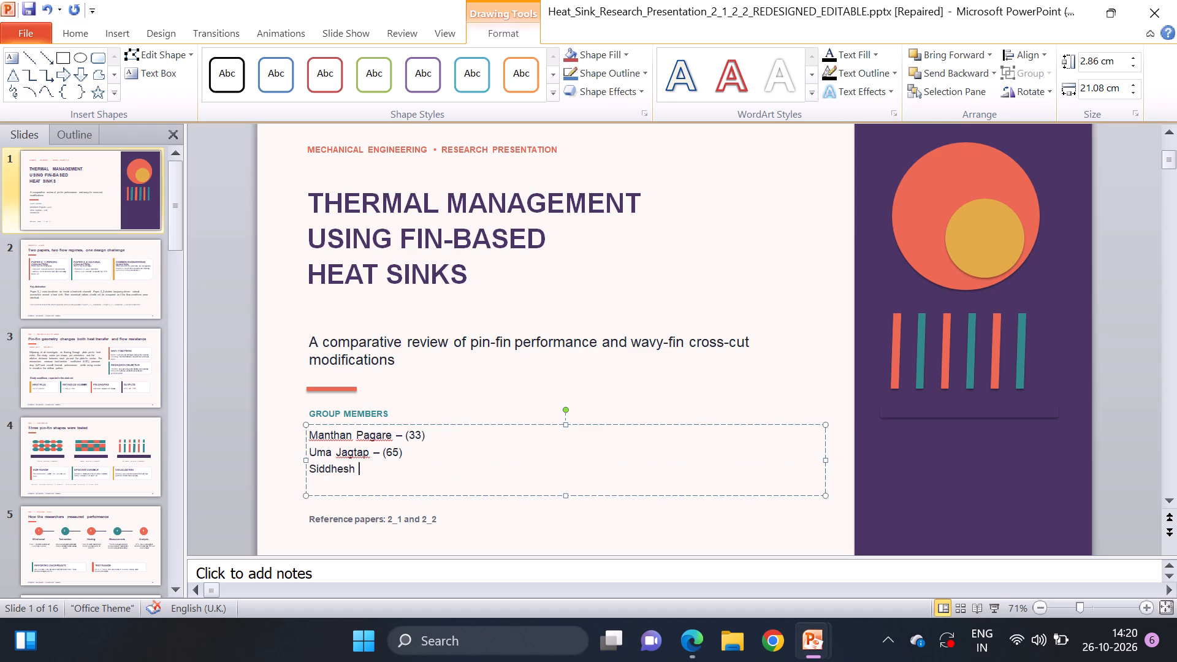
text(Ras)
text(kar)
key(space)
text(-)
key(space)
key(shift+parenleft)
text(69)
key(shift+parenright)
Add the fourth group member's name on a new line, followed by a dash and the roll number in parentheses.
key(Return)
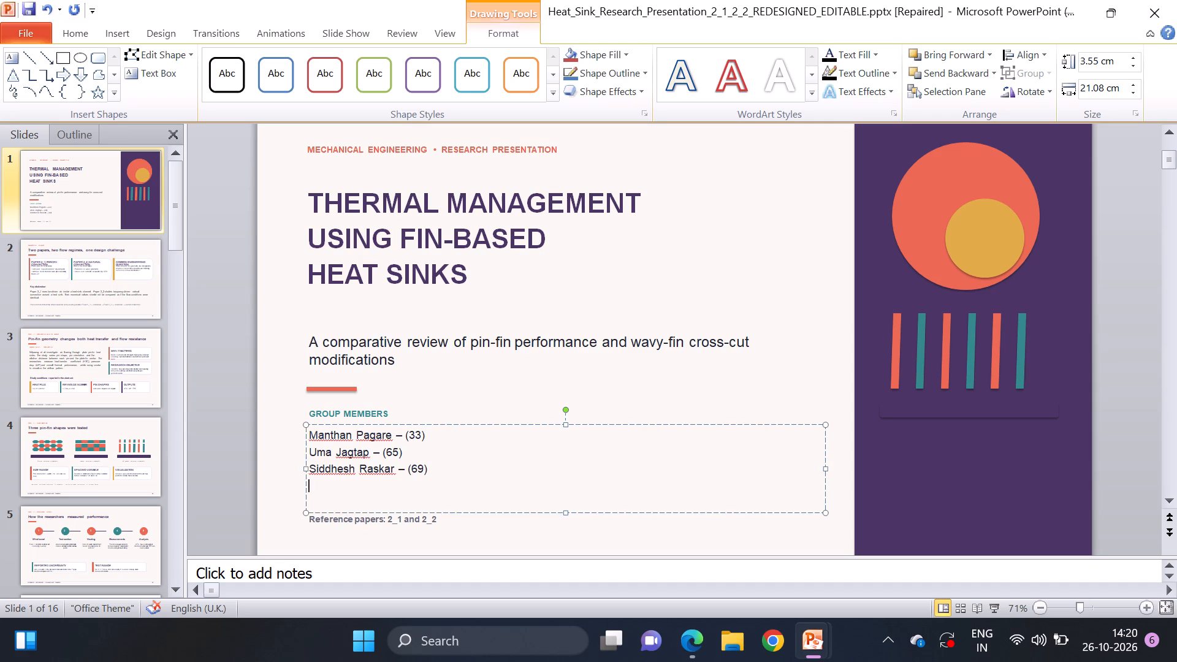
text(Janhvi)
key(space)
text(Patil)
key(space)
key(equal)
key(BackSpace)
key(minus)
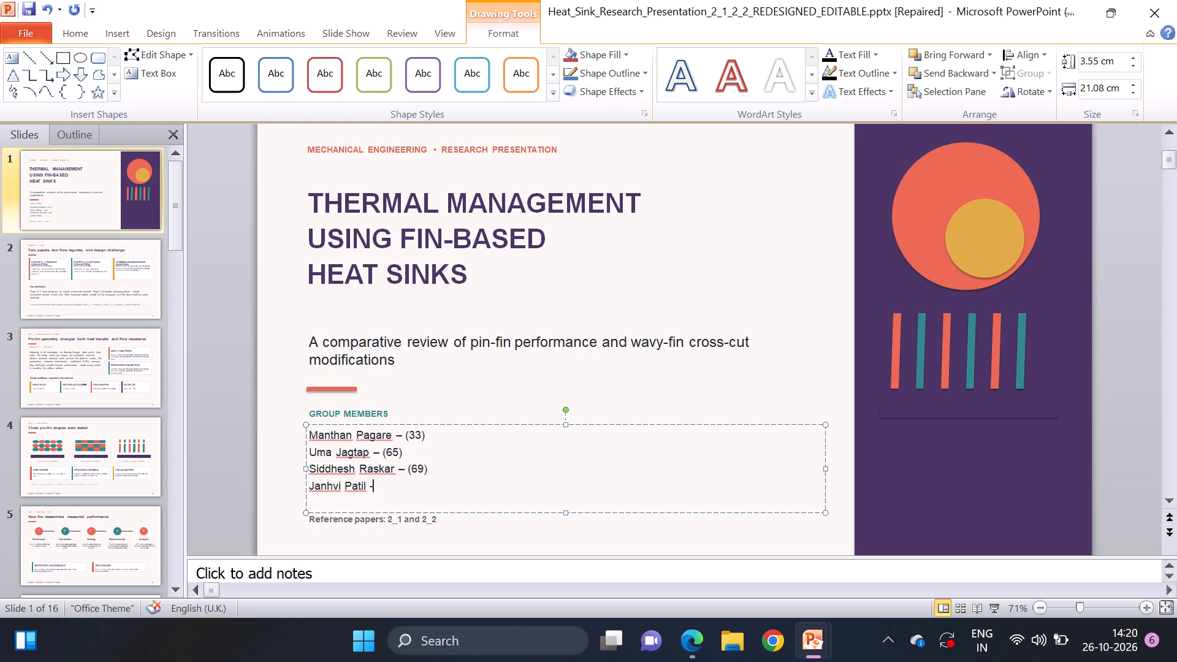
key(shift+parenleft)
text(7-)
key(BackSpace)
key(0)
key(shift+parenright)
Insert a space between the dash and the opening parenthesis in the fourth group member's entry.
click(372, 489)
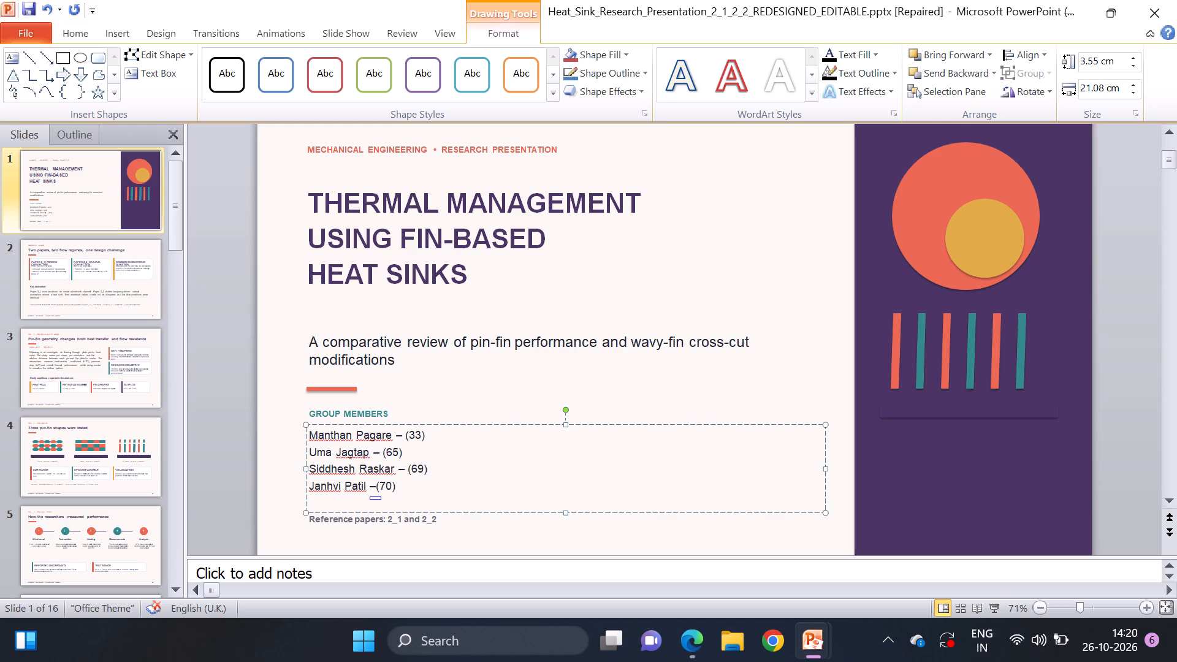
click(375, 489)
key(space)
Review the title slide's group member list and examine the content and layout of slide 2.
click(438, 519)
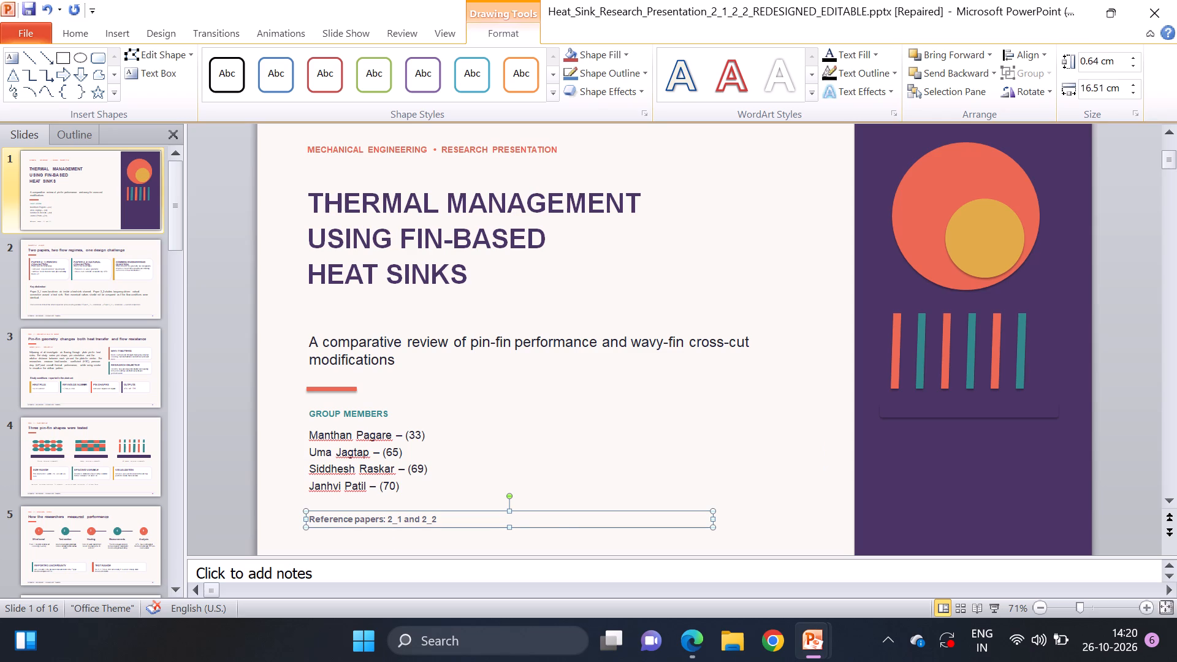
click(665, 447)
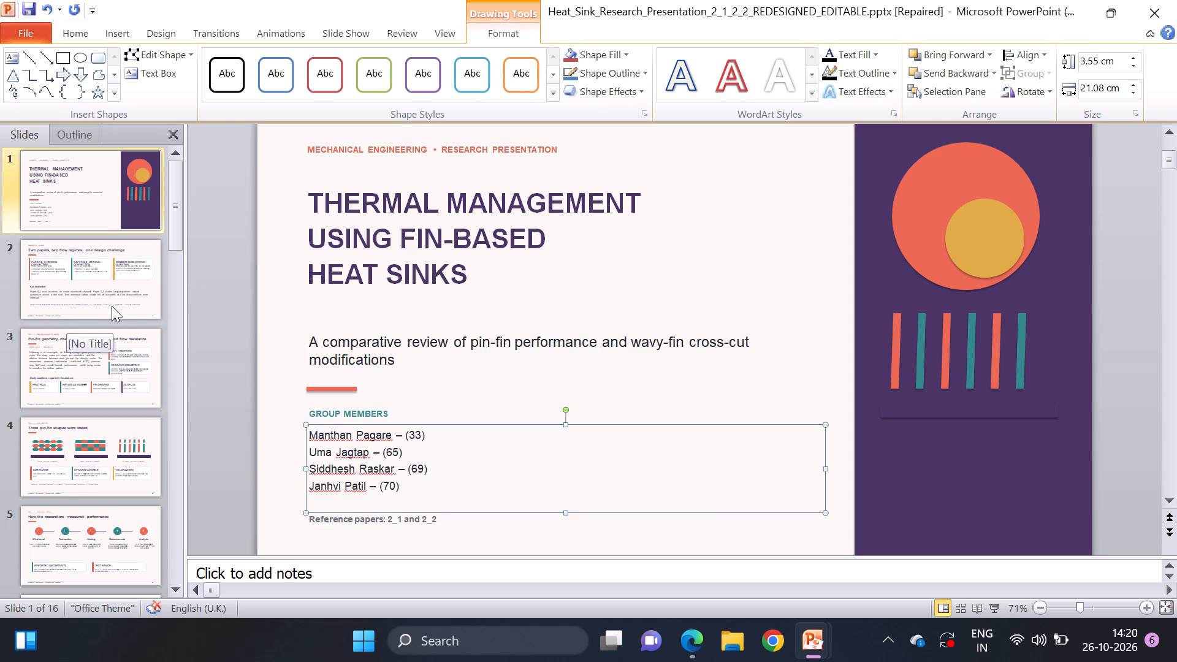
click(110, 301)
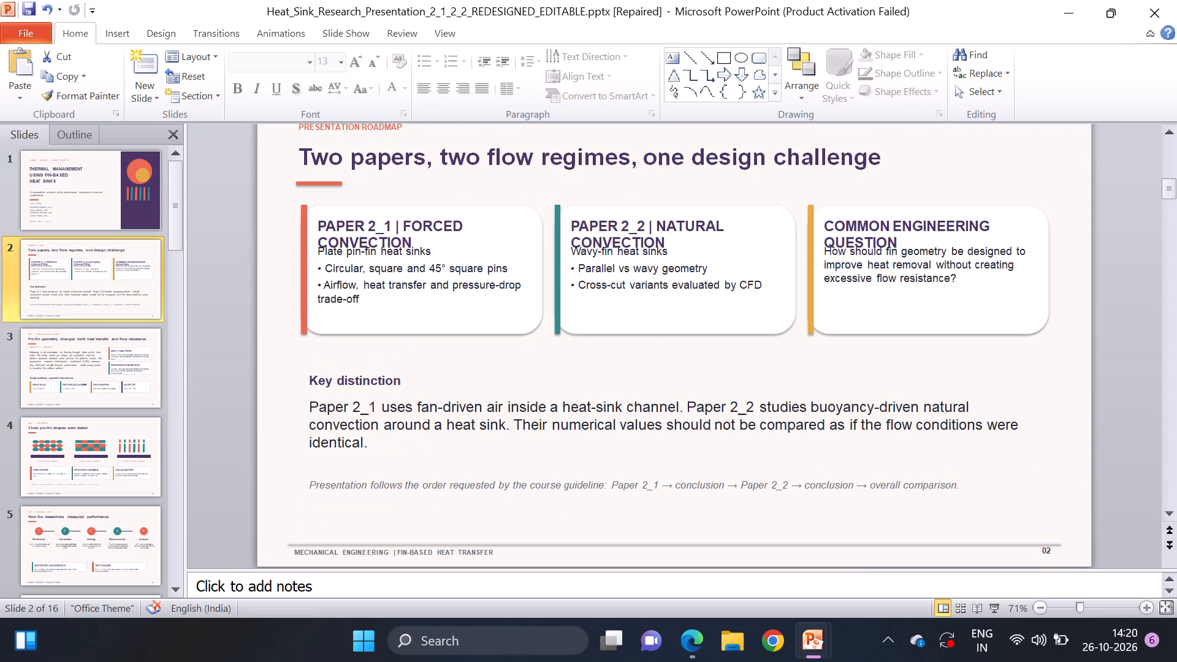
drag(1169, 186, 1171, 66)
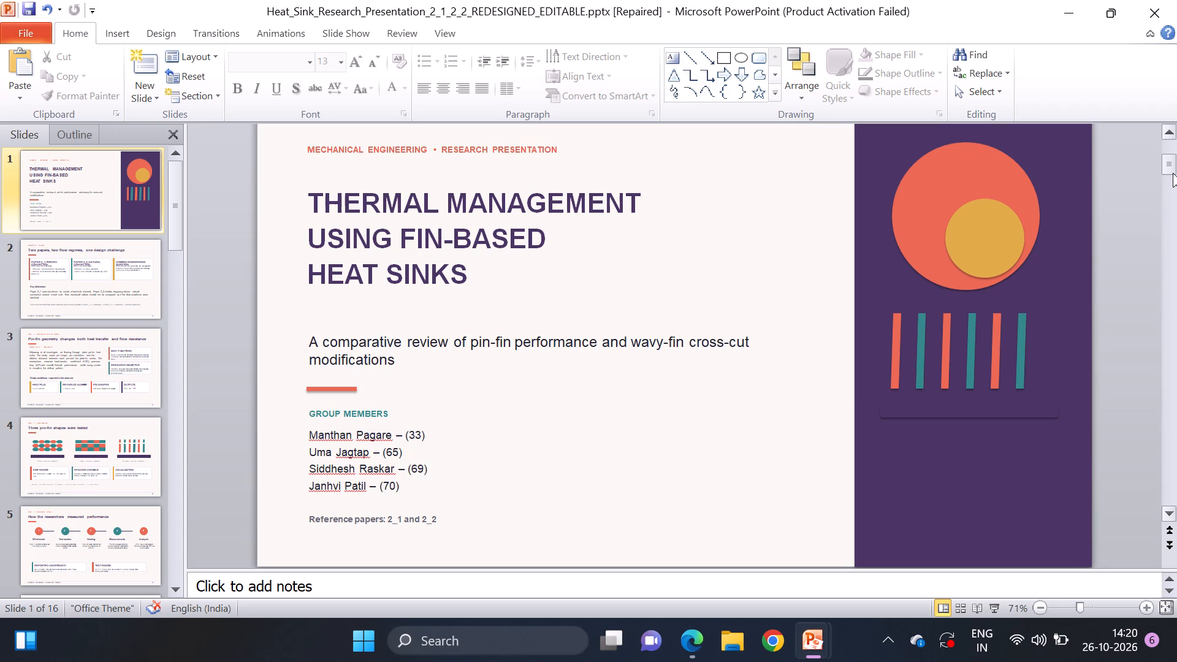
drag(1173, 169, 1175, 261)
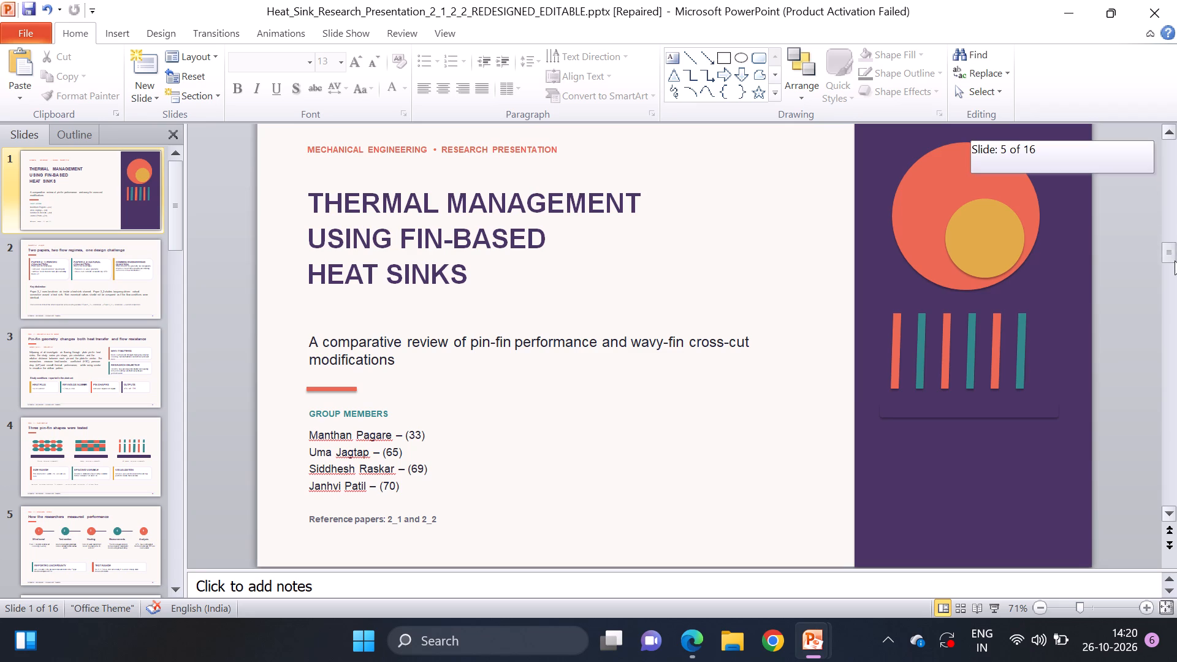
drag(1175, 261, 1176, 361)
drag(1176, 361, 1152, 186)
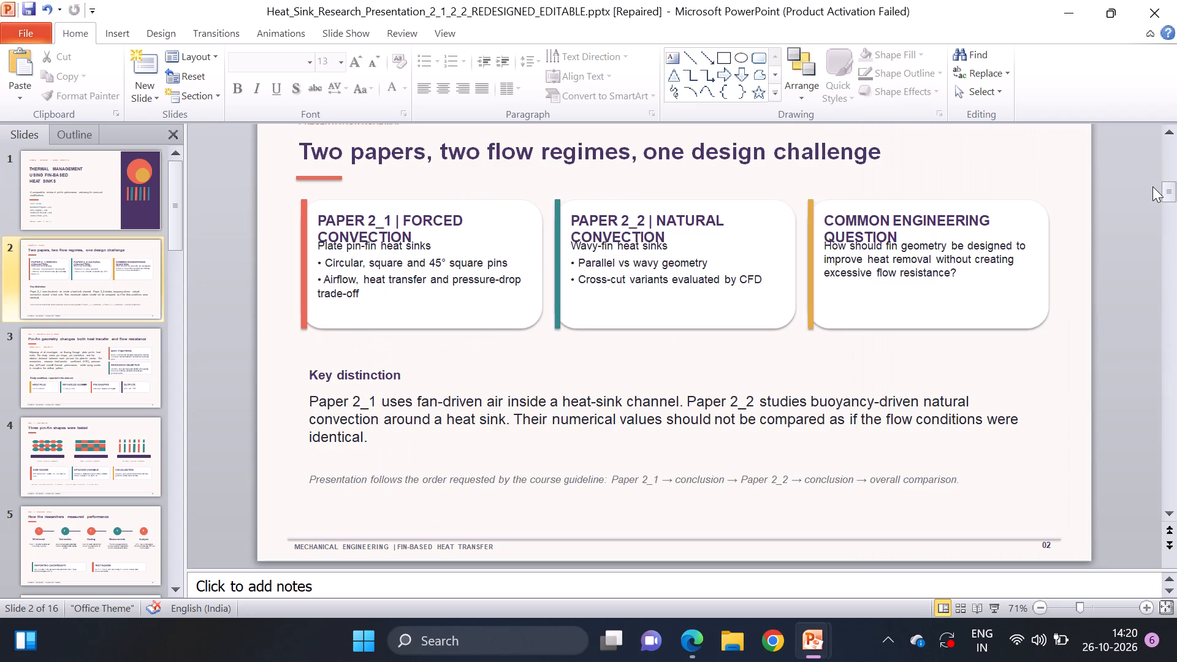
click(936, 177)
click(40, 31)
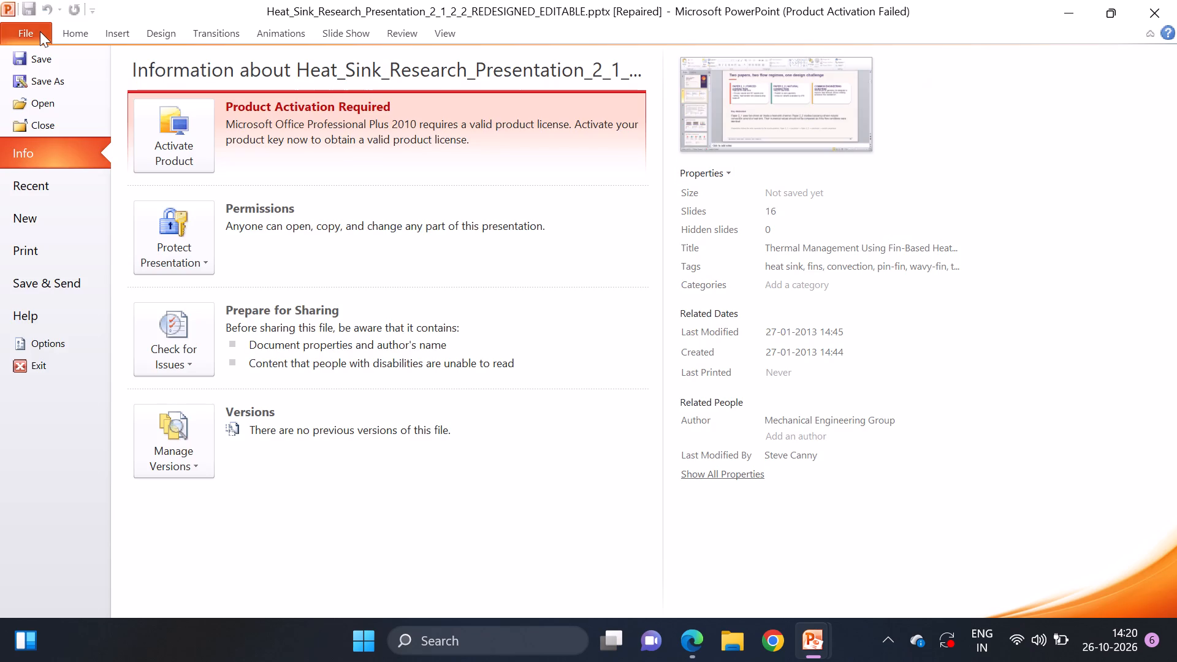
click(66, 36)
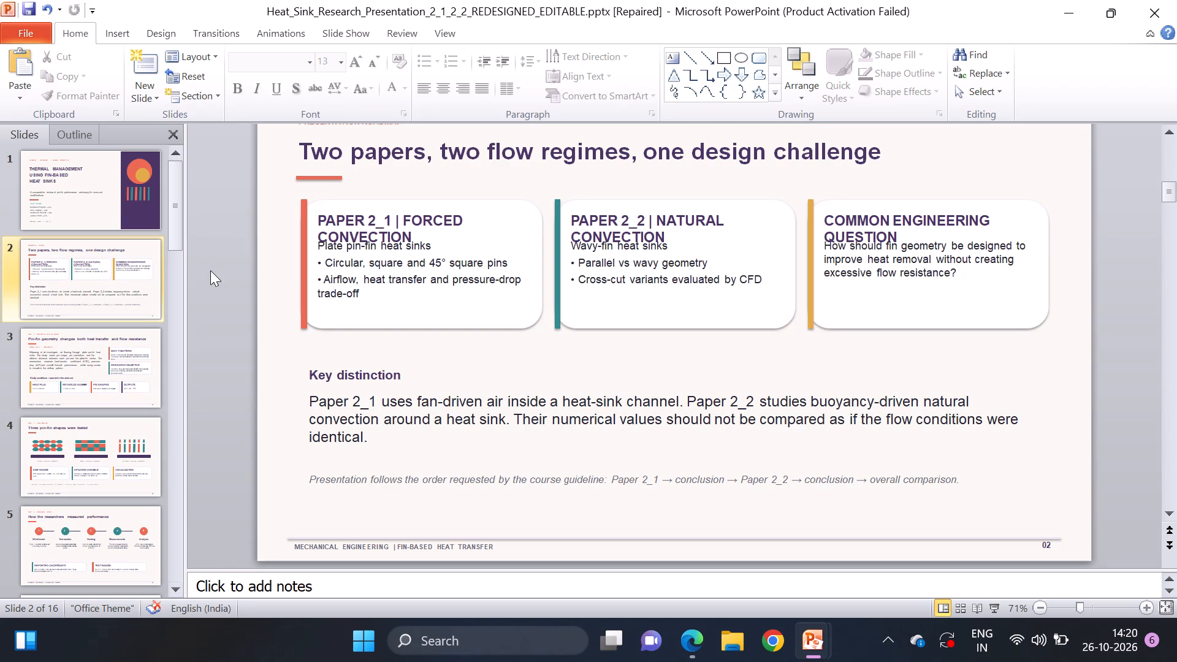
click(210, 270)
click(267, 232)
drag(1167, 198, 1169, 192)
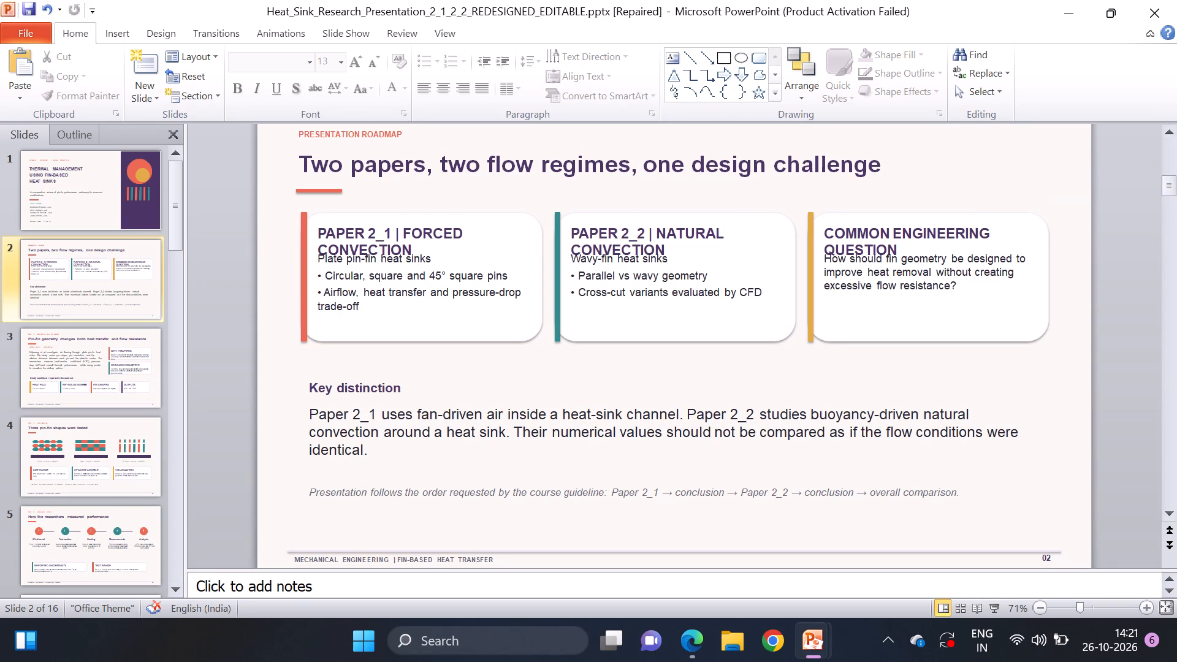
Select the PRESENTATION ROADMAP label's text box above the heading on slide 2.
click(403, 135)
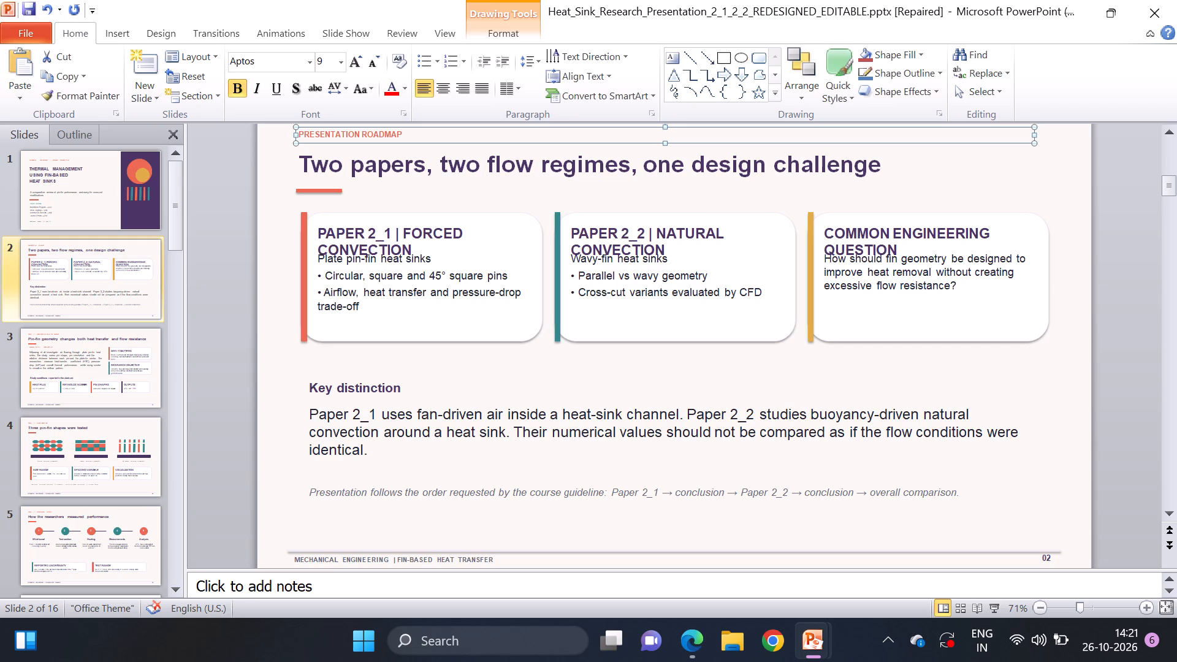
Delete the selected PRESENTATION ROADMAP label above the heading on slide 2.
key(BackSpace)
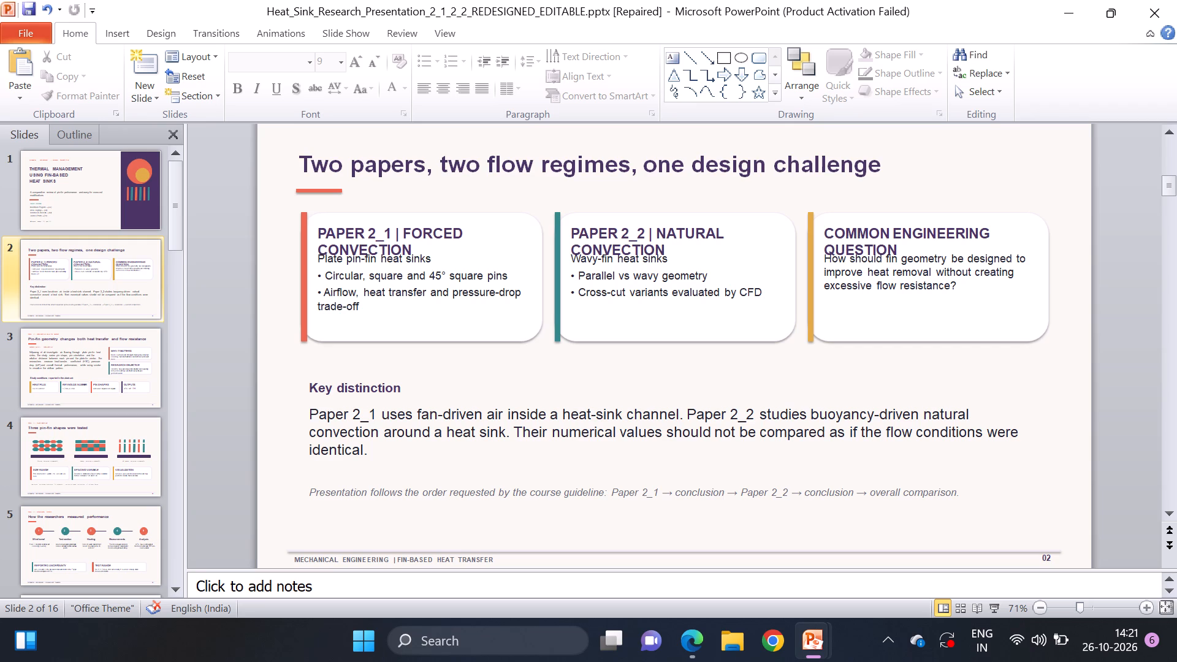
Open slide 2's heading "Two papers, two flow regimes, one design challenge" for editing at the end of its text.
click(885, 157)
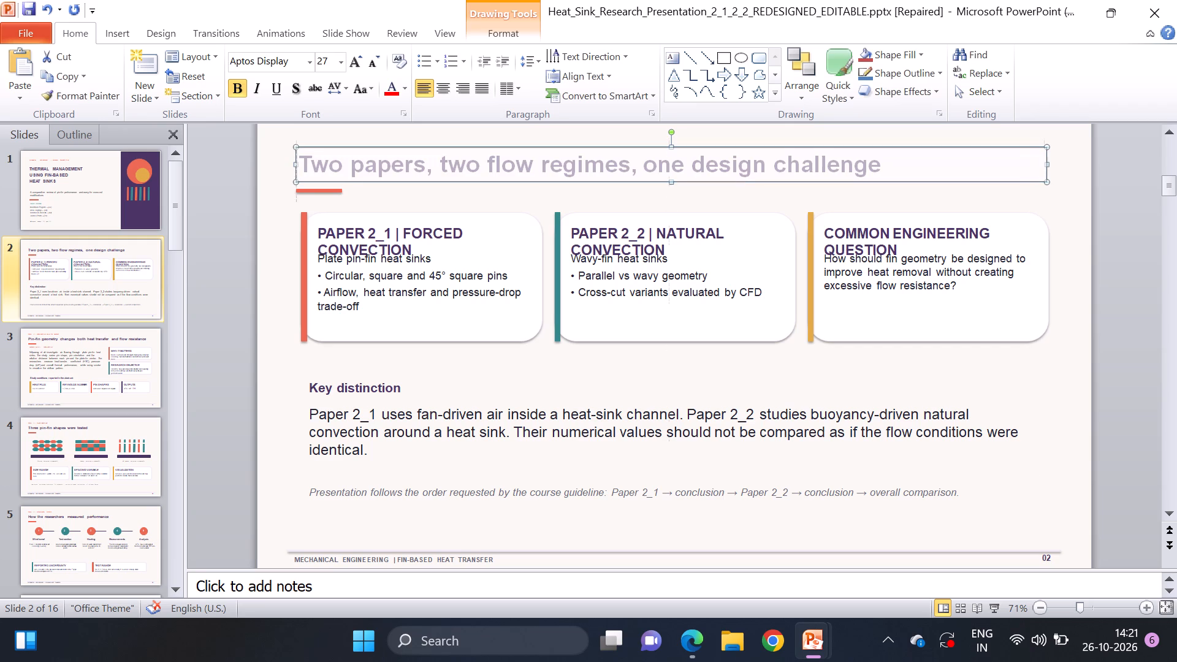
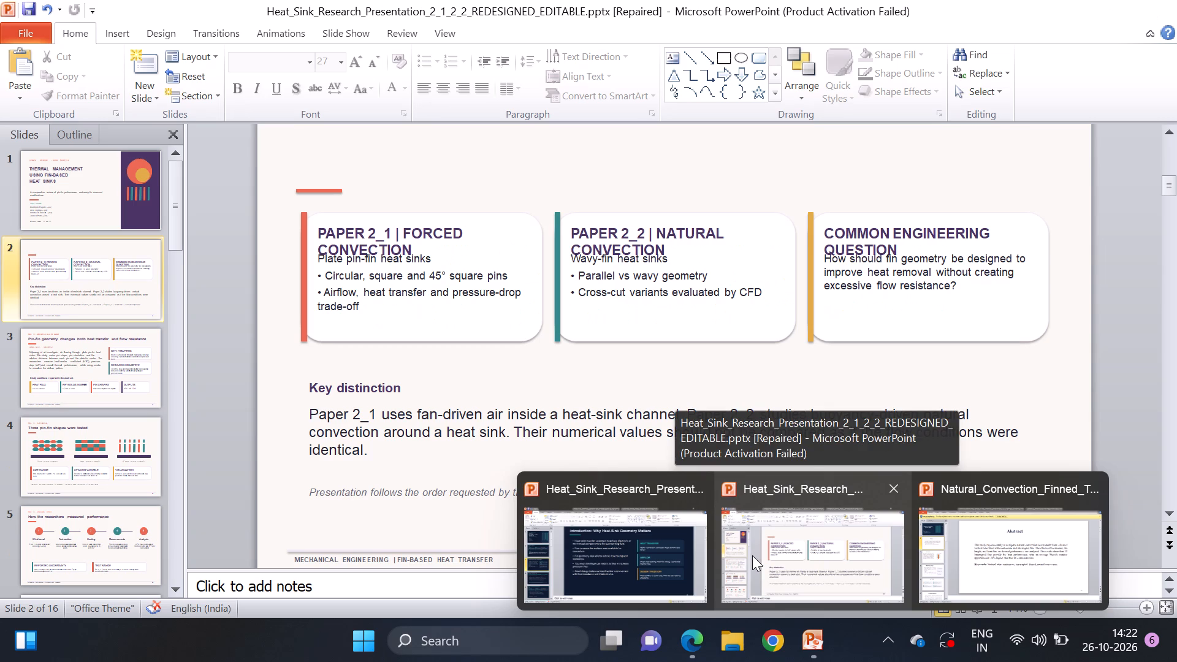
Delete the white background, the heading and the teal accent bar of the PAPER 2_2 | NATURAL CONVECTION card on slide 2.
click(768, 555)
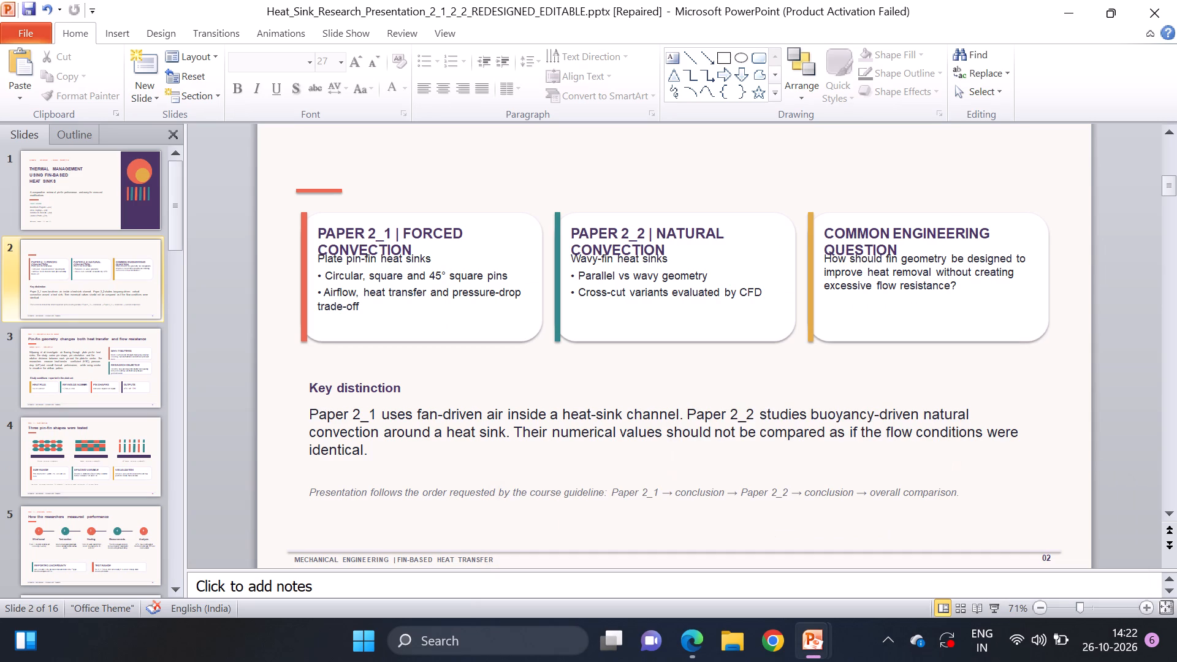
click(545, 282)
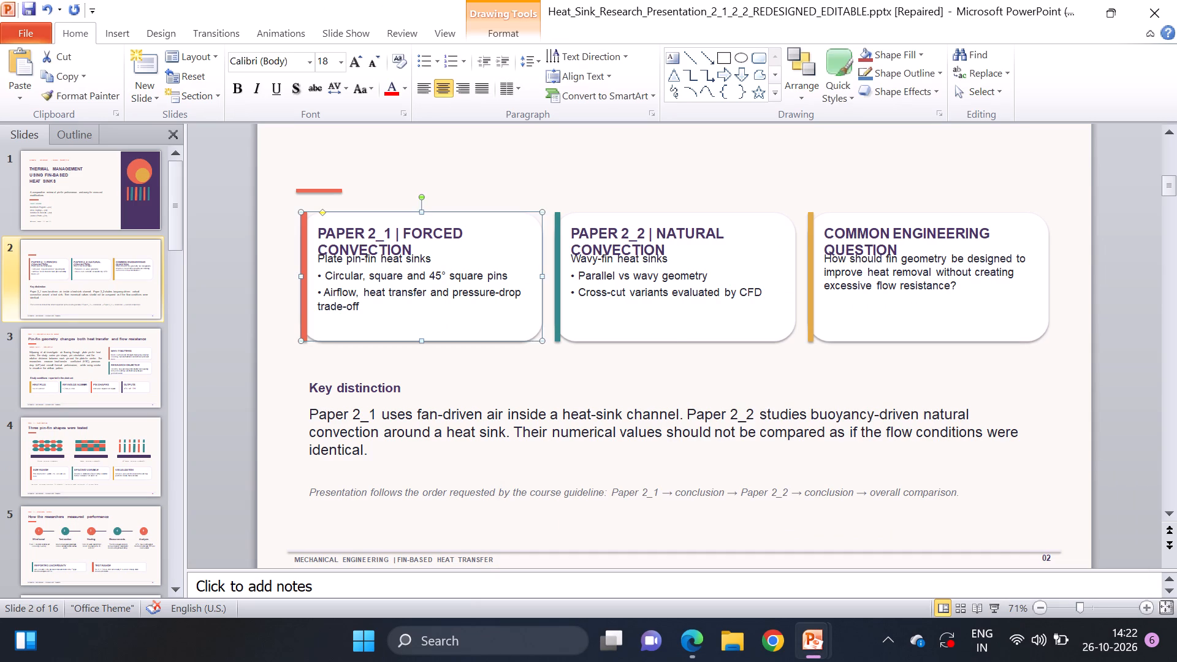
click(593, 274)
key(BackSpace)
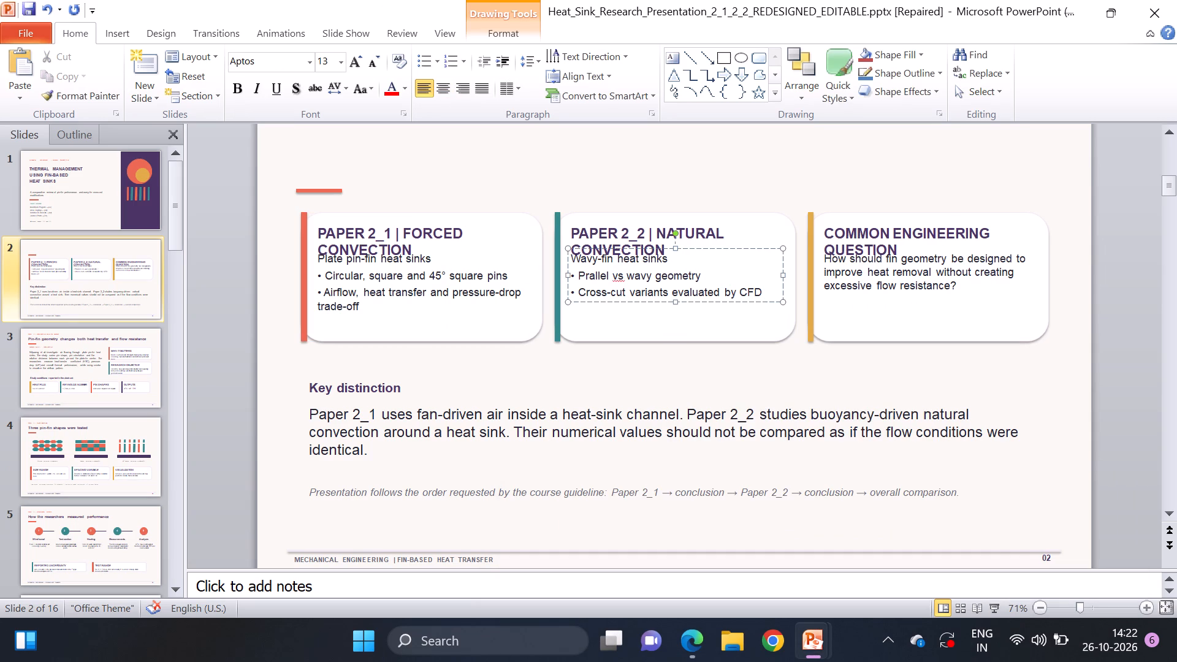
drag(550, 210, 572, 213)
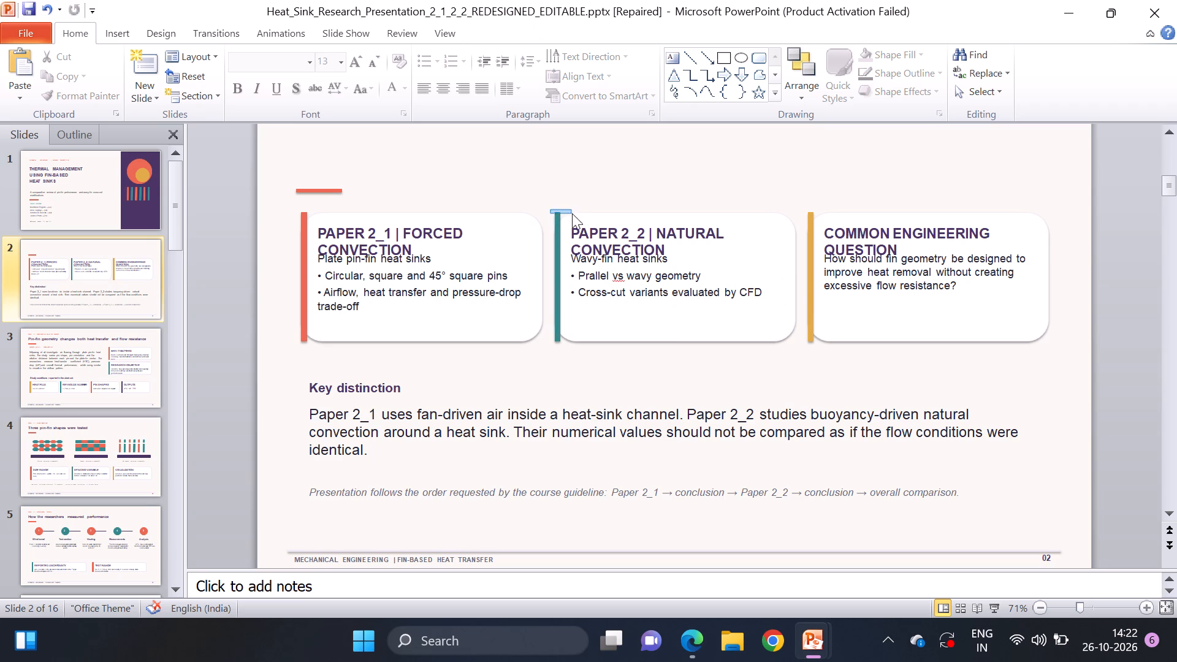
drag(572, 213, 573, 213)
drag(573, 213, 562, 213)
key(BackSpace)
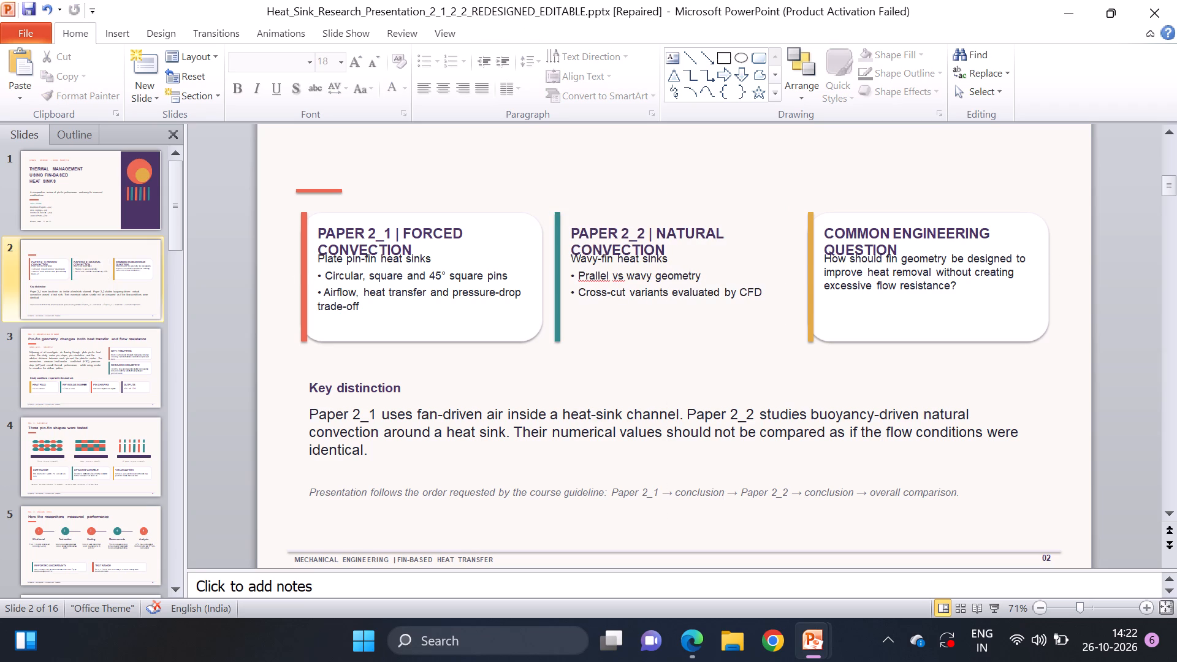
click(565, 219)
key(BackSpace)
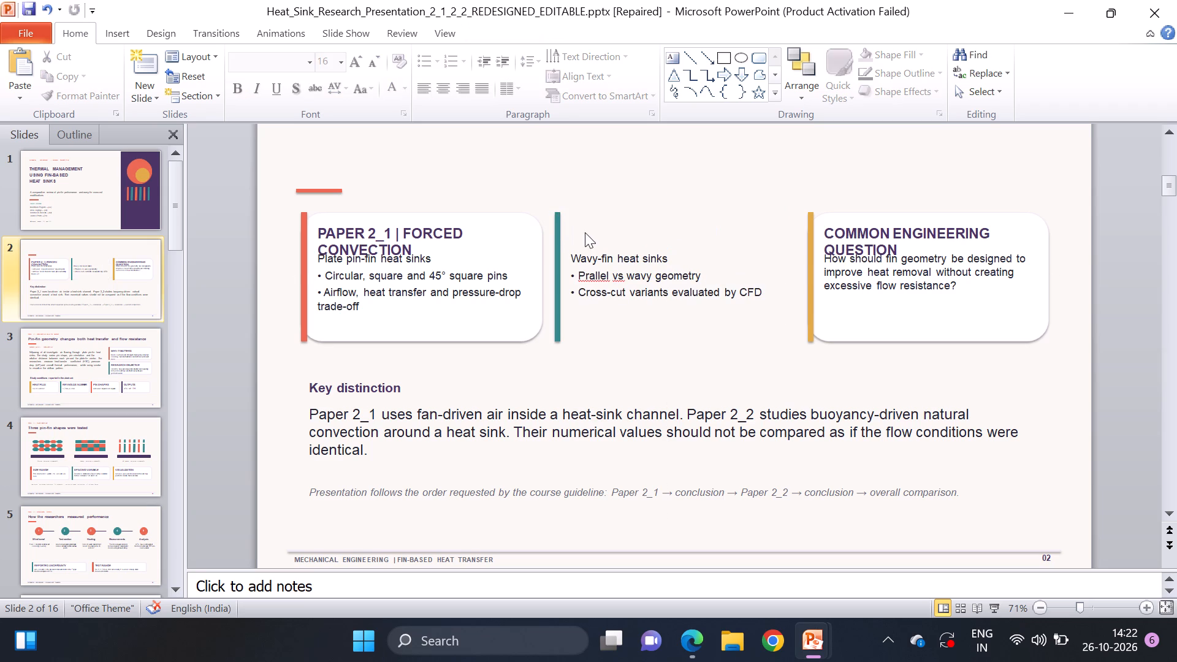
drag(547, 207, 558, 219)
click(558, 219)
key(BackSpace)
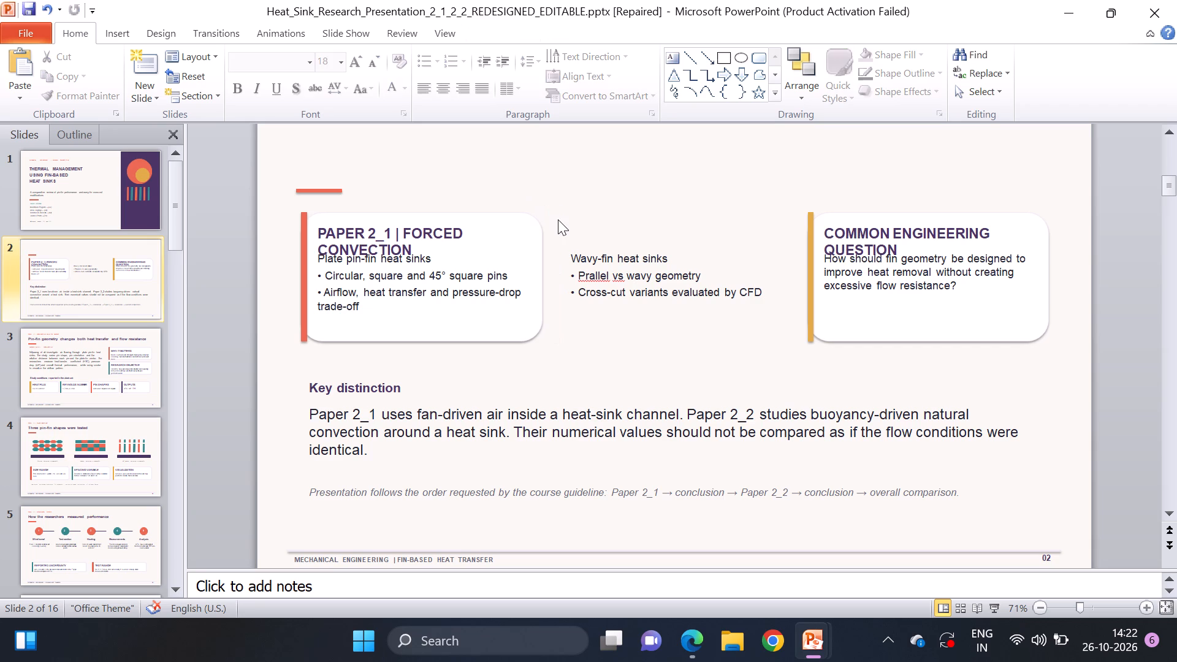
Delete all the wavy-fin heat sinks text left over from the natural convection card.
drag(575, 242, 729, 335)
key(BackSpace)
drag(574, 257, 654, 271)
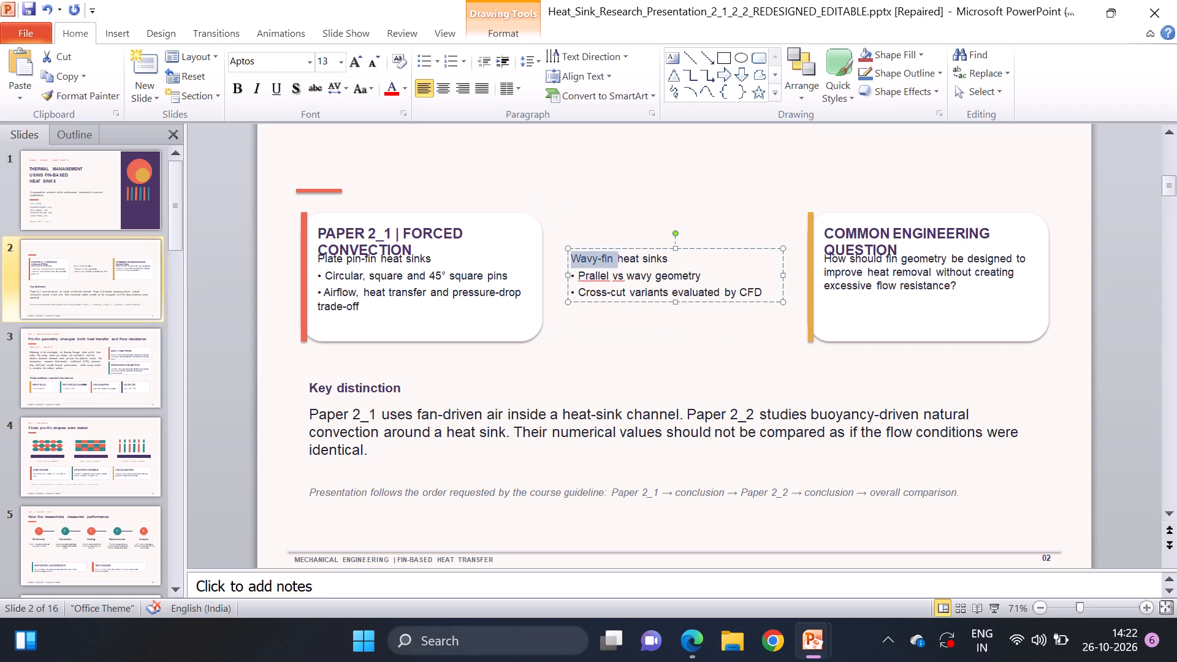
drag(654, 271, 665, 272)
key(BackSpace)
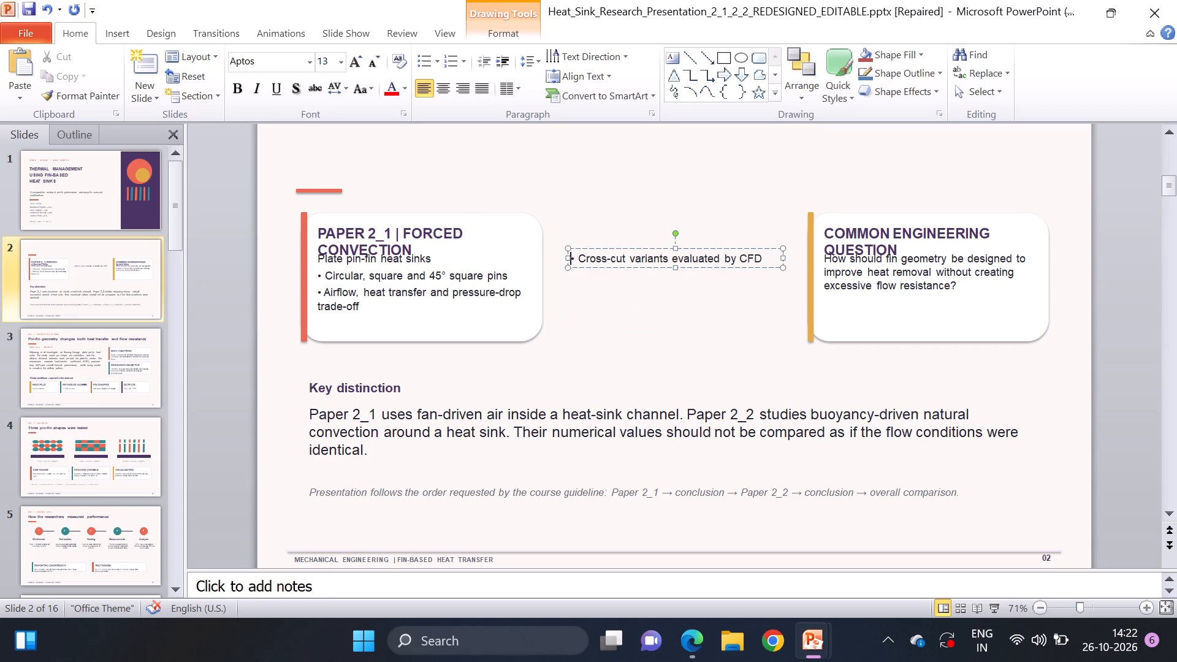
drag(591, 261, 767, 257)
key(BackSpace)
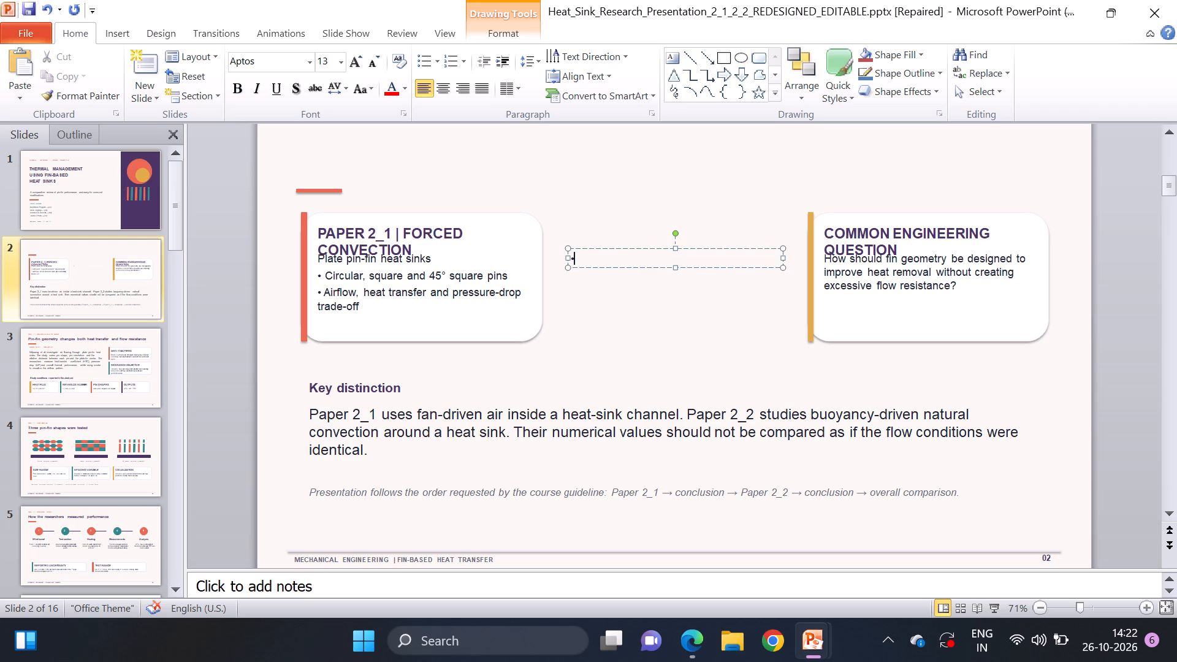
key(BackSpace)
click(698, 217)
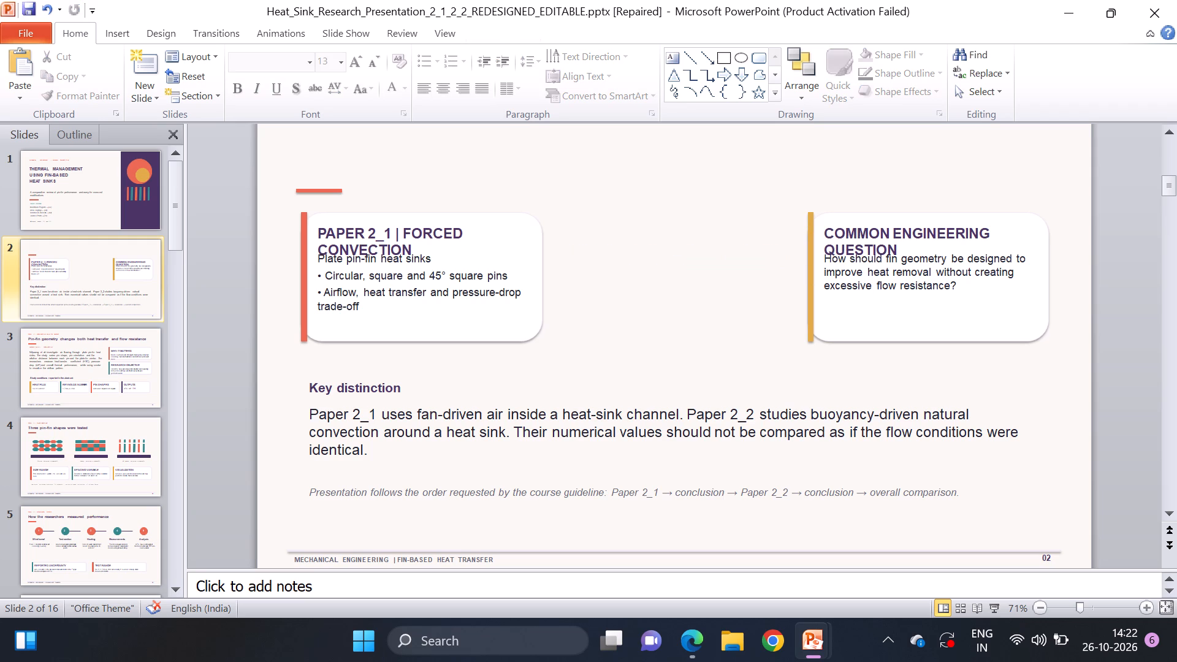
Delete the white background and the heading text of the COMMON ENGINEERING QUESTION card.
drag(818, 234, 832, 246)
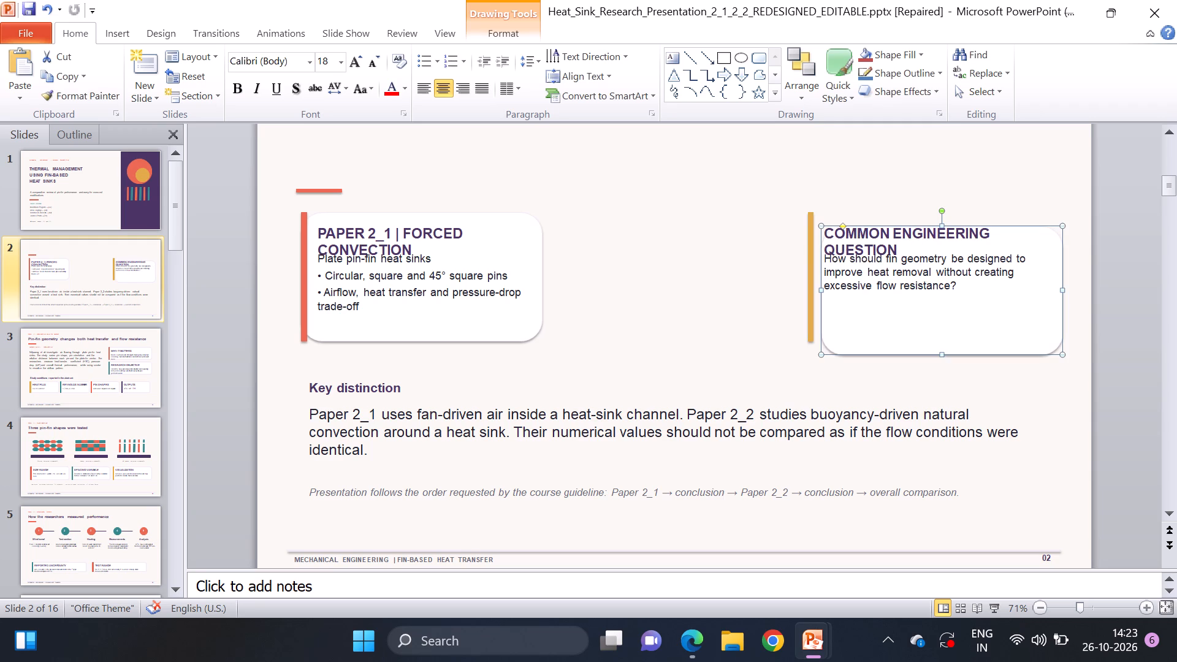
key(Delete)
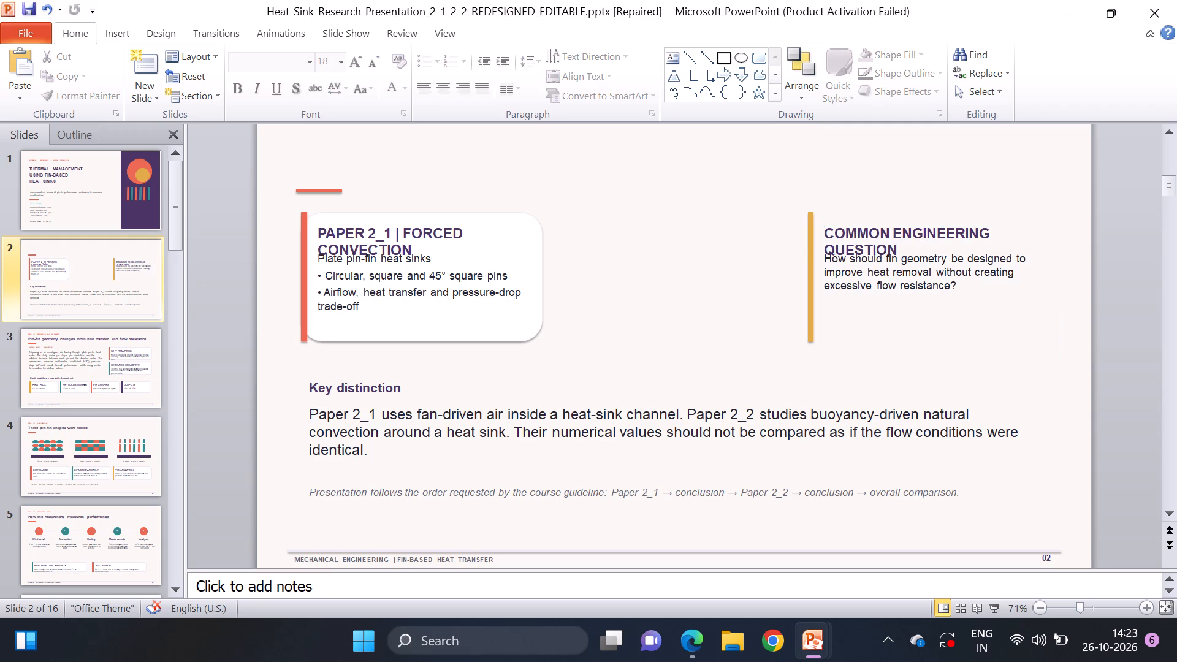
click(832, 246)
key(BackSpace)
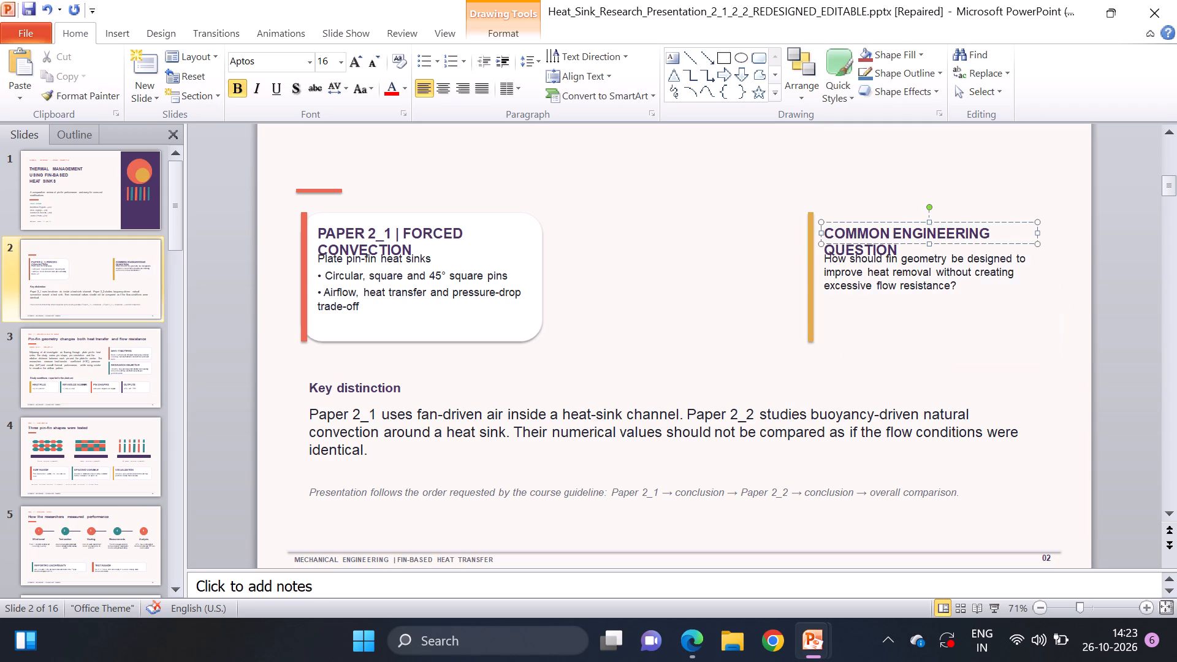
click(832, 246)
key(BackSpace)
key(BackSpace)
key(BackSpace)
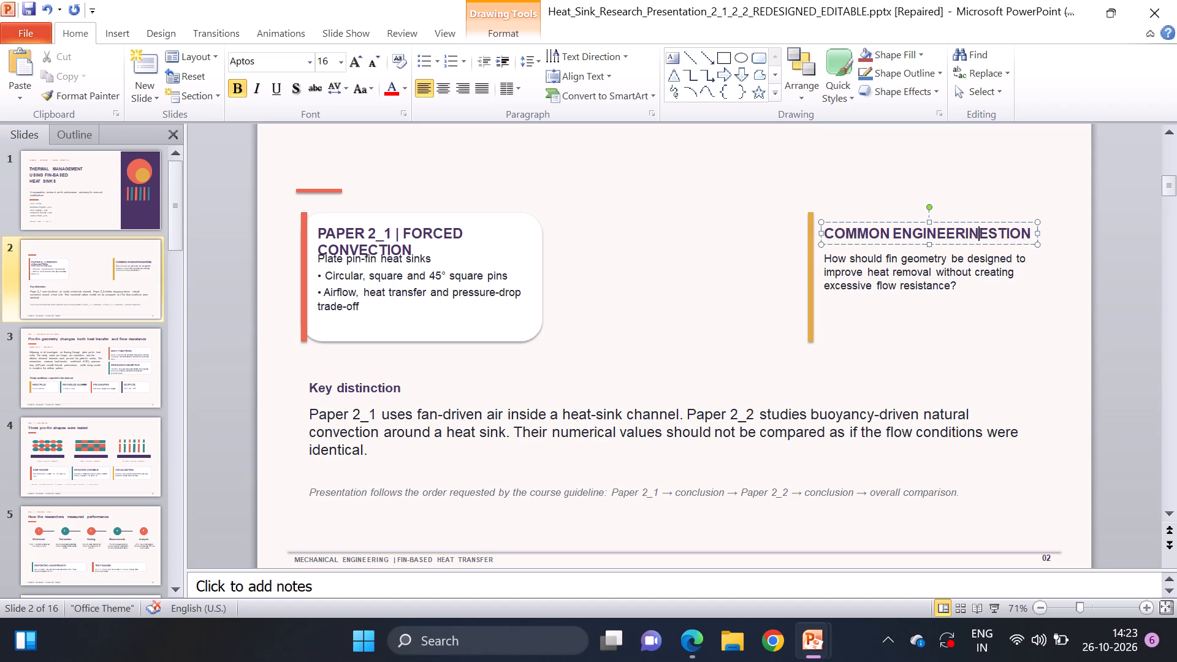
key(BackSpace)
key(BackSpace)
drag(832, 234, 1006, 230)
key(BackSpace)
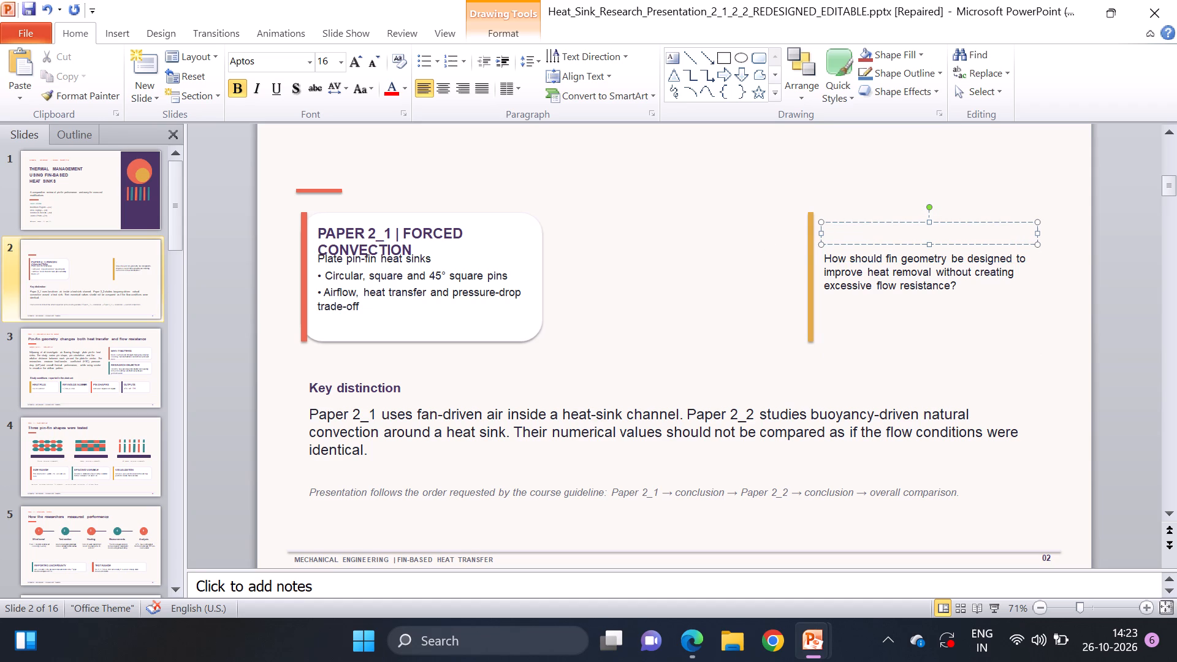
Delete the fin geometry question text and the yellow accent bar of the common engineering question card.
click(885, 278)
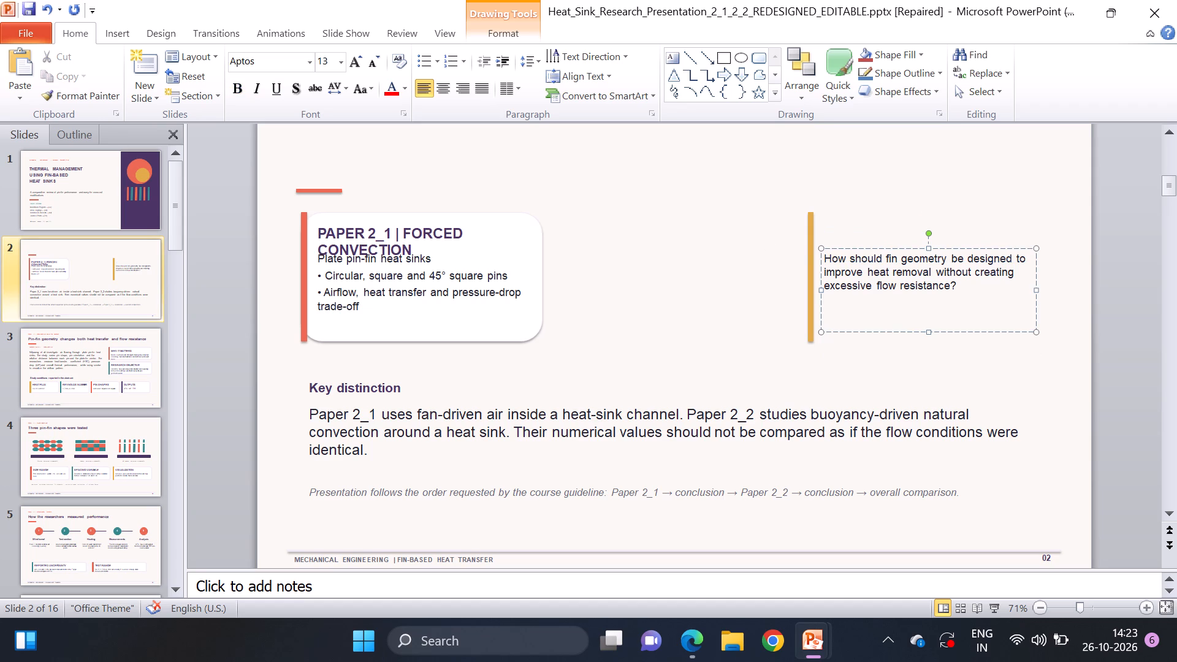
drag(825, 261, 915, 300)
key(BackSpace)
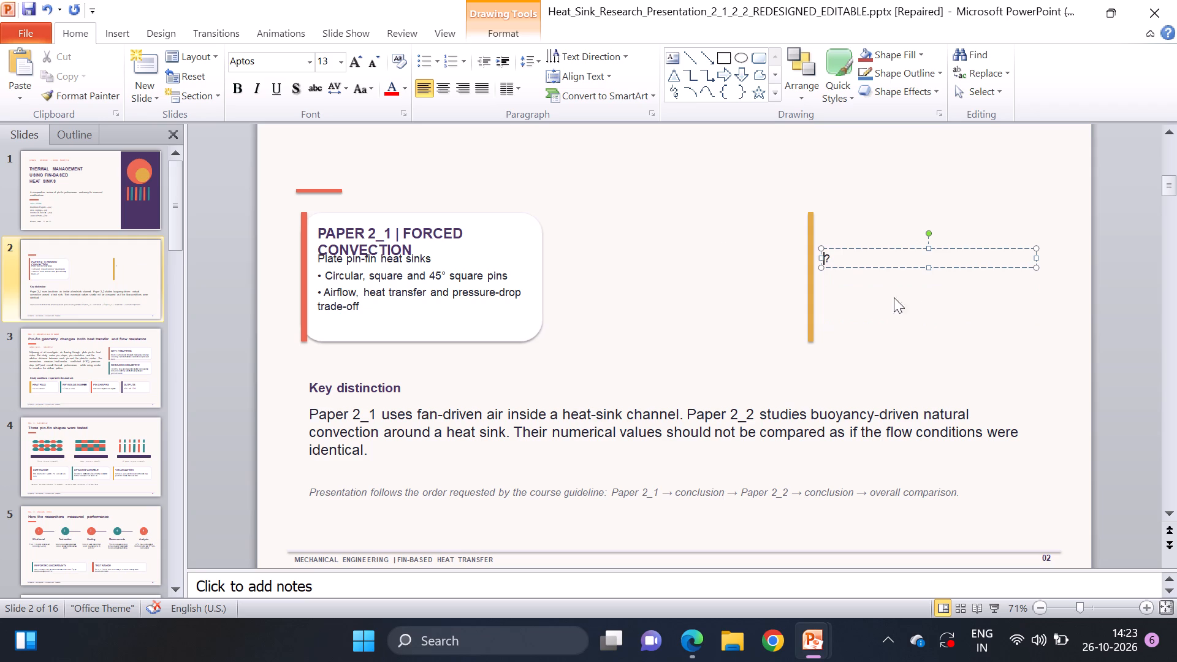
click(843, 266)
key(BackSpace)
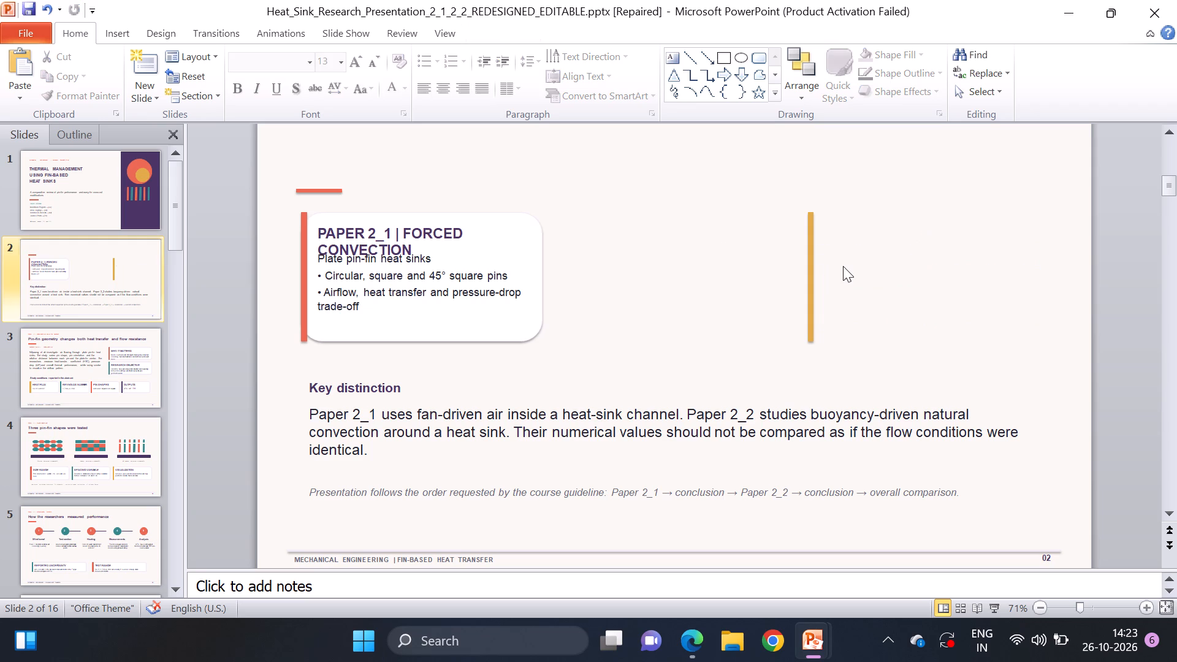
click(810, 250)
key(BackSpace)
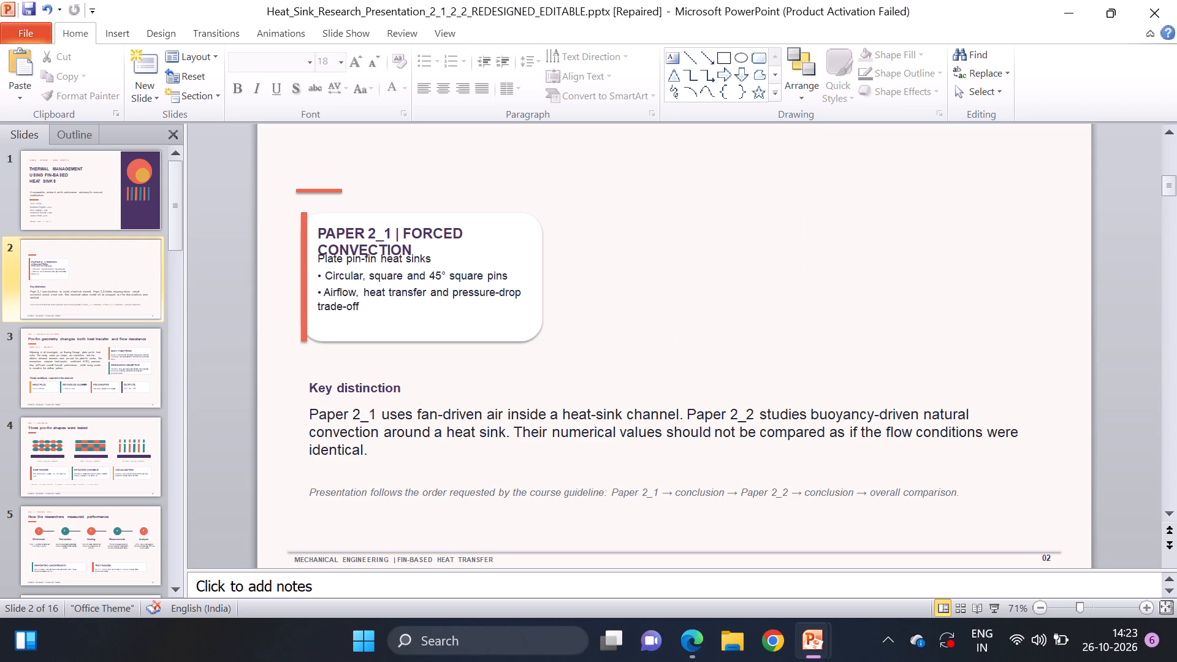
Nudge the PAPER 2_1 | FORCED CONVECTION heading box slightly upward within its card.
click(421, 247)
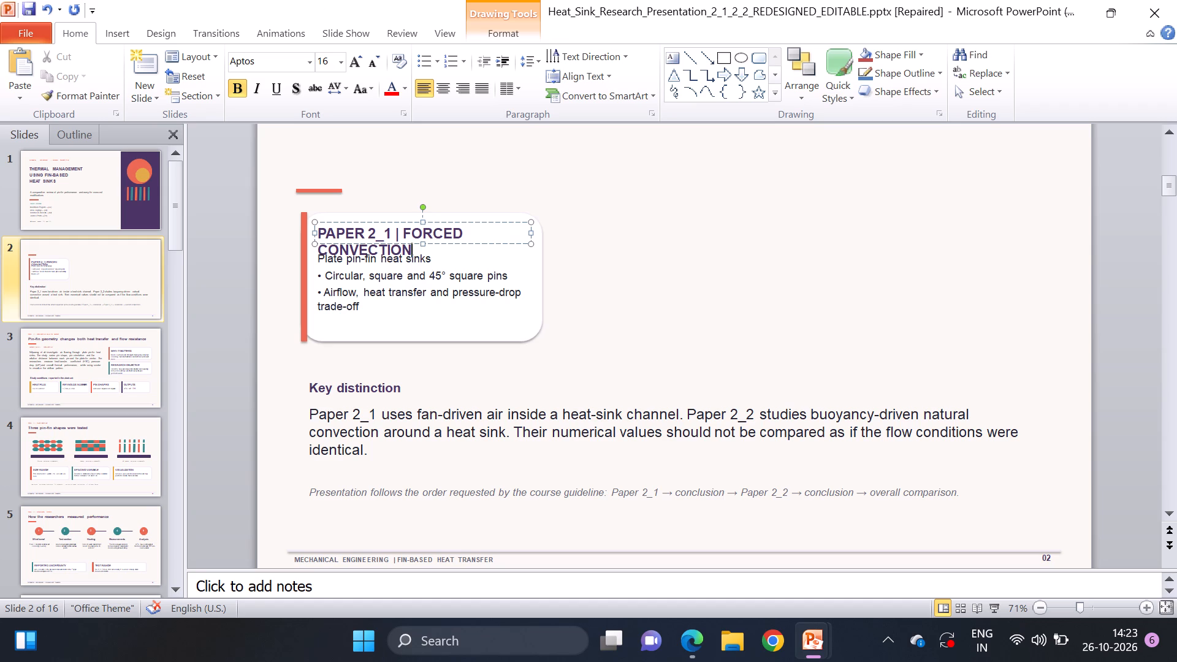
click(410, 249)
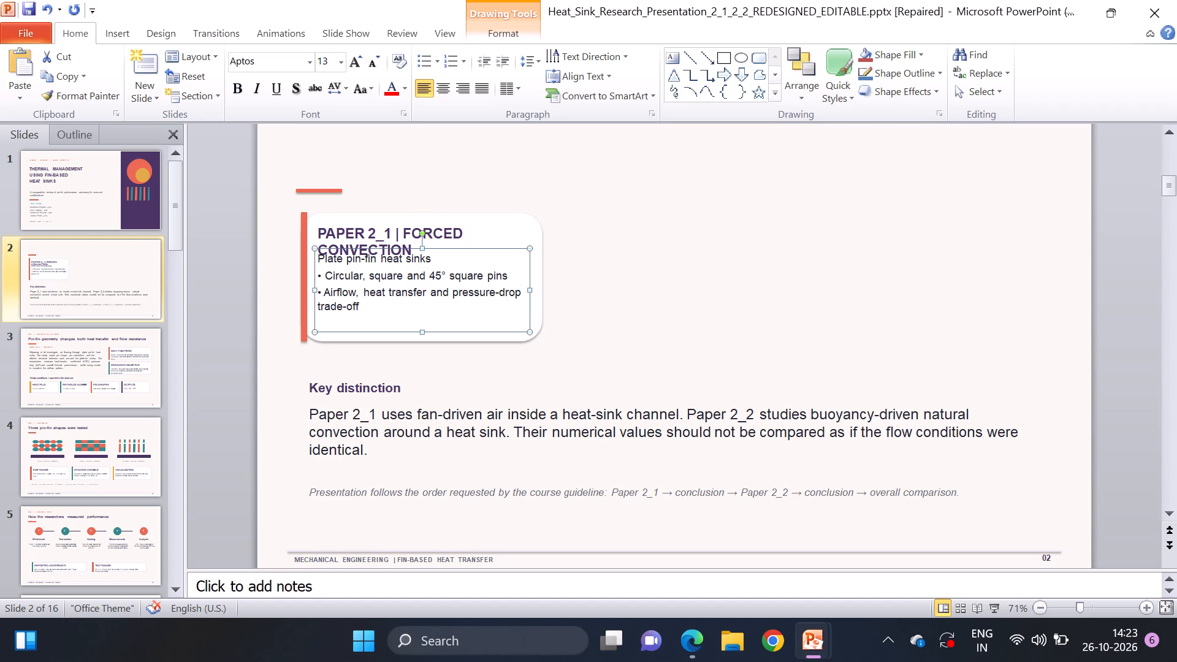
click(375, 234)
click(375, 234)
drag(375, 234, 376, 228)
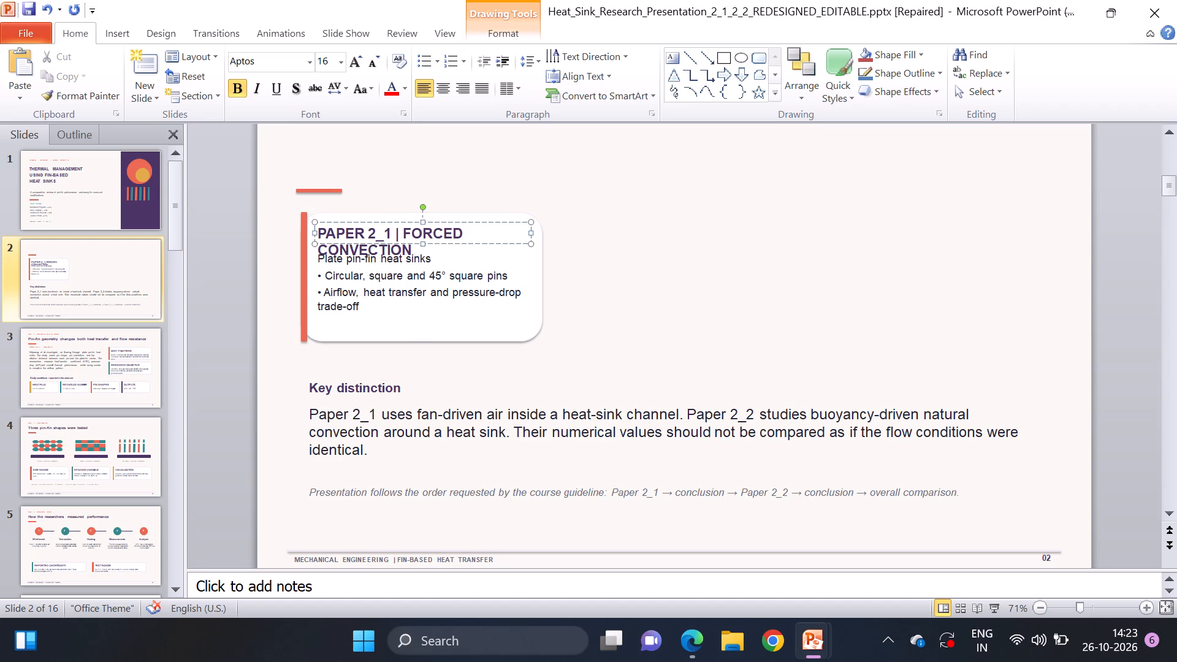
click(520, 224)
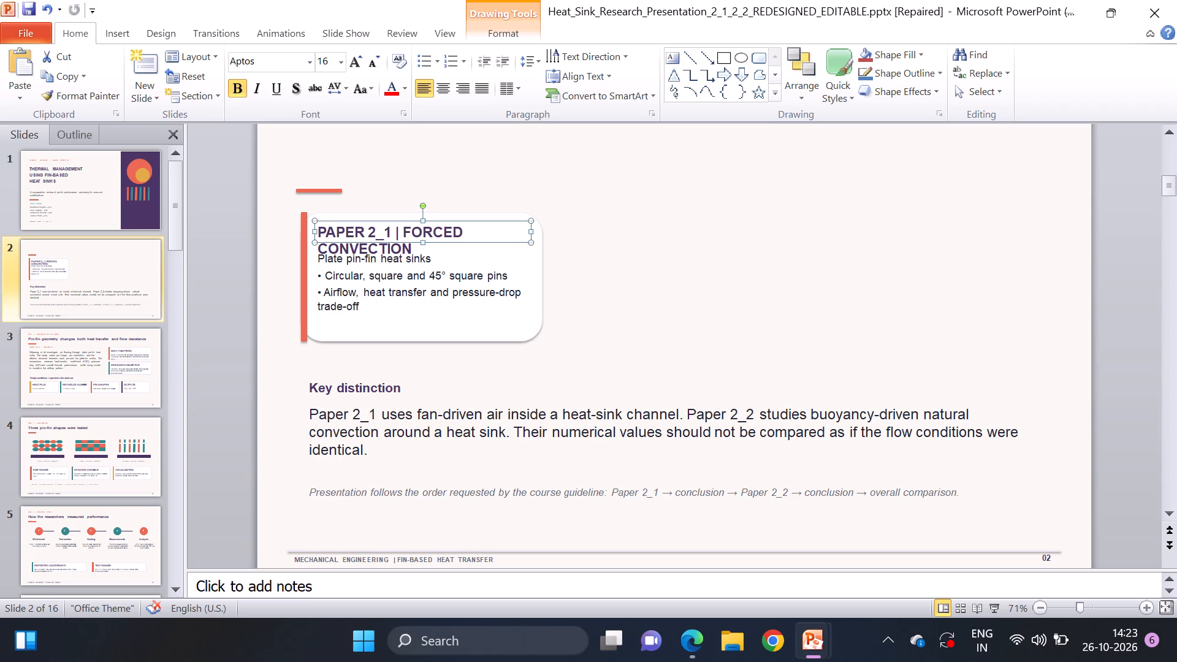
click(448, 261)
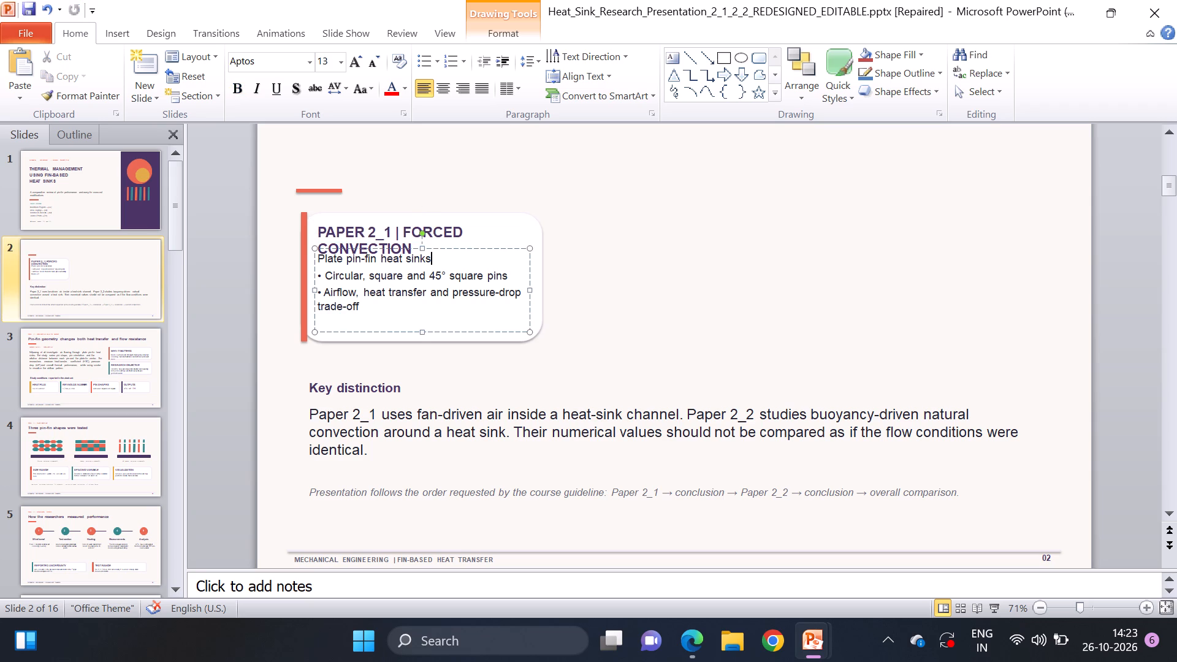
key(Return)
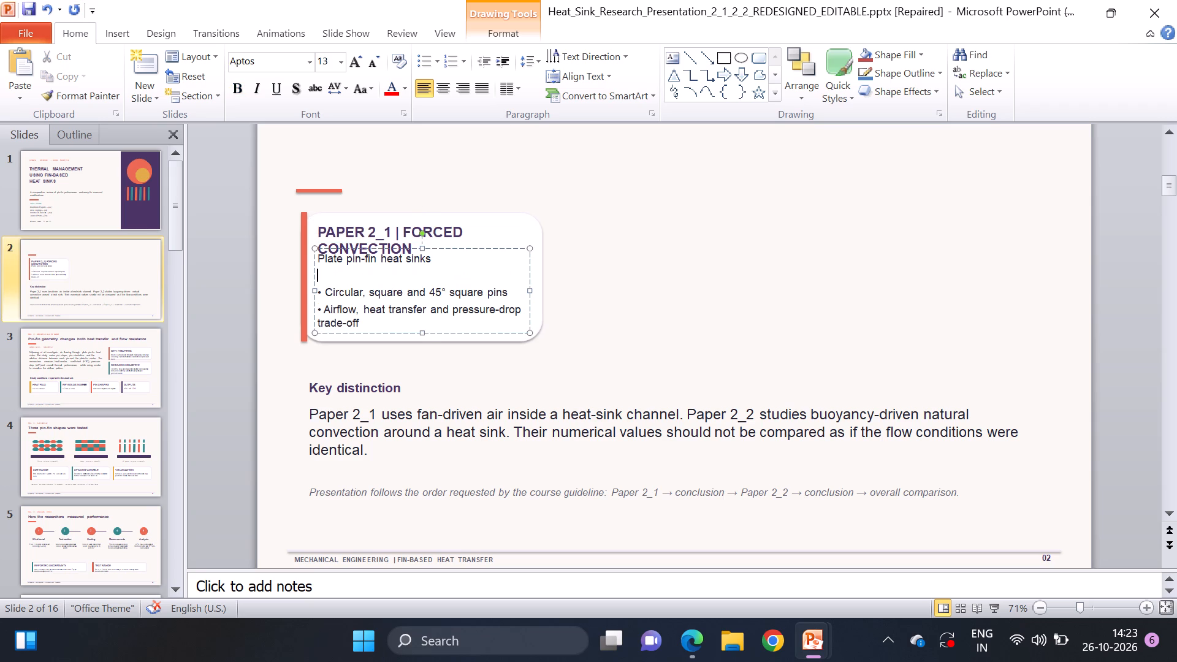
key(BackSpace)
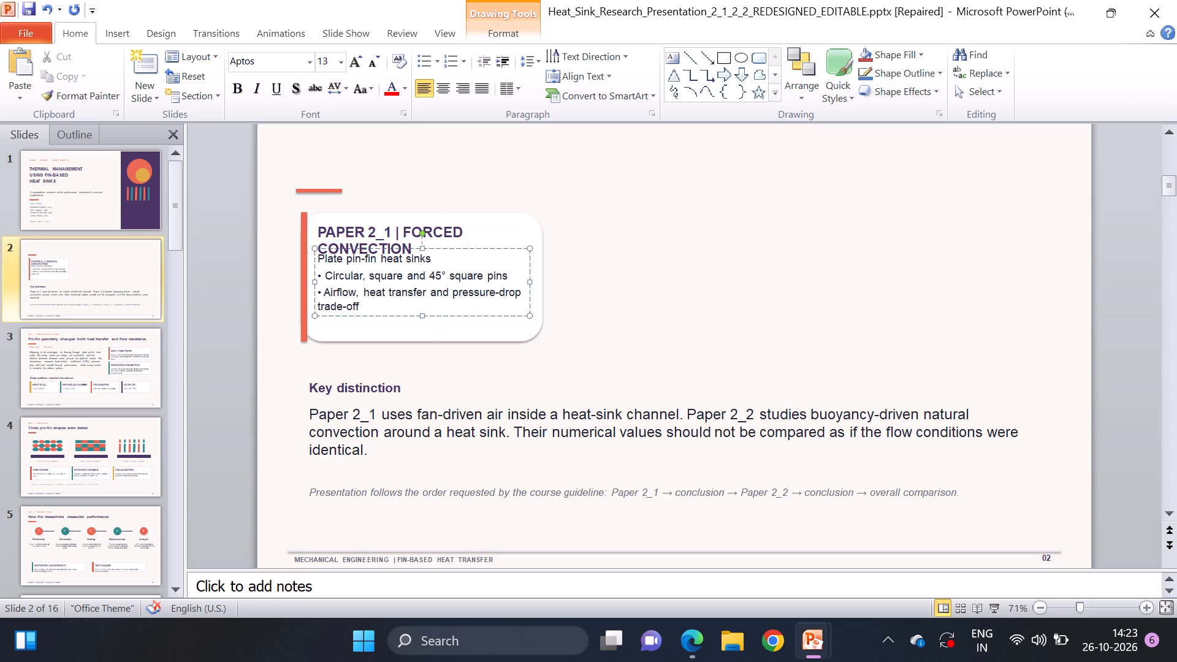
Insert a blank line above "Plate pin-fin heat sinks" to separate the body text from the forced convection heading.
click(319, 263)
key(Return)
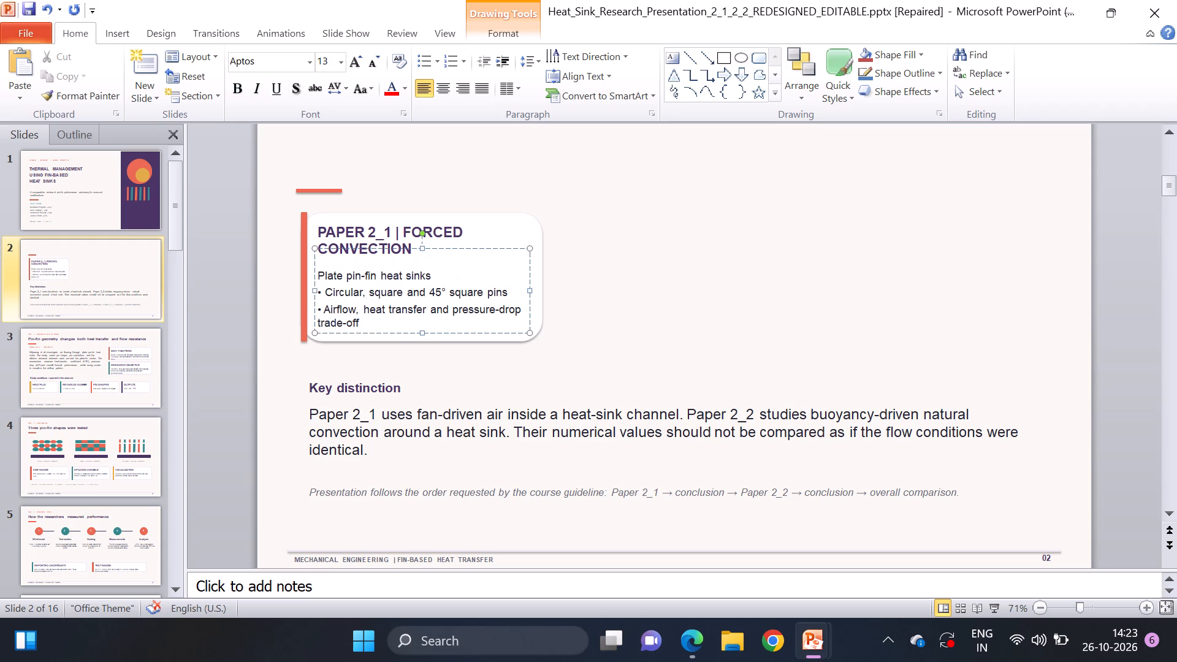
click(629, 212)
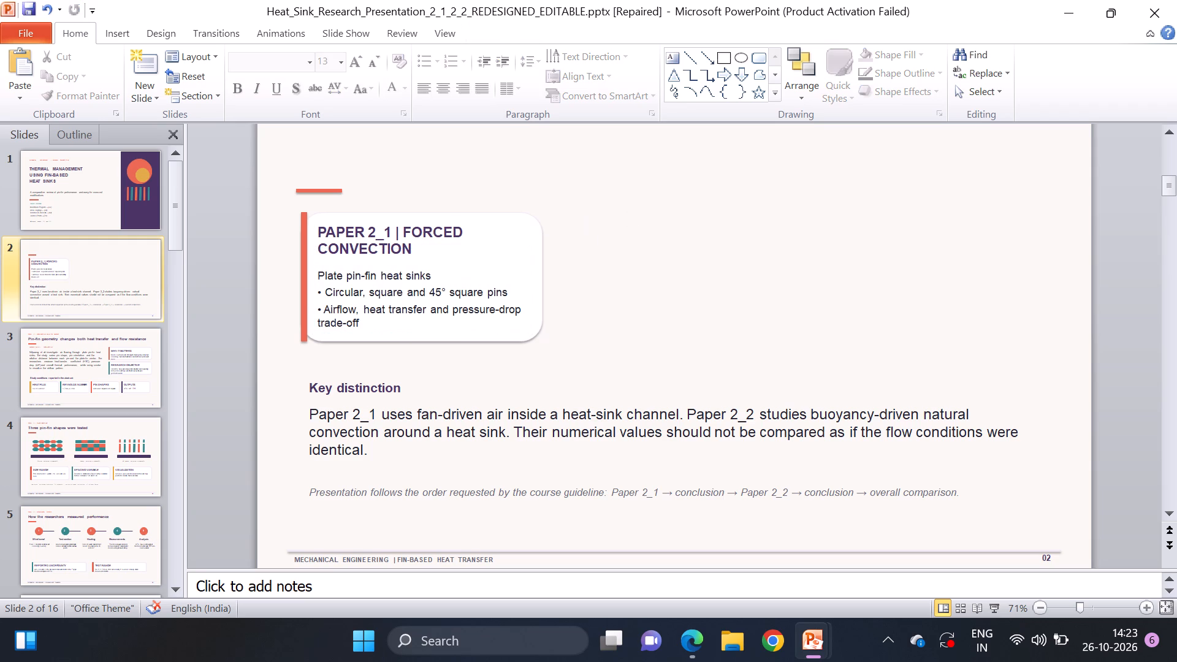
Insert four spaces before "trade-off" in the last bullet of the forced convection card.
click(318, 323)
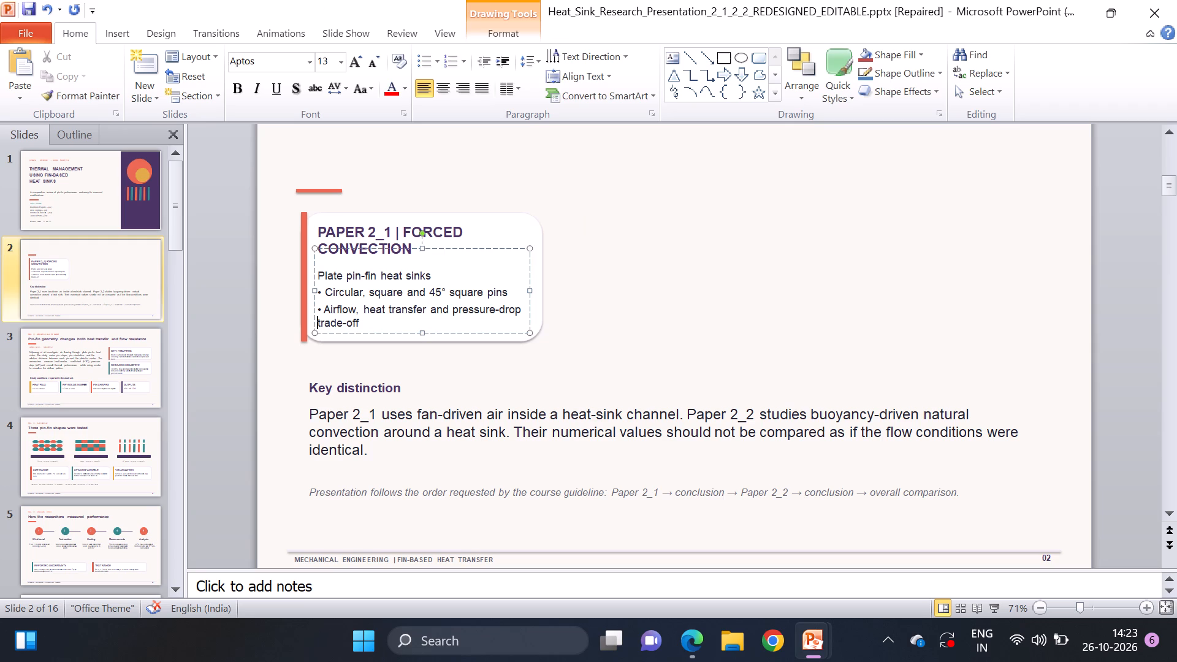
key(space)
key(space)
key(space)
key(space)
click(703, 243)
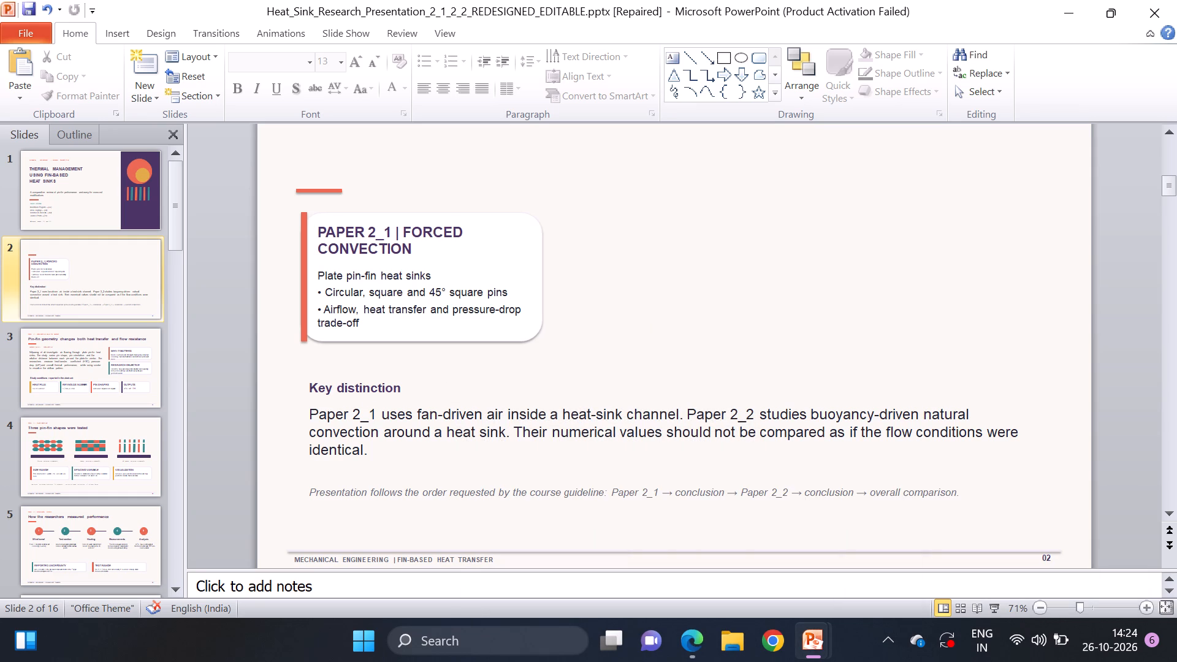
Delete the "Key distinction" heading text box on slide 2.
click(308, 386)
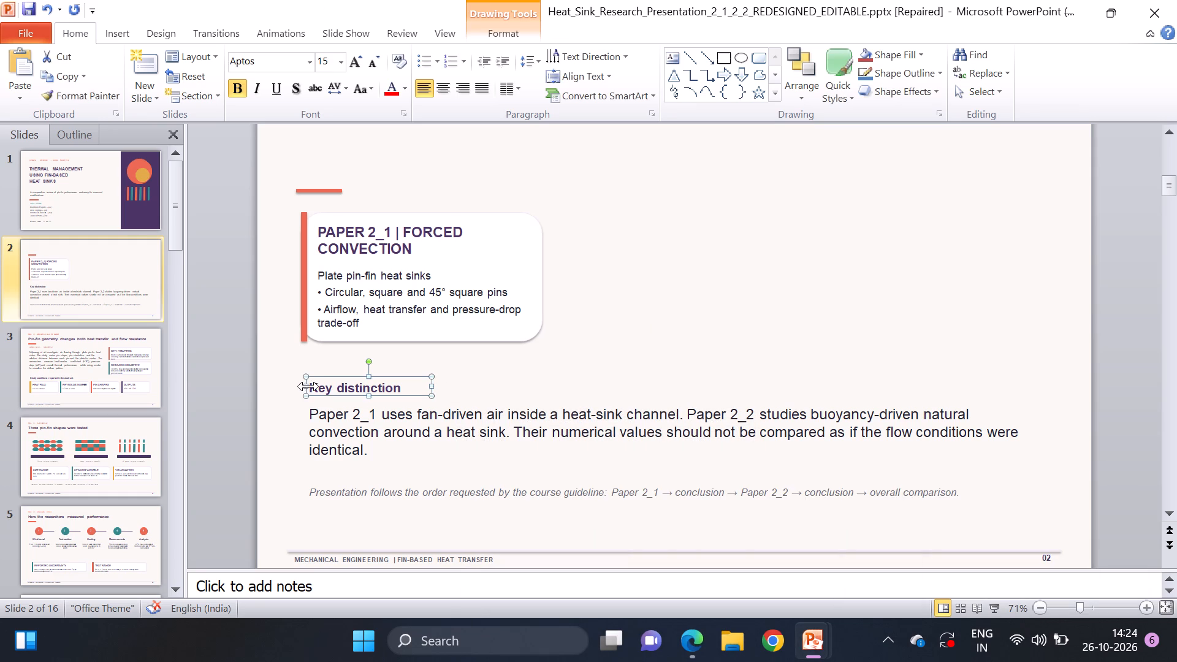
key(BackSpace)
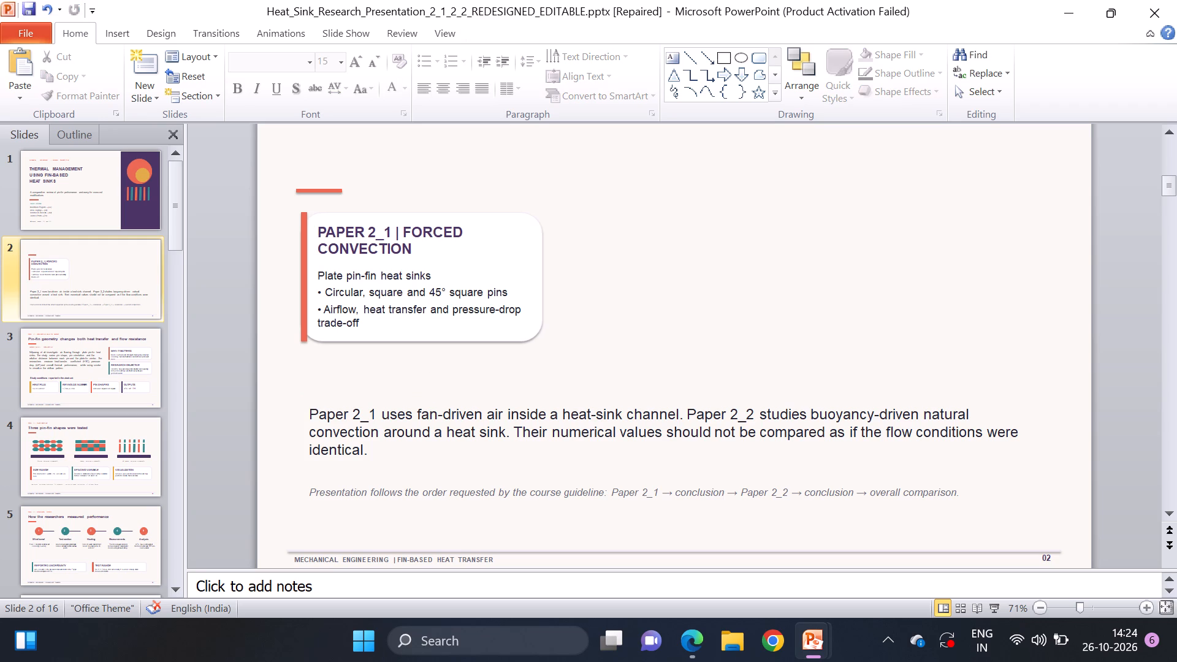
Delete the paragraph comparing Paper 2_1 and Paper 2_2 flow conditions below the card on slide 2.
drag(311, 419, 398, 481)
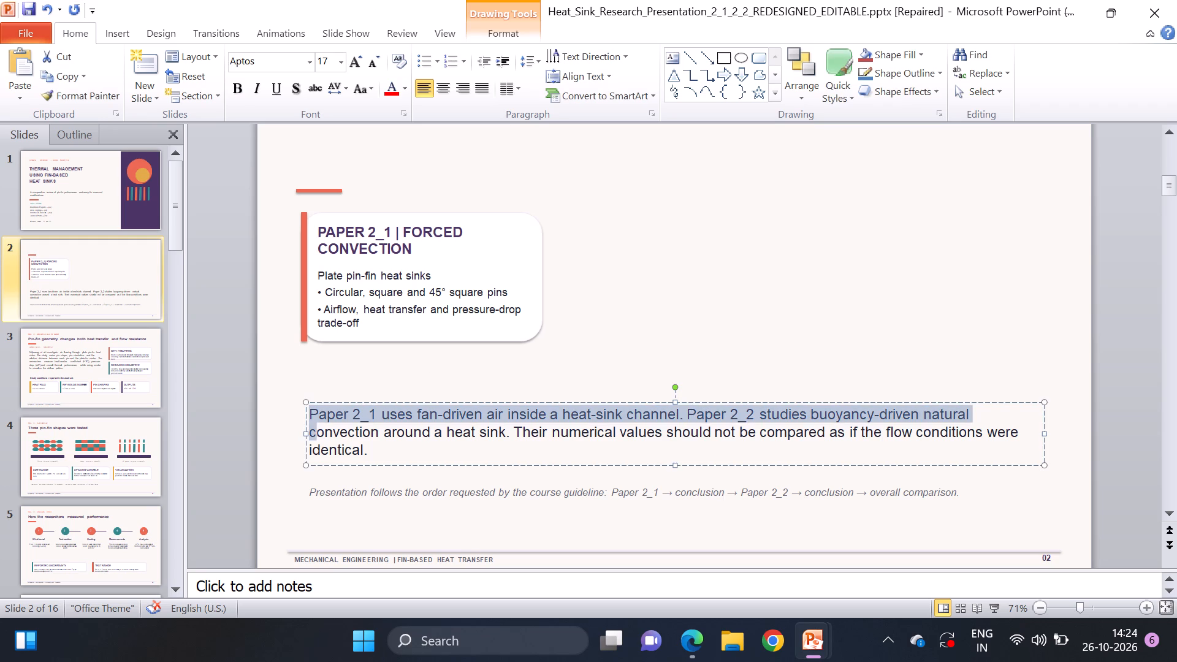
drag(398, 481, 453, 474)
key(BackSpace)
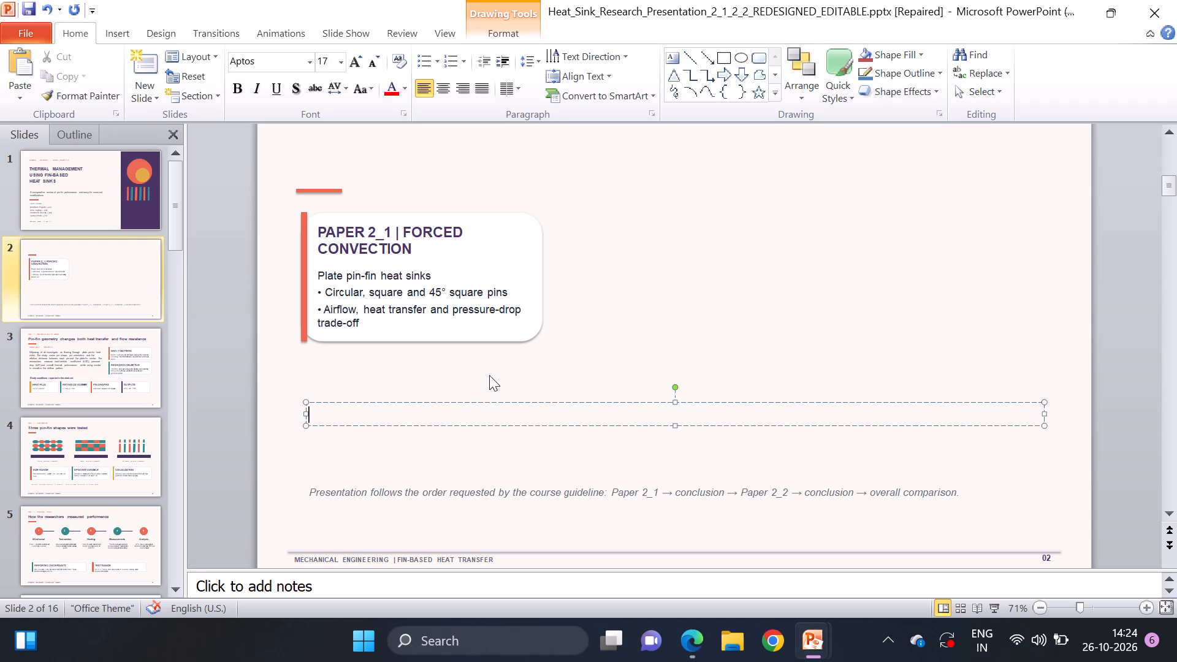
click(497, 371)
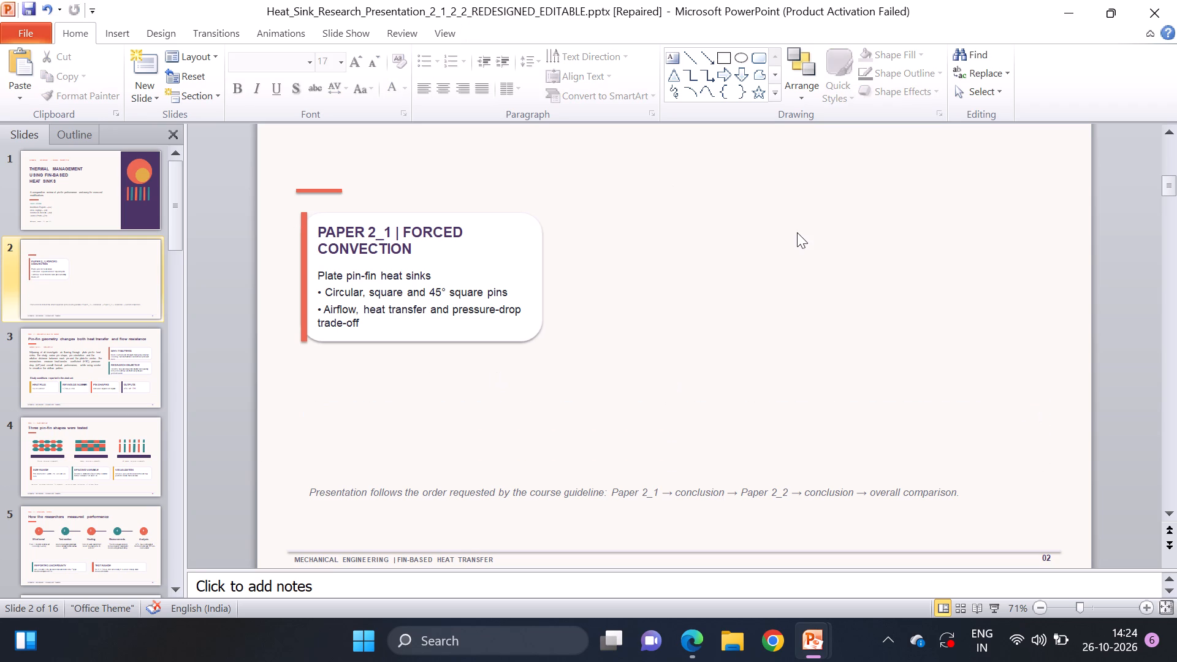
Move the short horizontal accent bar above the forced convection card up toward the top of slide 2.
click(1168, 171)
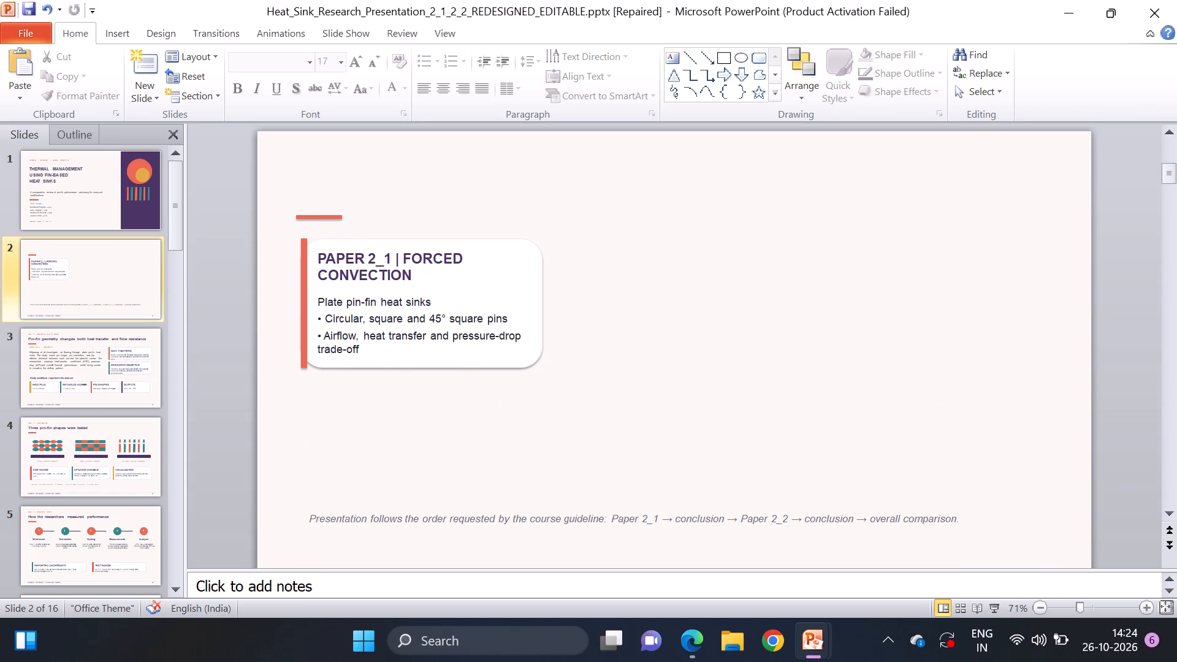
drag(323, 217, 321, 162)
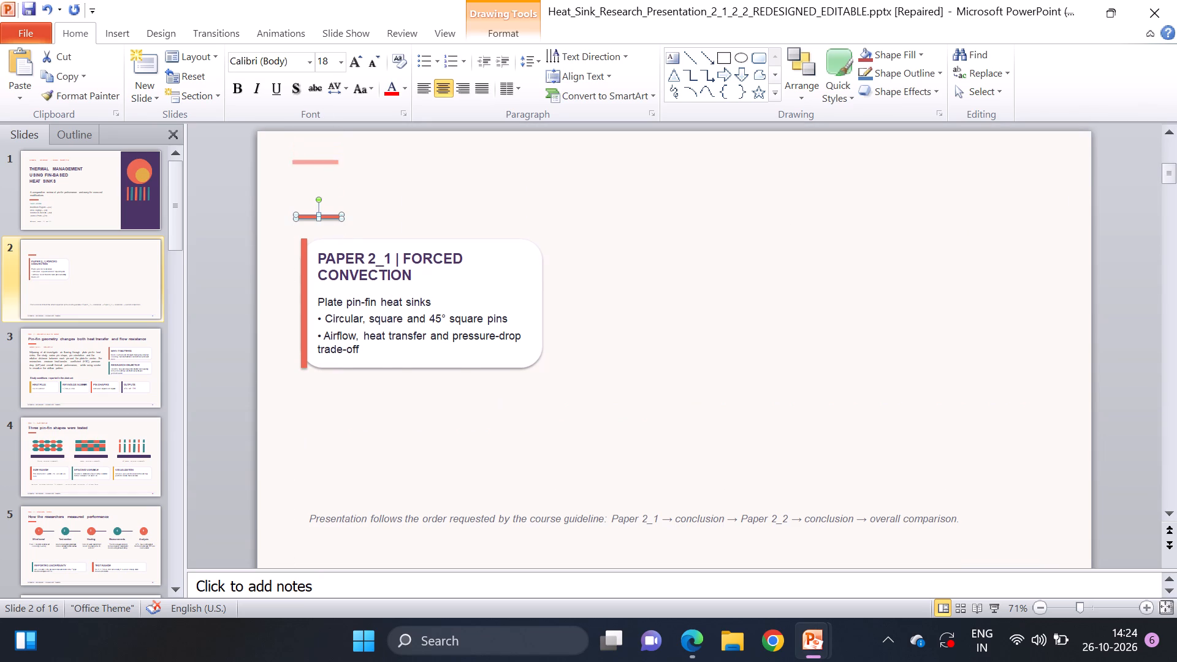
drag(321, 162, 318, 176)
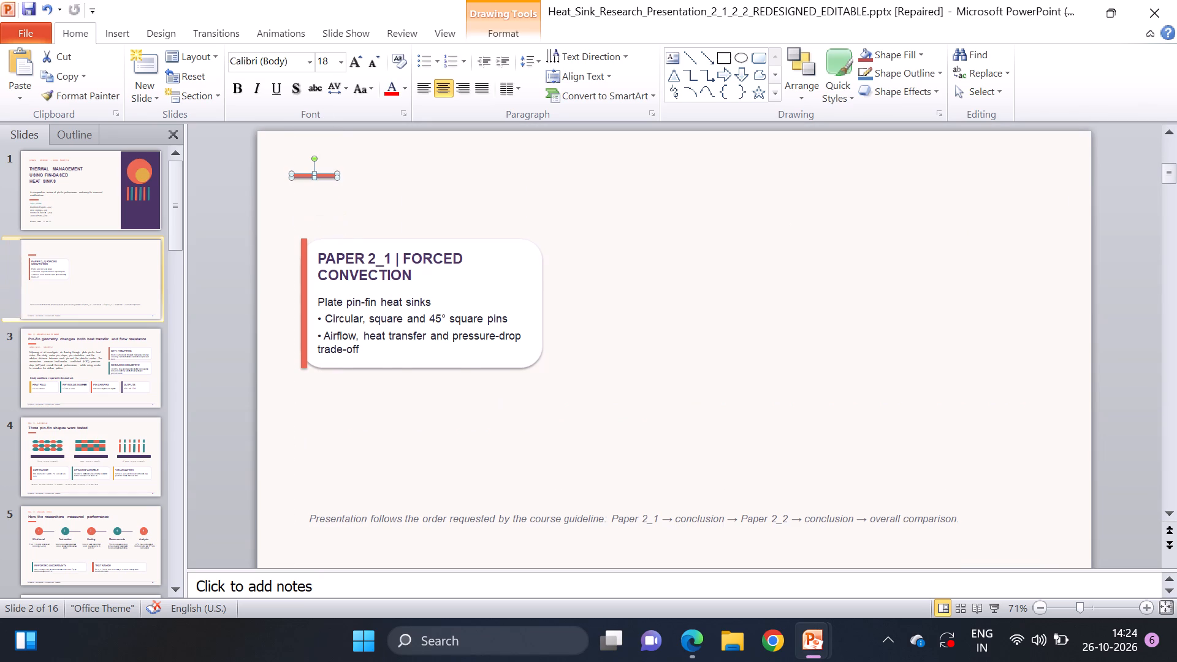
click(318, 176)
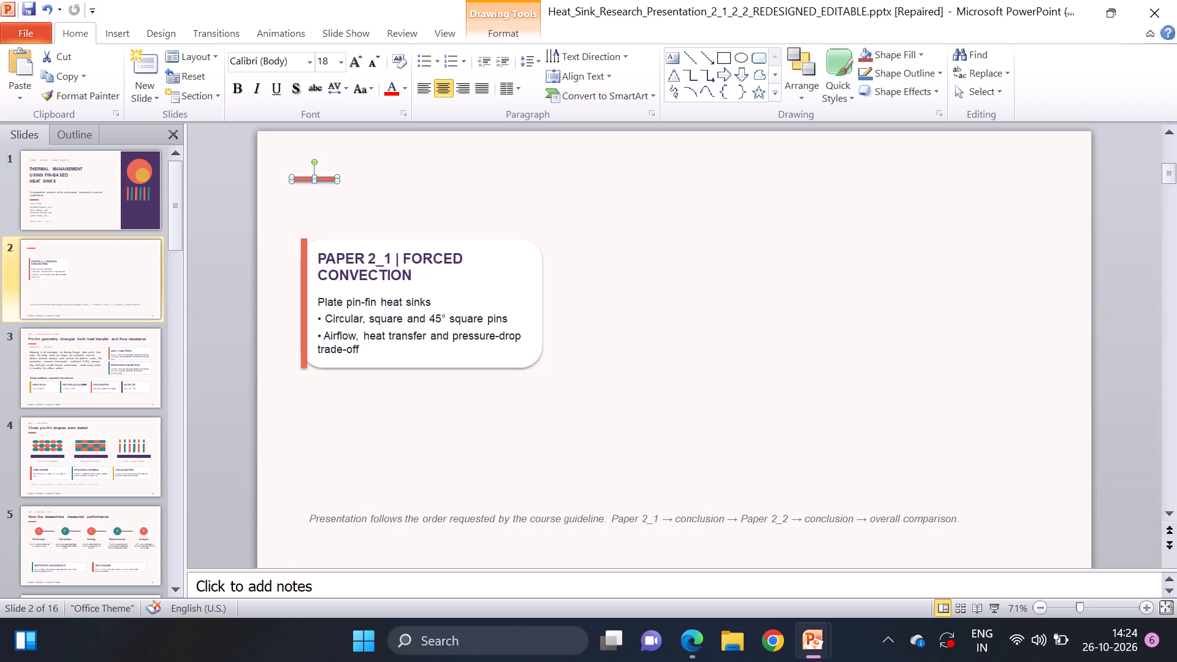
Move the vertical accent bar of the forced convection card up and slightly left, just below the horizontal accent bar.
drag(305, 267, 292, 233)
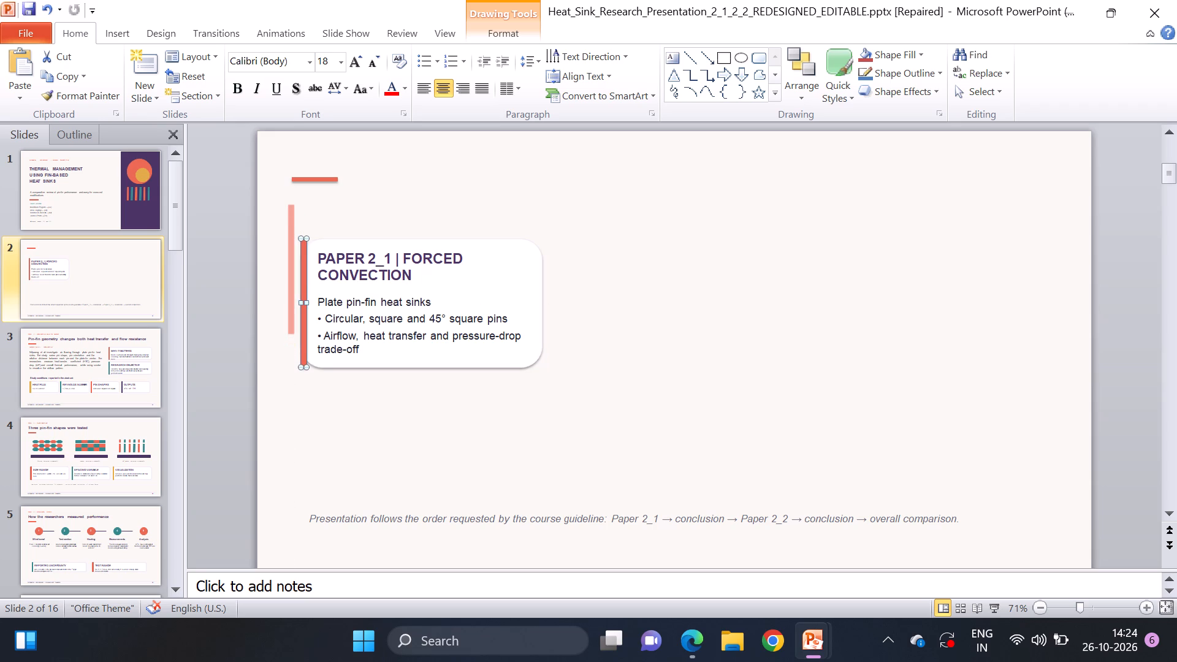
drag(292, 233, 297, 221)
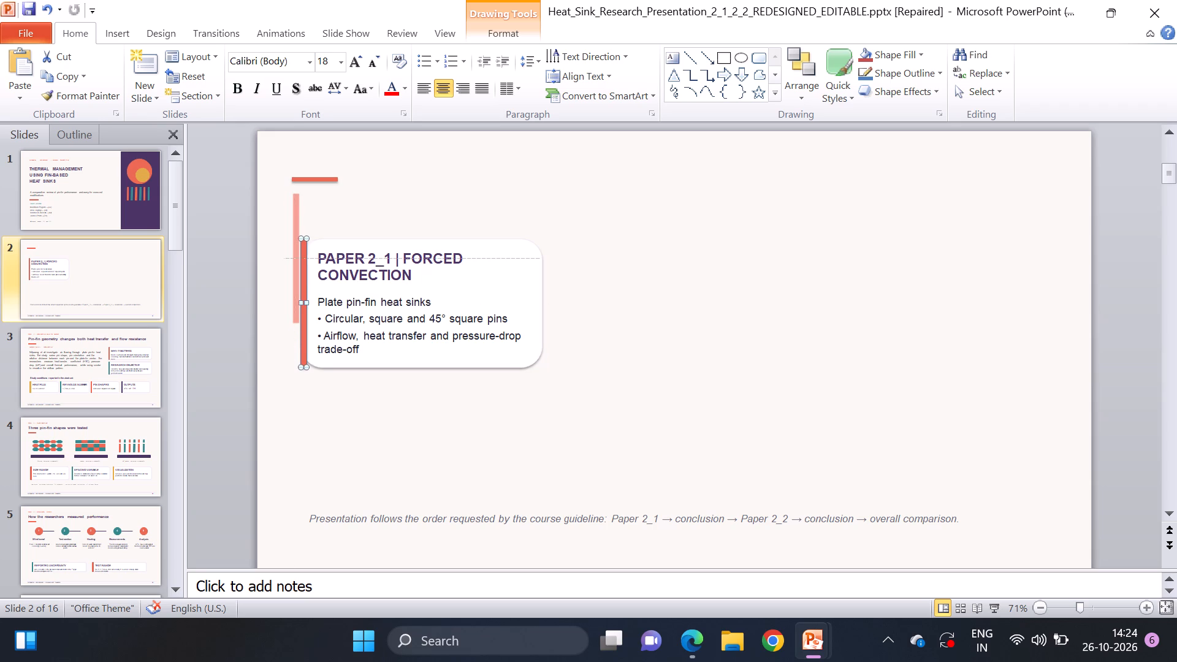
drag(297, 221, 295, 226)
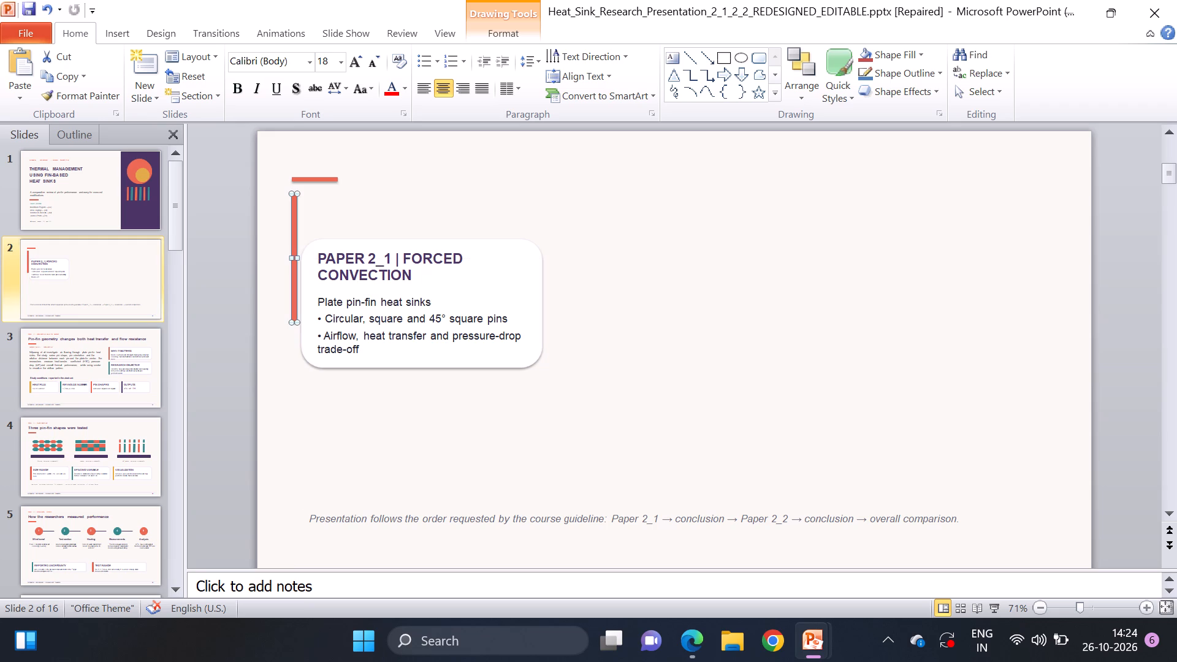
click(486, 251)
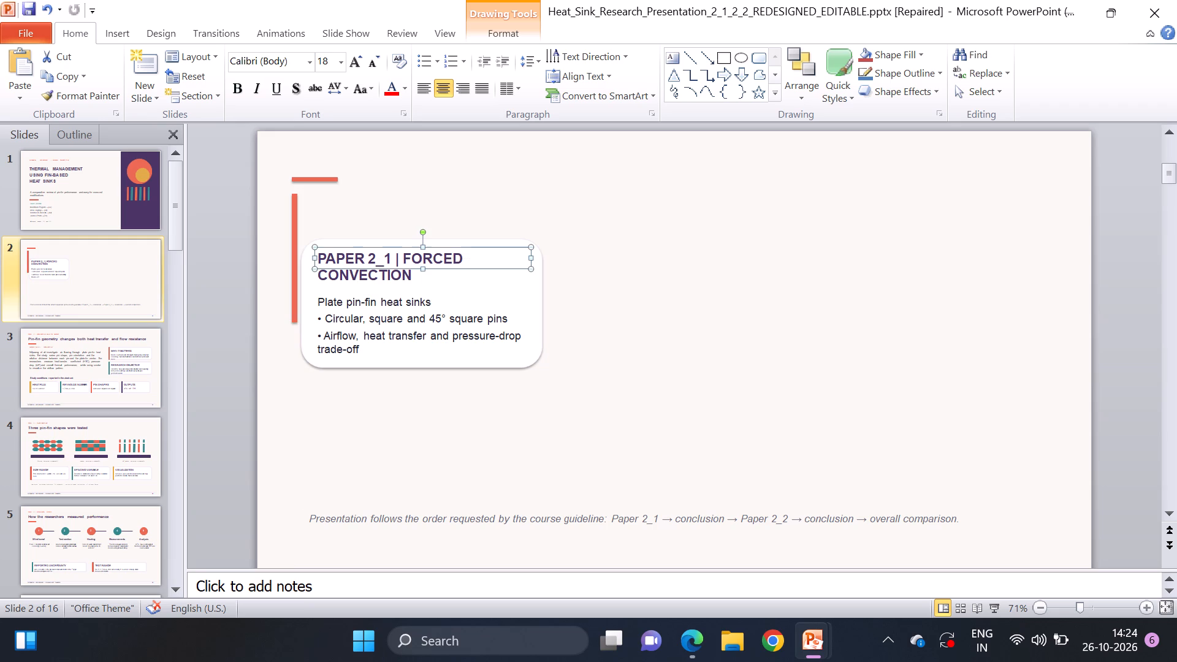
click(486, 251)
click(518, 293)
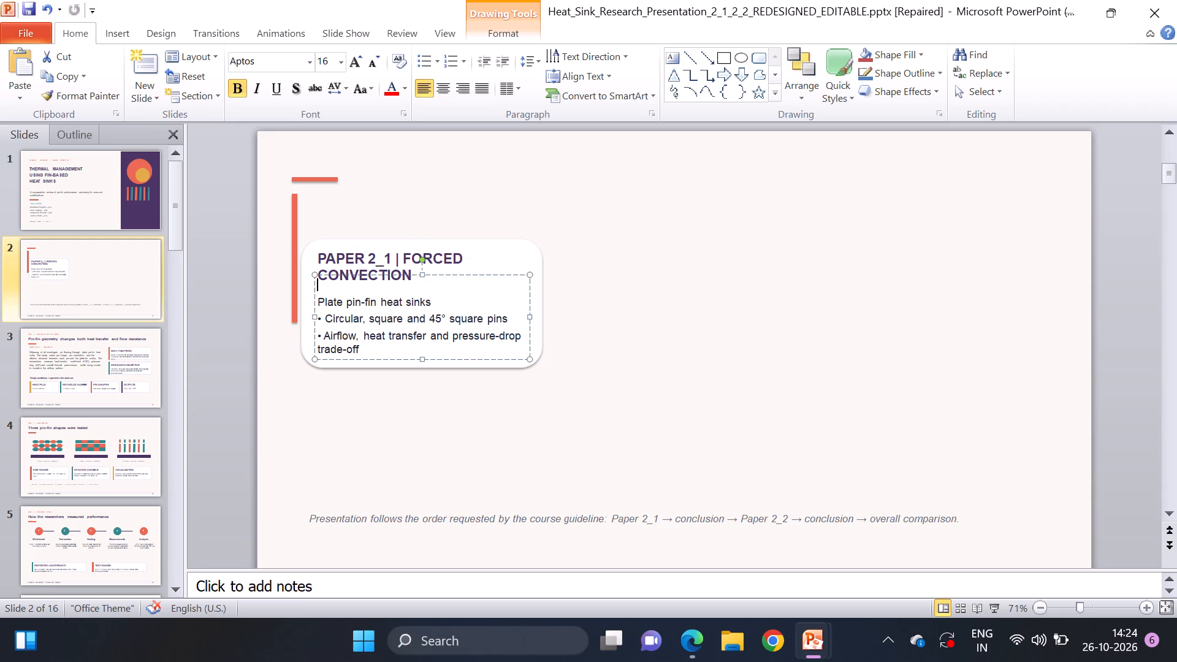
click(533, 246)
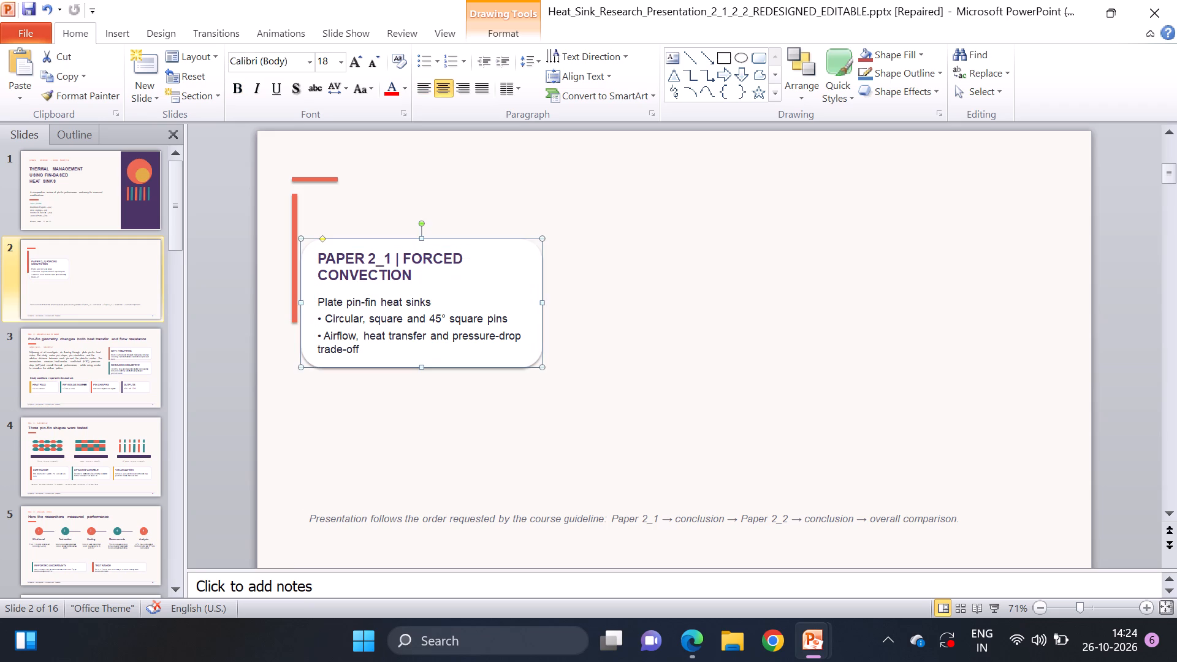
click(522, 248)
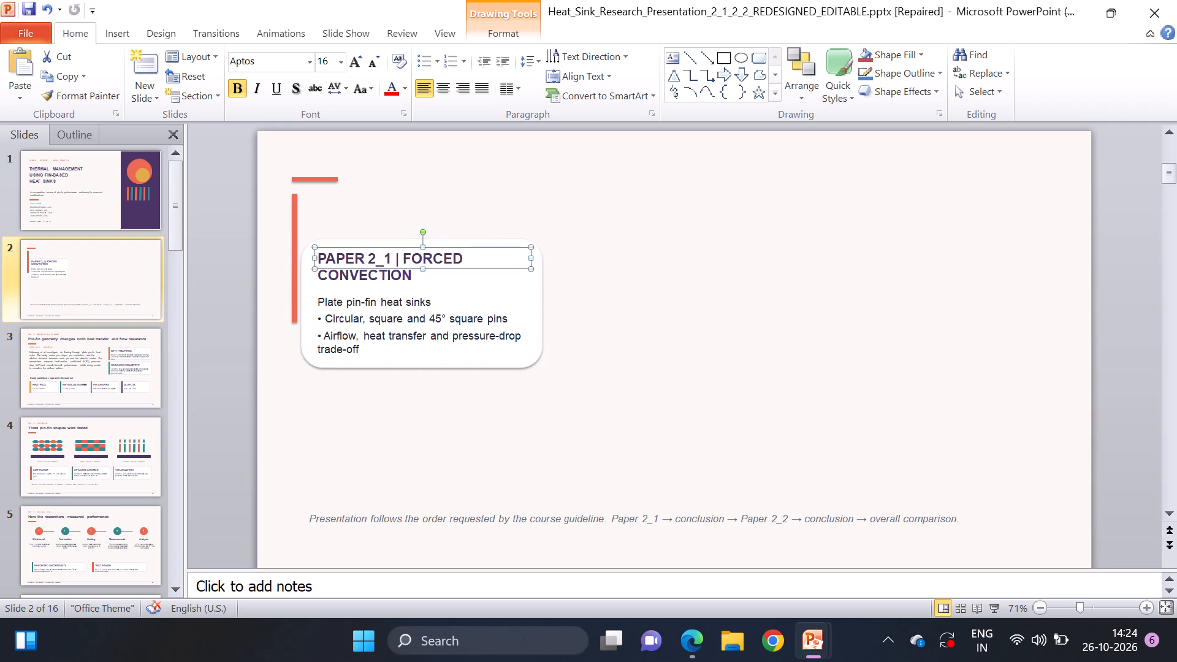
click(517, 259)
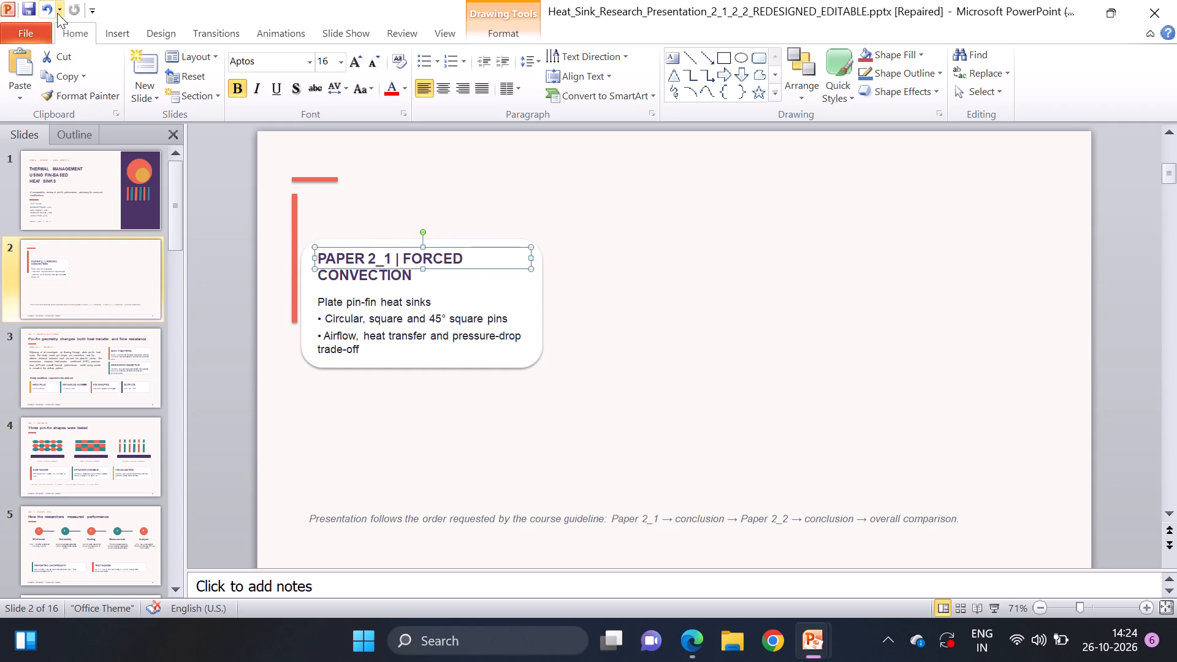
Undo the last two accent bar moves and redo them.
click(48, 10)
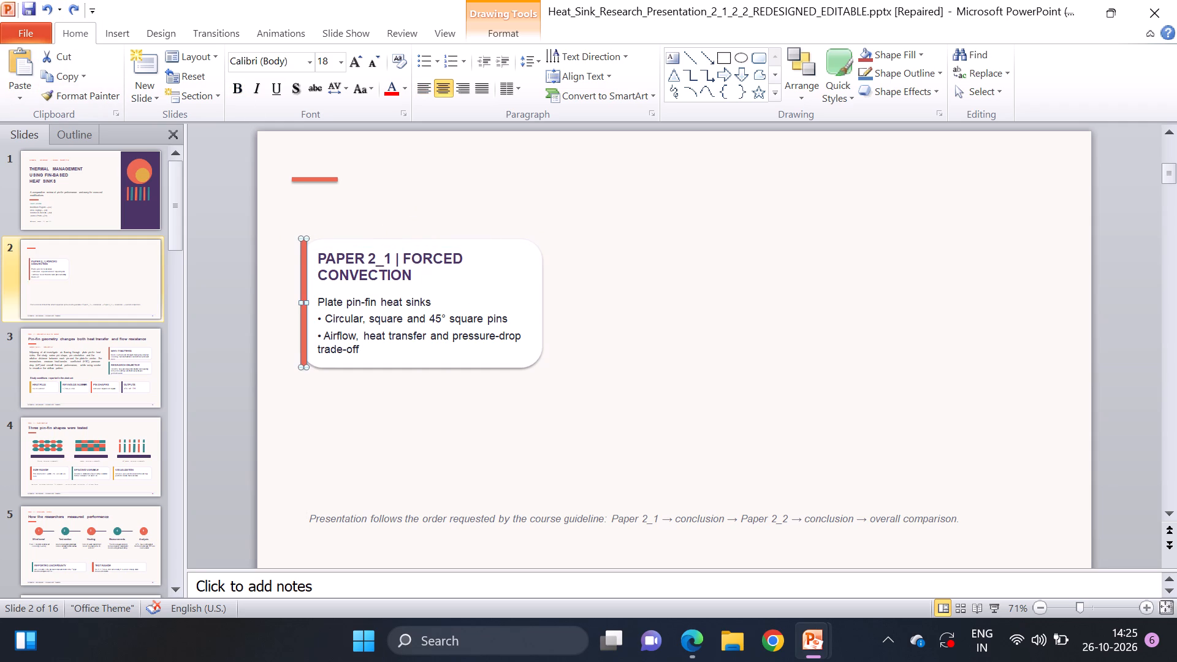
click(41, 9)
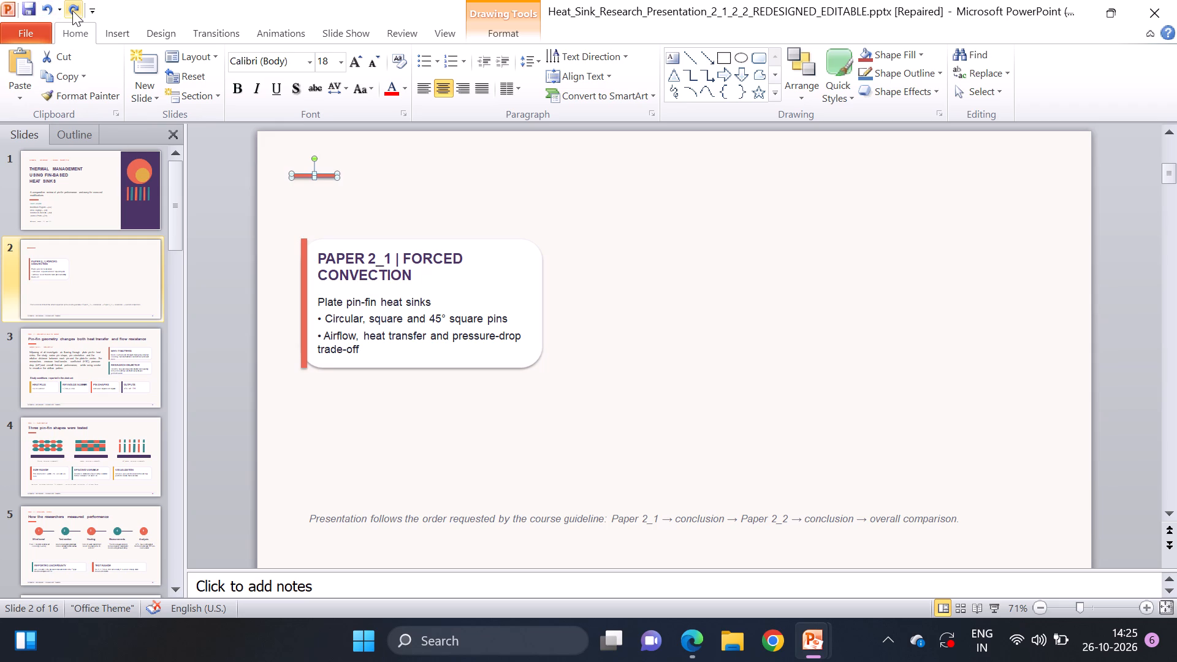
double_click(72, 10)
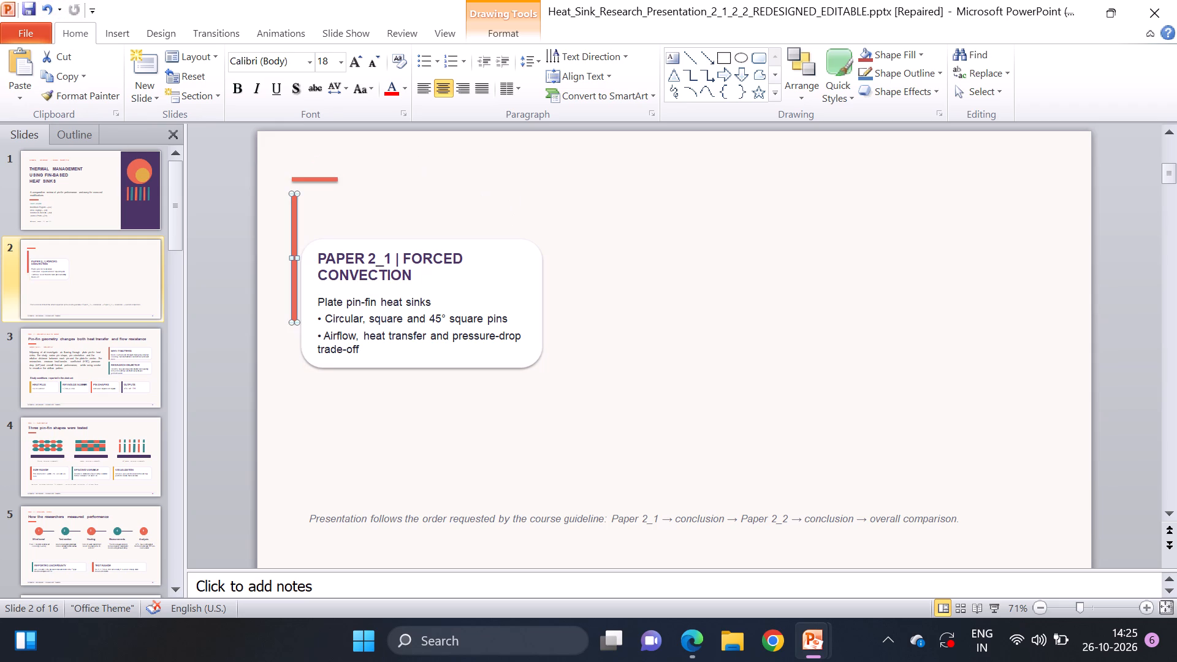
Move the white rounded card up beside the vertical accent bar, just below the horizontal accent bar.
click(520, 247)
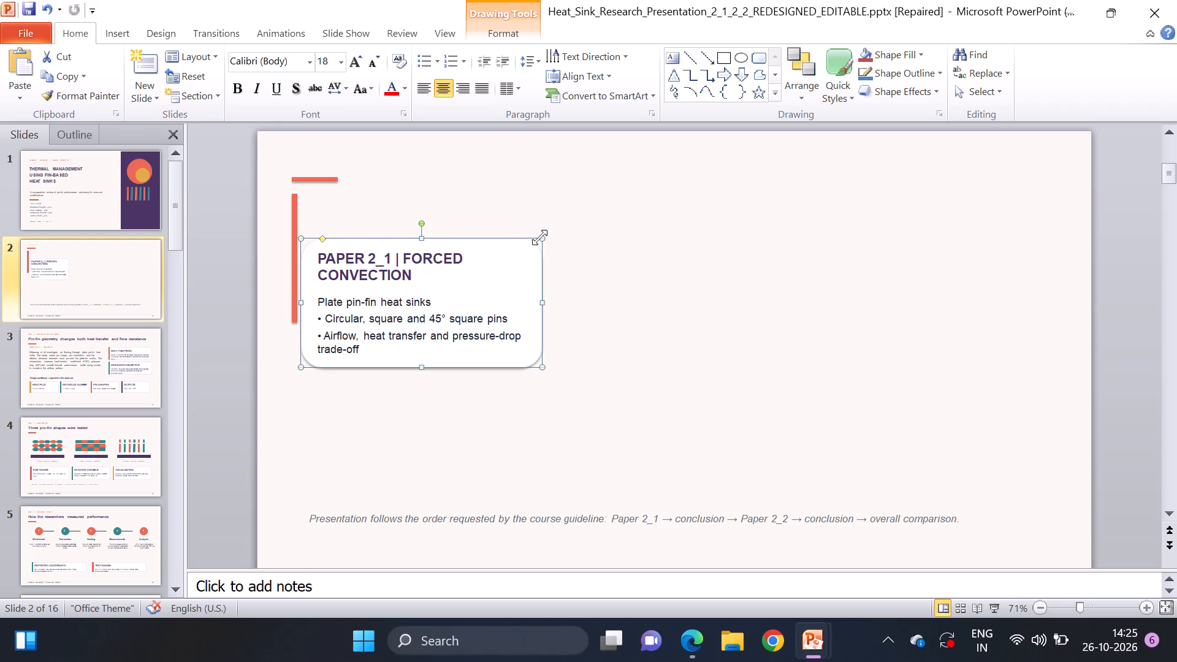
drag(536, 256, 529, 148)
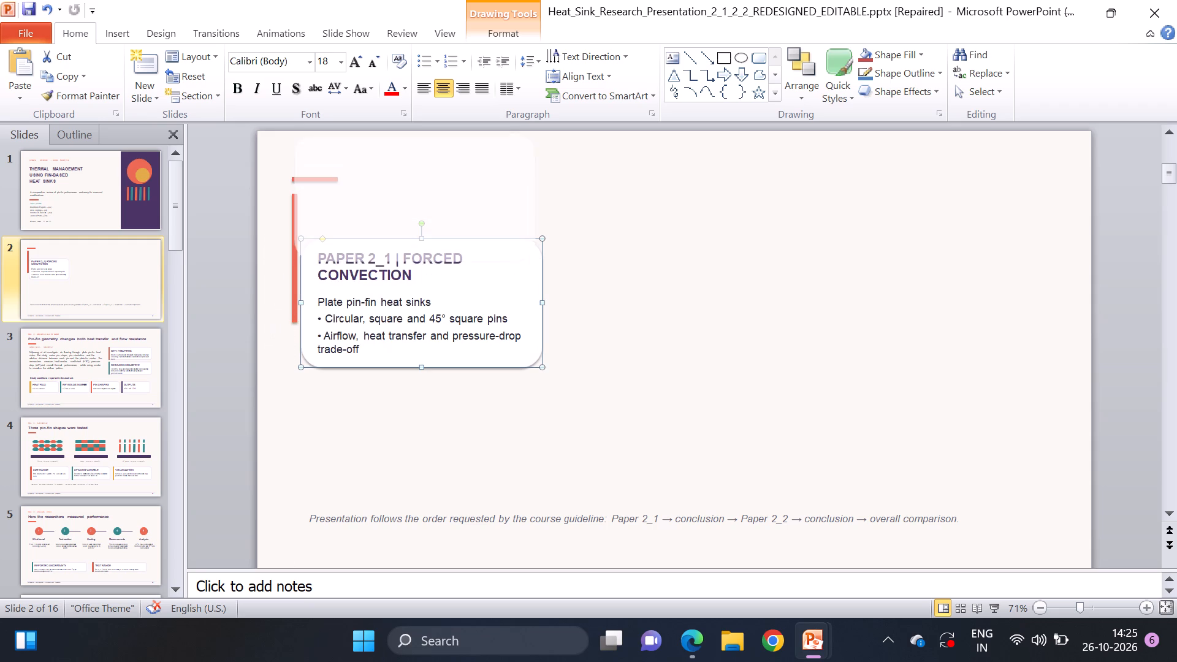
drag(529, 148, 535, 197)
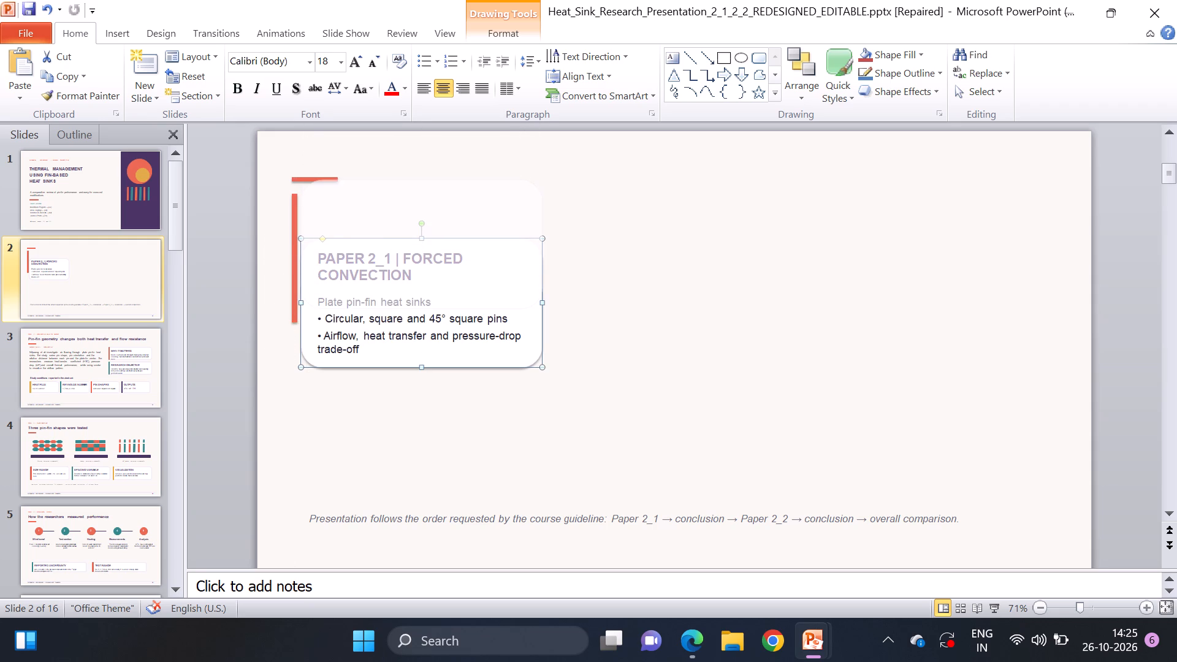
drag(535, 197, 531, 208)
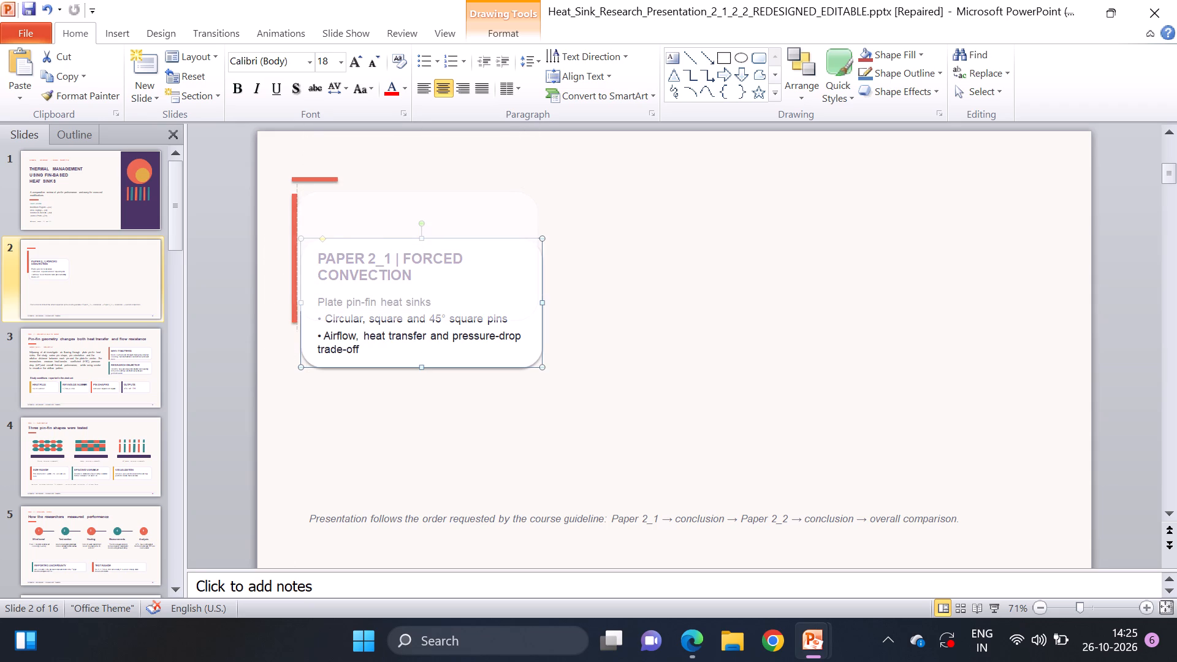
drag(531, 208, 533, 207)
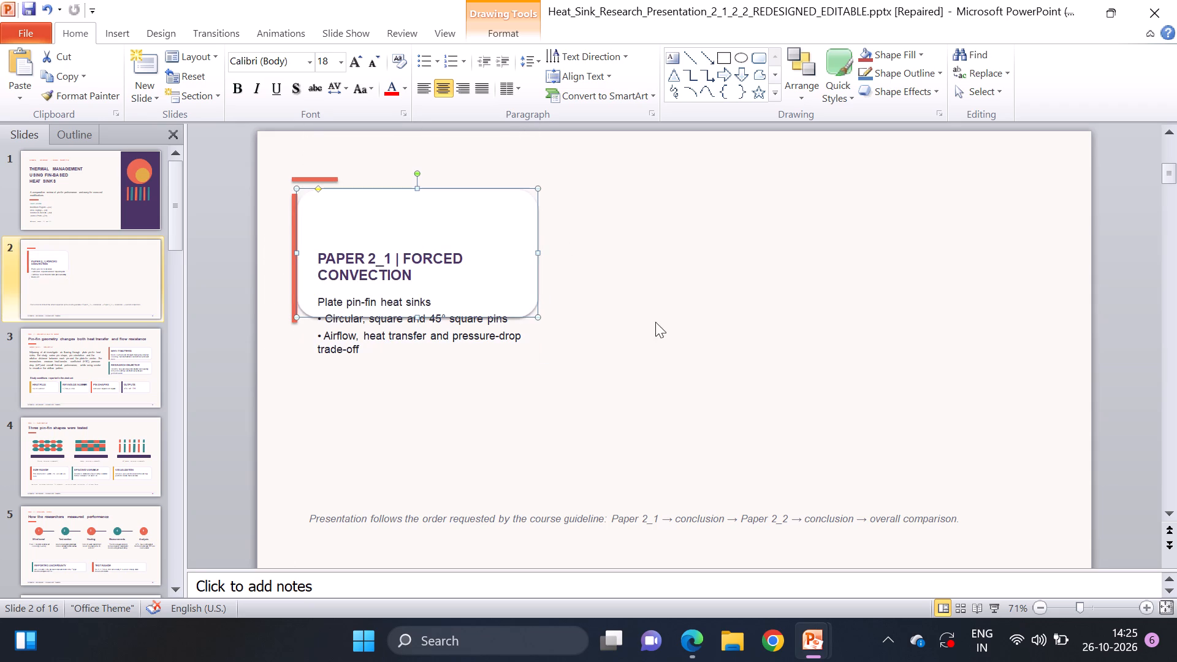
Move the PAPER 2_1 | FORCED CONVECTION heading box up into the top of the relocated white card.
click(383, 333)
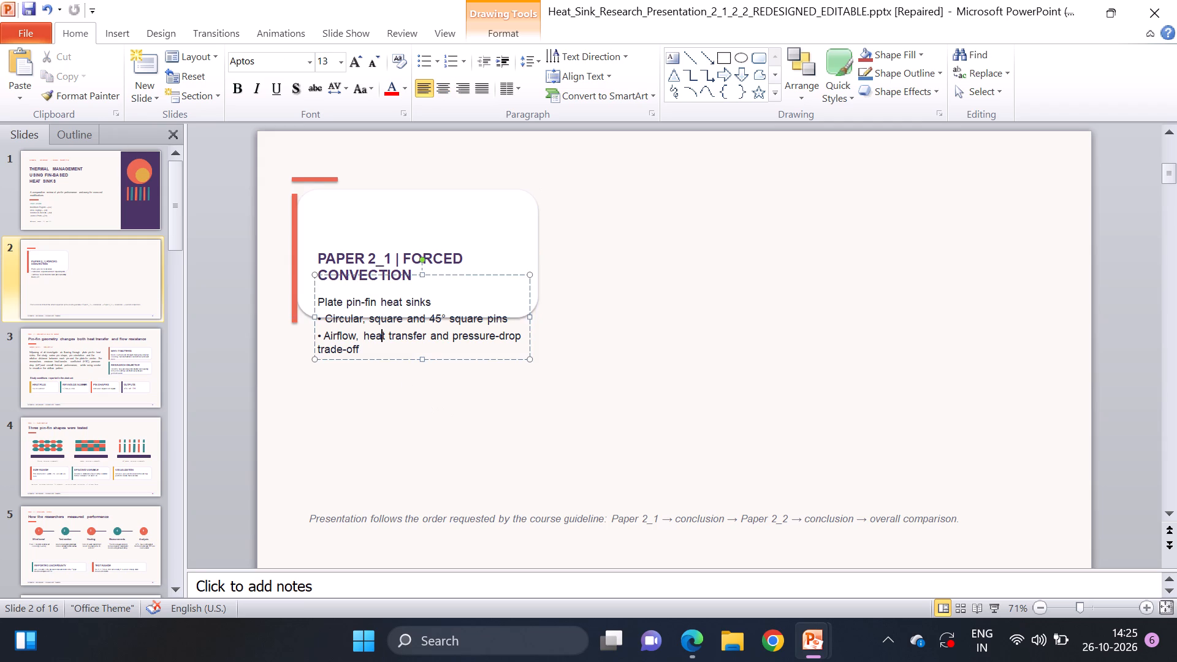
drag(383, 333, 383, 354)
click(370, 231)
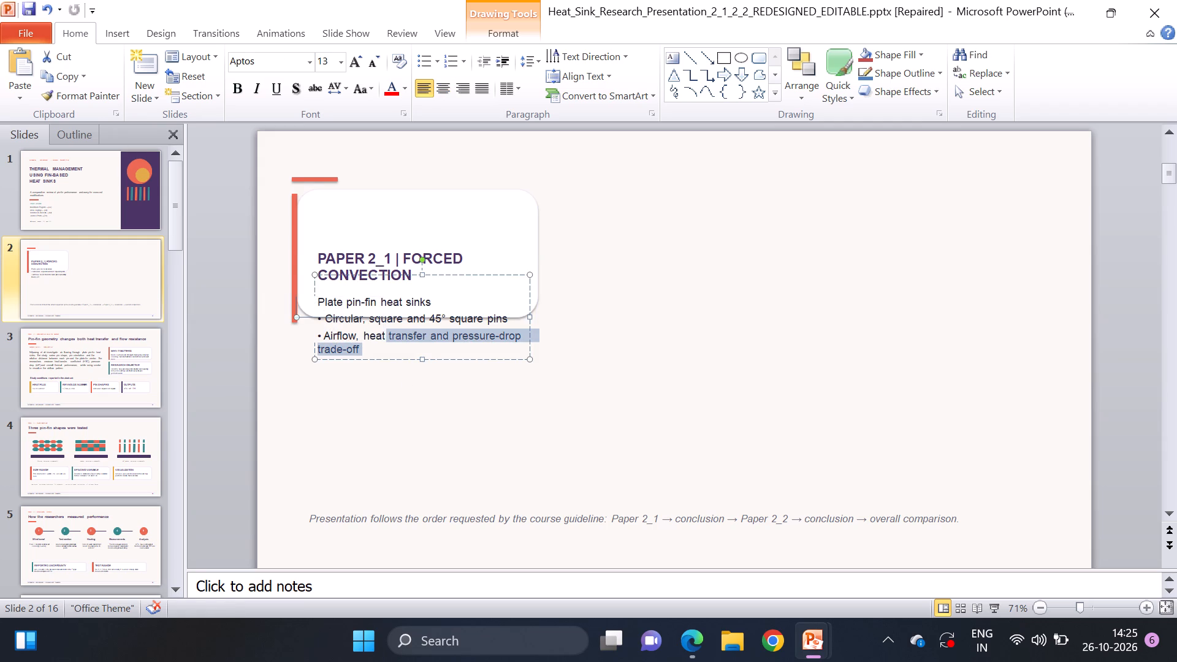
click(370, 269)
click(370, 269)
drag(370, 269, 360, 226)
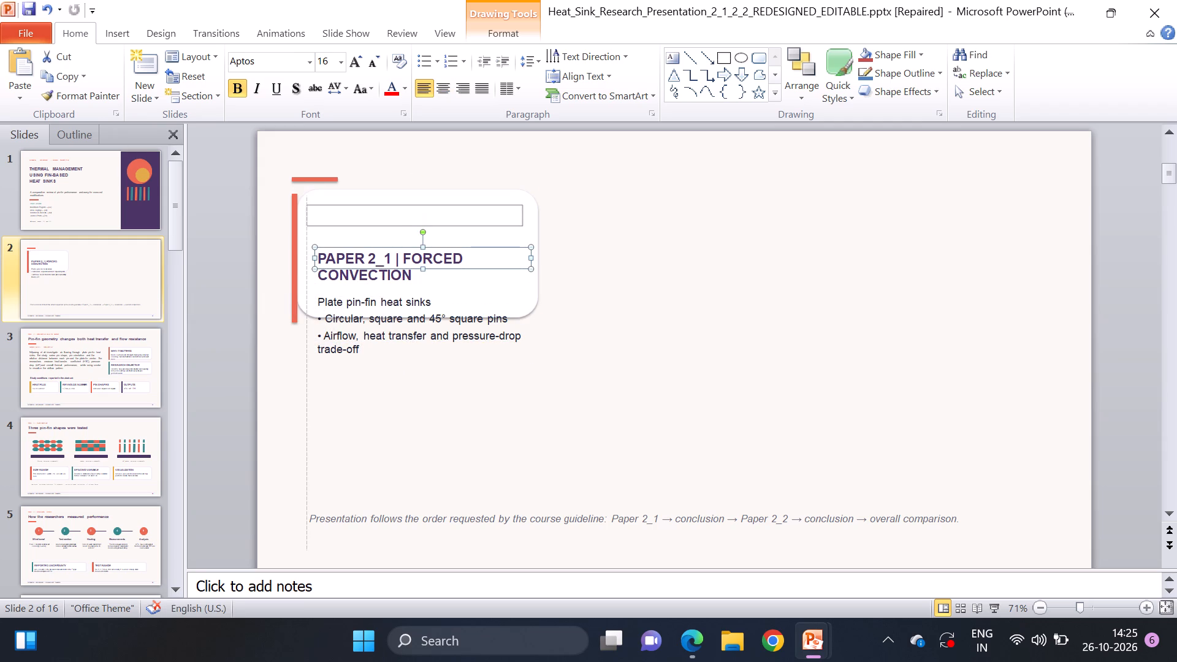
drag(360, 226, 363, 209)
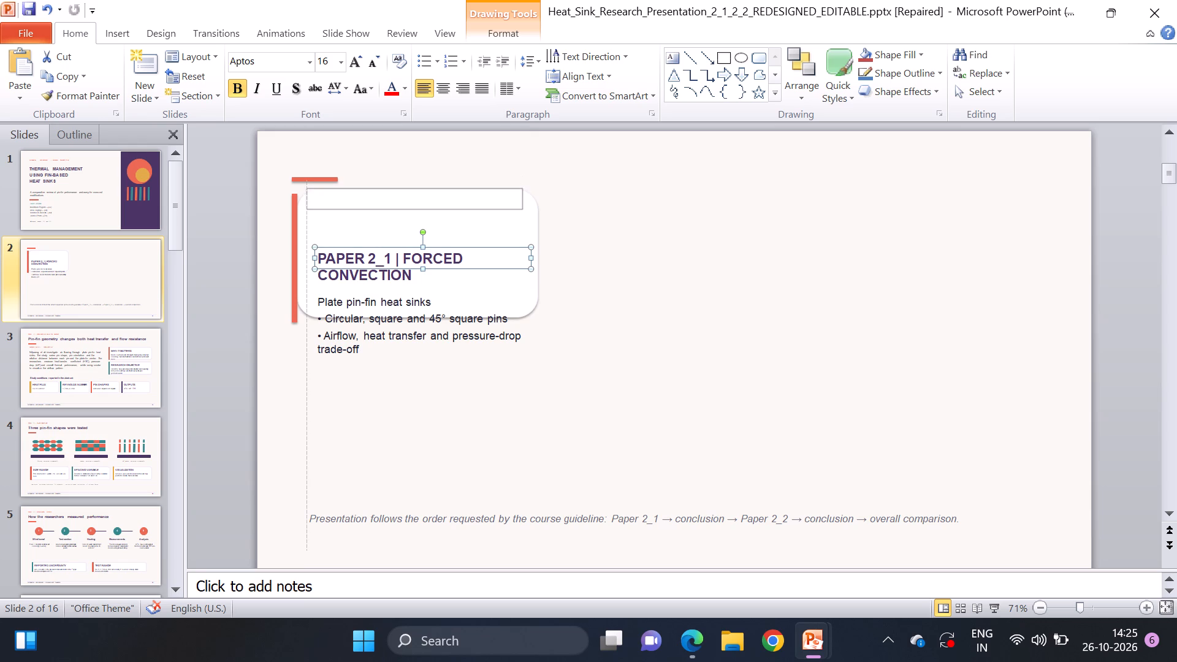
drag(363, 209, 364, 217)
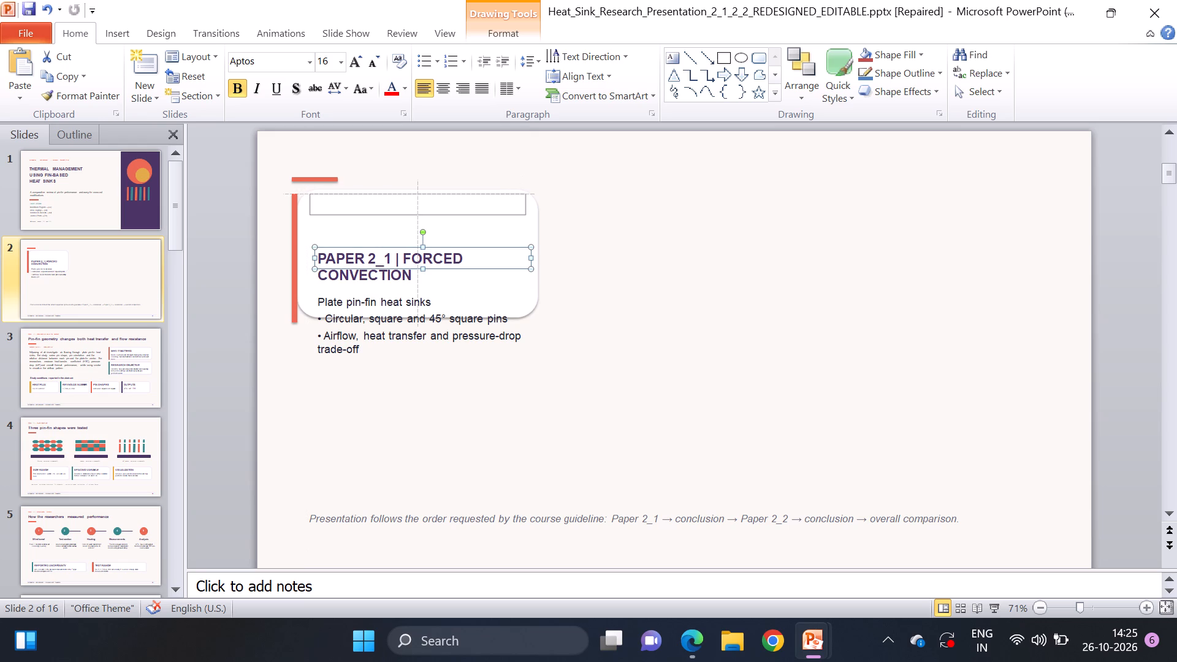
drag(364, 217, 360, 220)
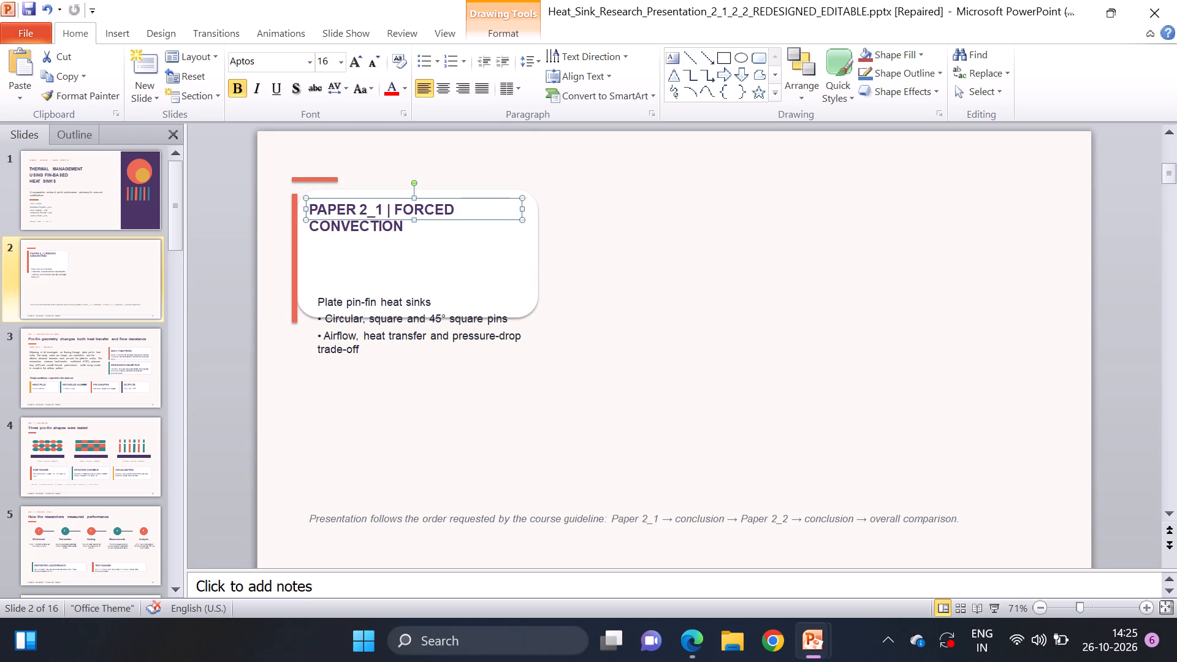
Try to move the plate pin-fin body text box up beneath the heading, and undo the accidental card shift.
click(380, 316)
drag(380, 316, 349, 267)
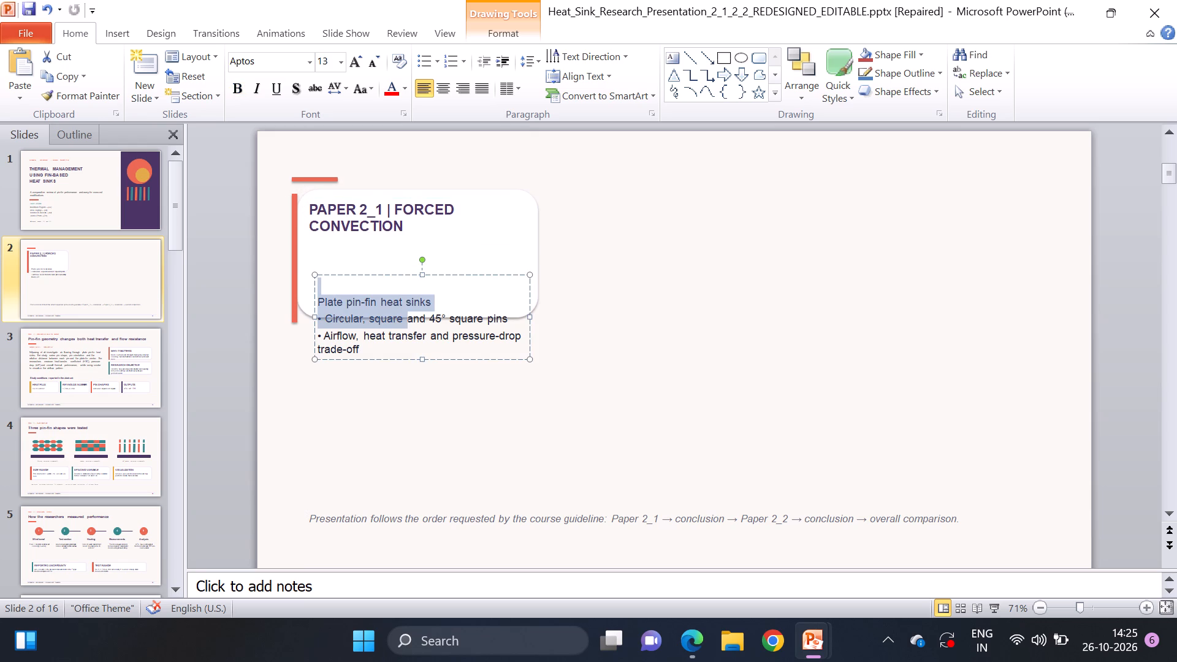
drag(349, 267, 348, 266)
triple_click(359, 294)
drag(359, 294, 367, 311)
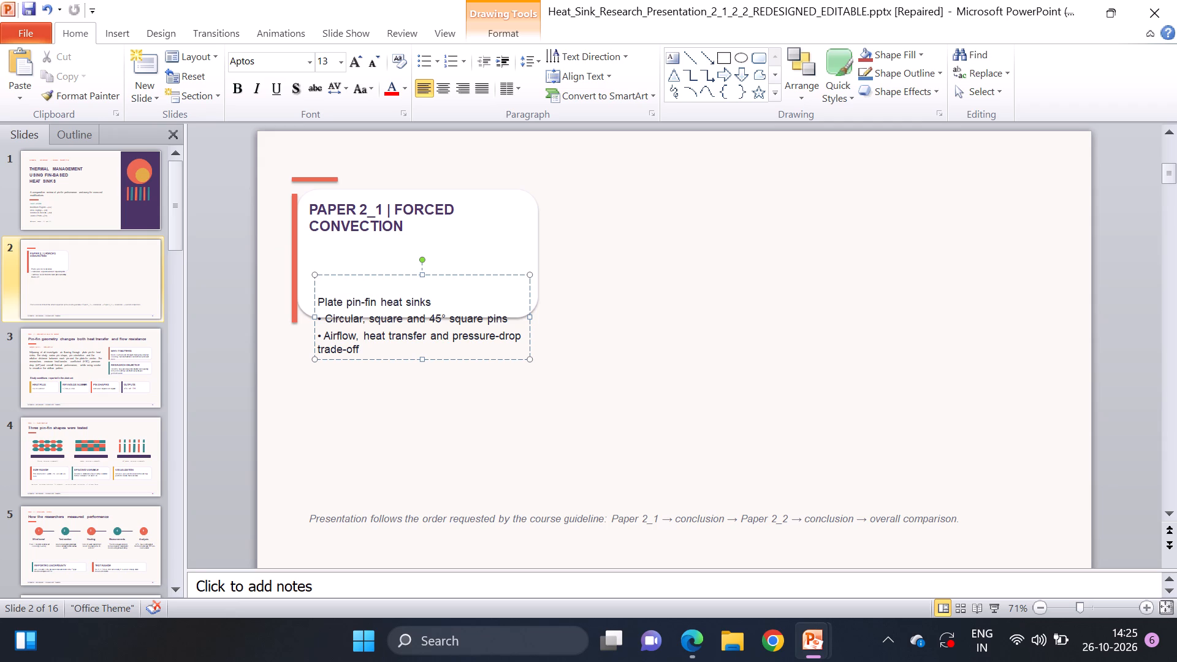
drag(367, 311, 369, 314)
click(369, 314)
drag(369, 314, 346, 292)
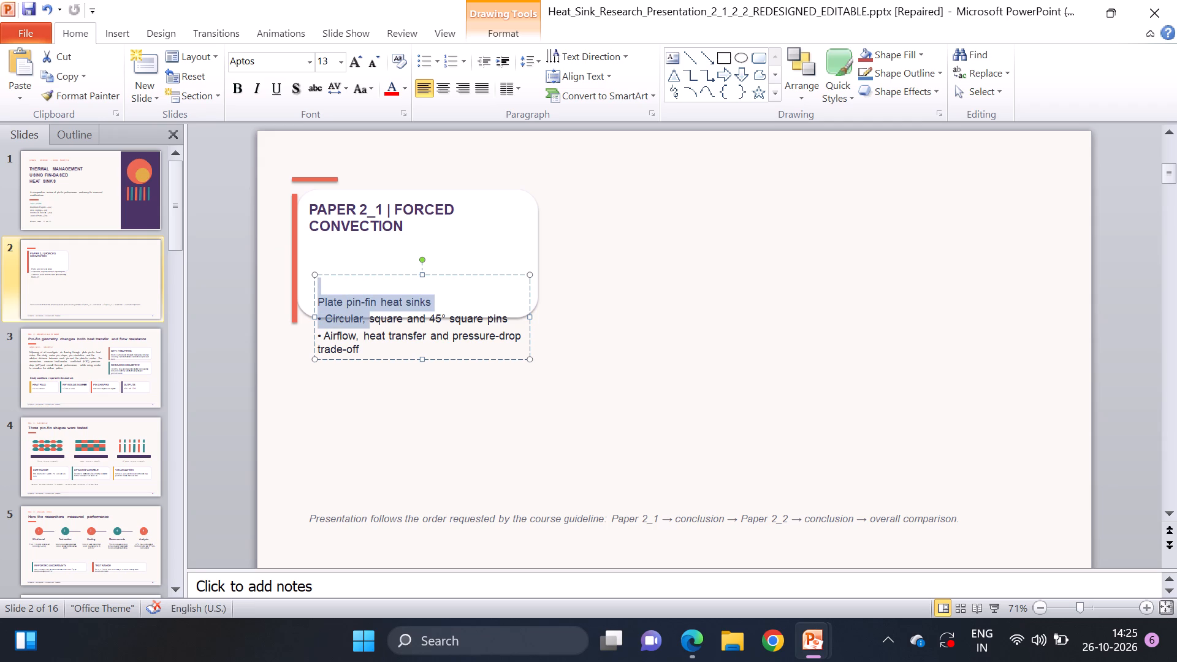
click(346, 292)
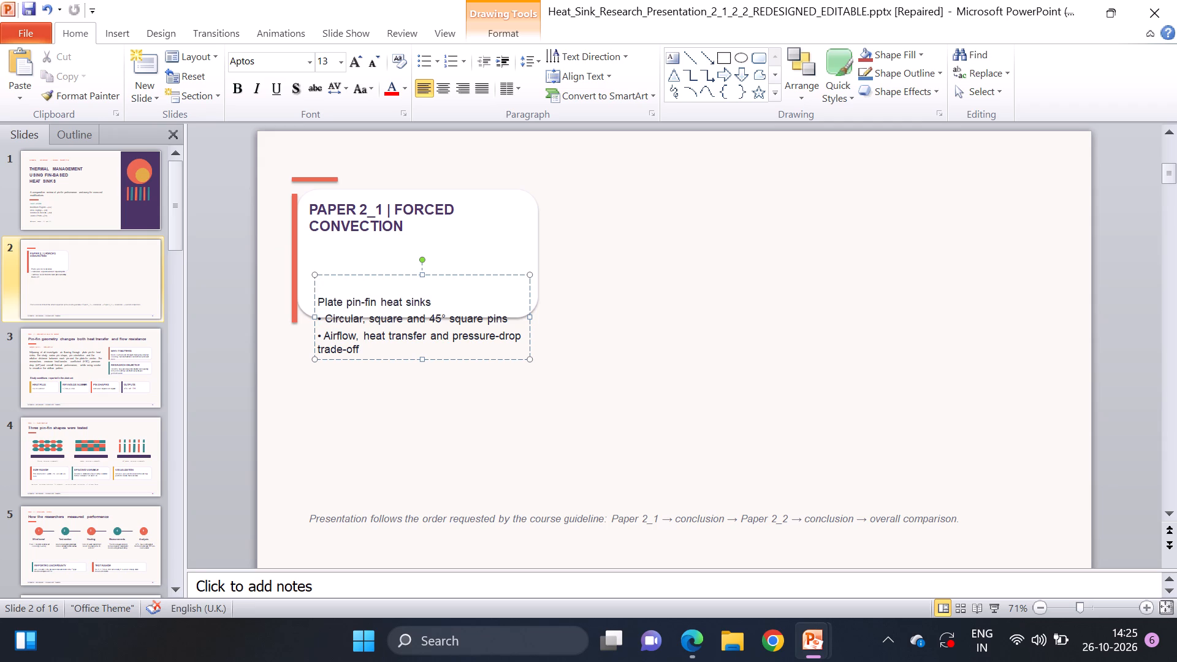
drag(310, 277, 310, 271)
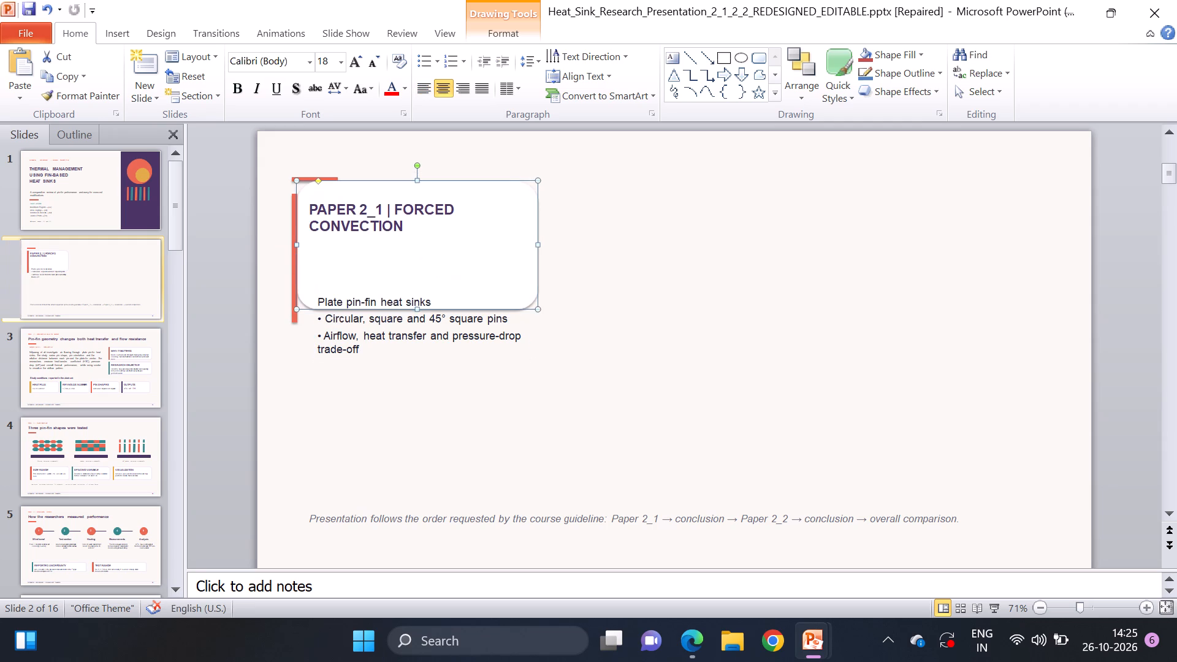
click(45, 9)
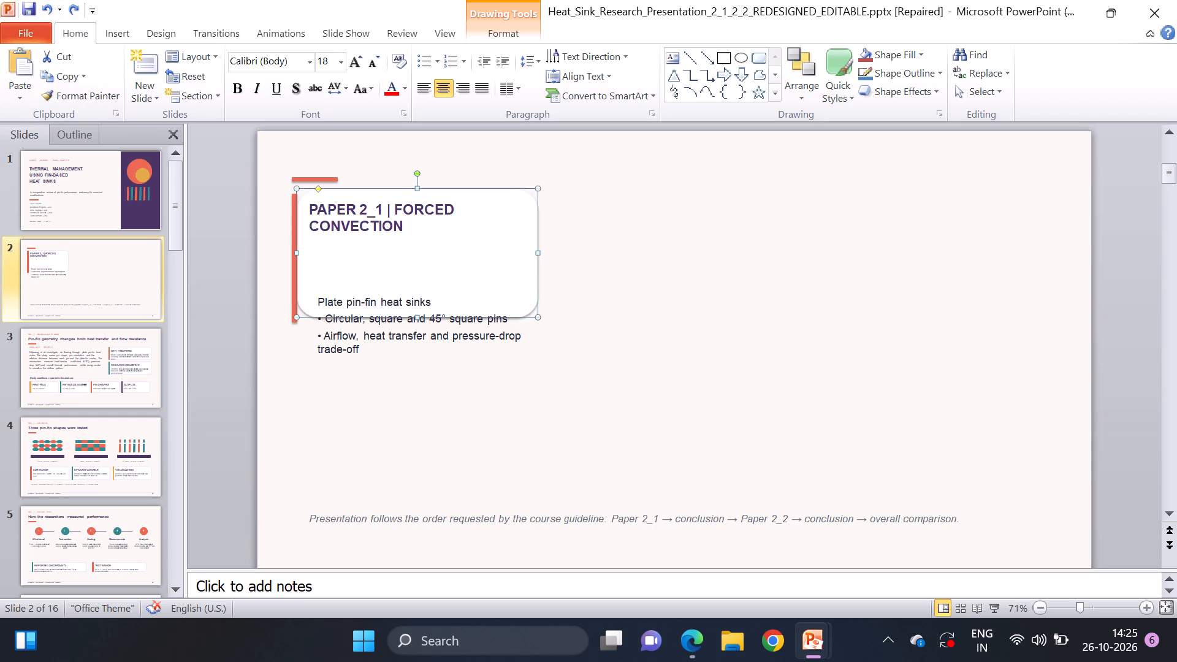
Move the plate pin-fin body text box up into the white card, directly beneath the PAPER 2_1 | FORCED CONVECTION heading.
click(368, 348)
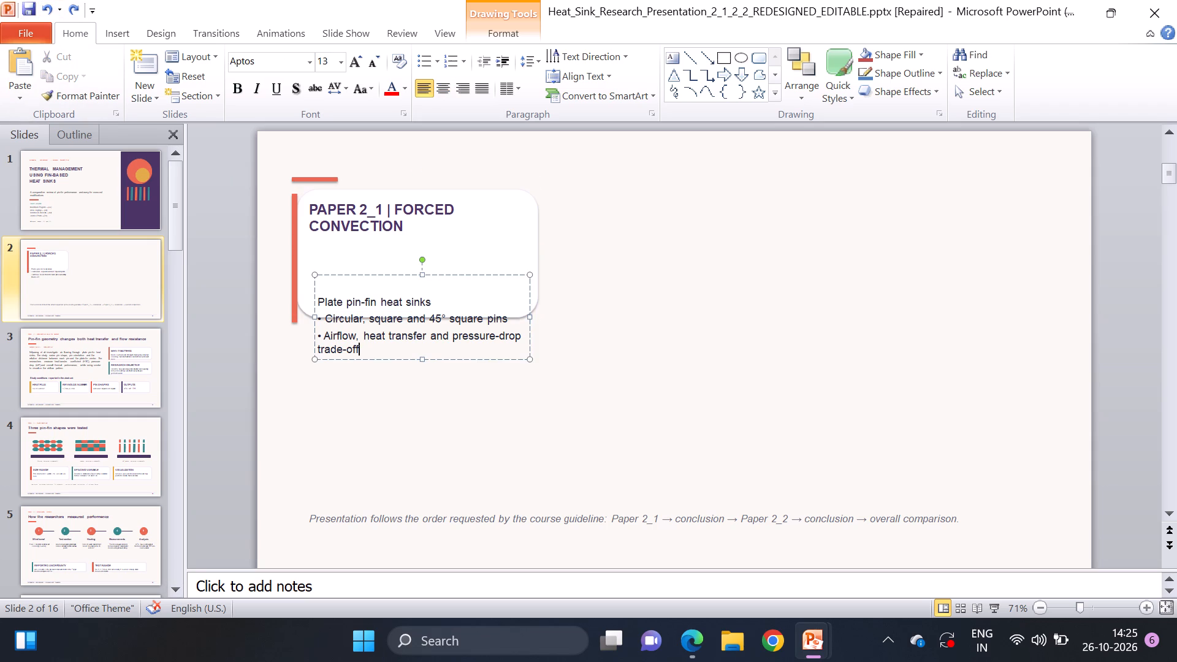
drag(315, 330, 305, 295)
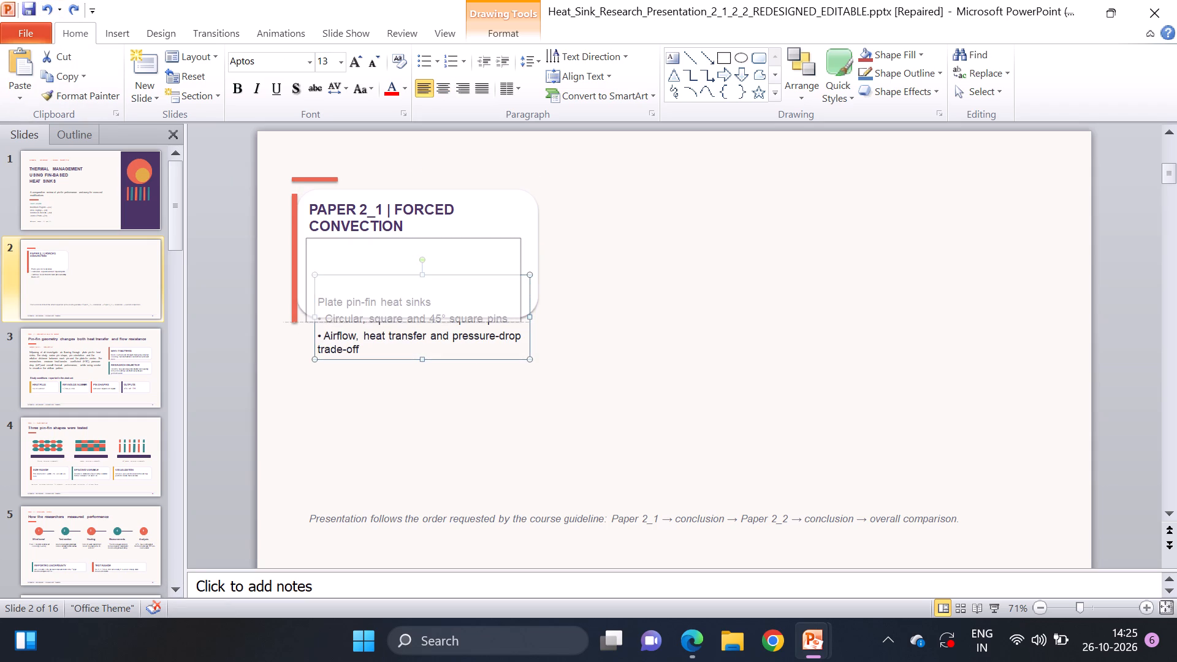
drag(305, 295, 305, 294)
drag(305, 294, 303, 290)
click(386, 387)
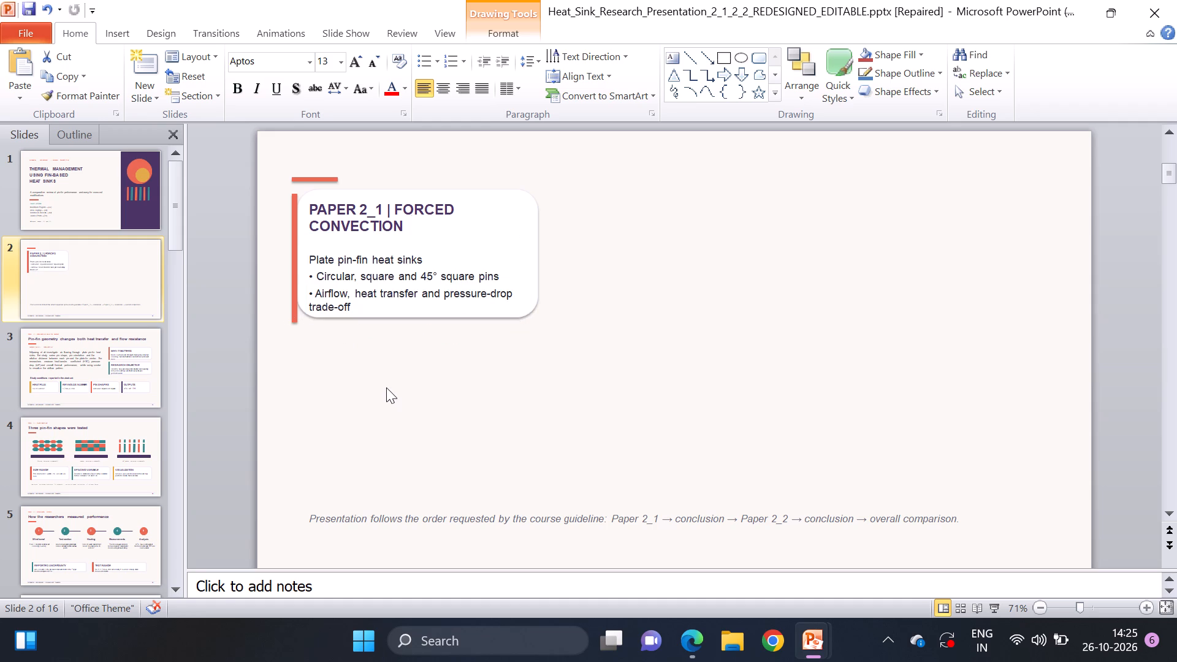
Remove the blank line above "Plate pin-fin heat sinks" in the card's body text.
click(327, 291)
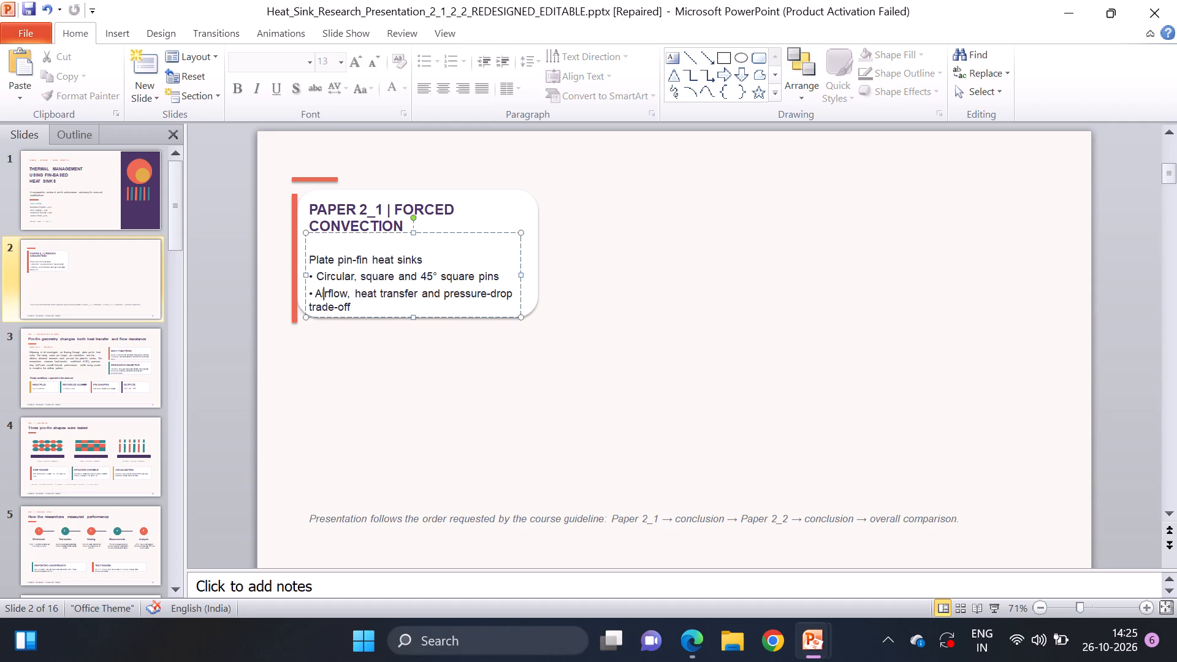
click(310, 261)
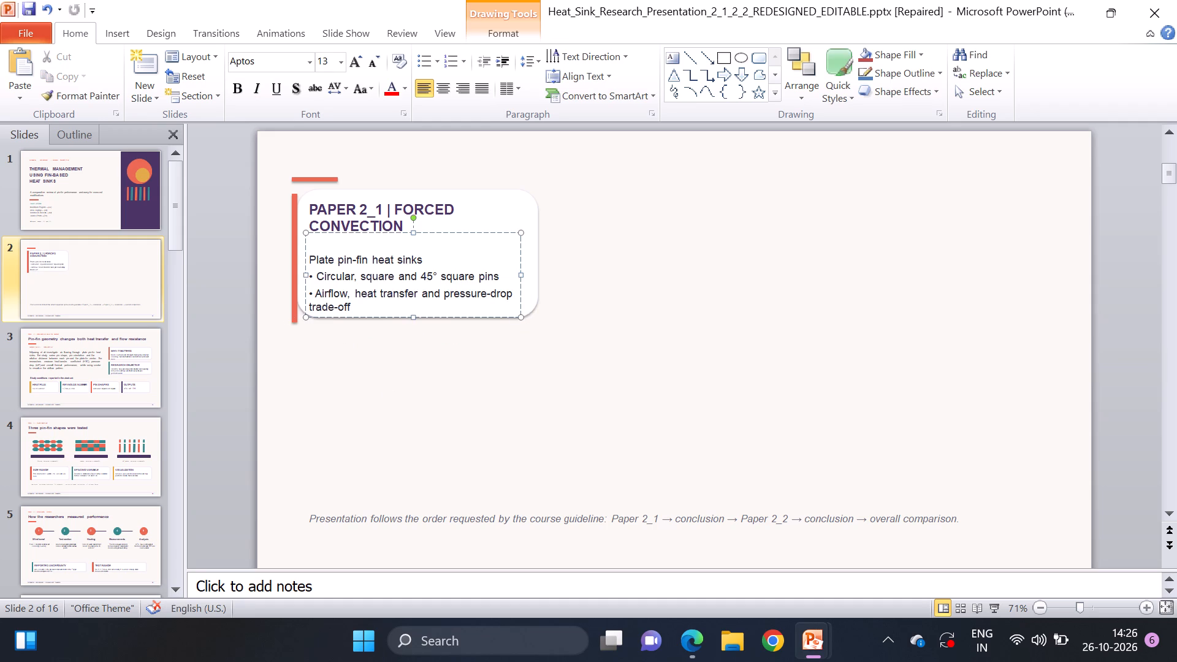
key(BackSpace)
key(Return)
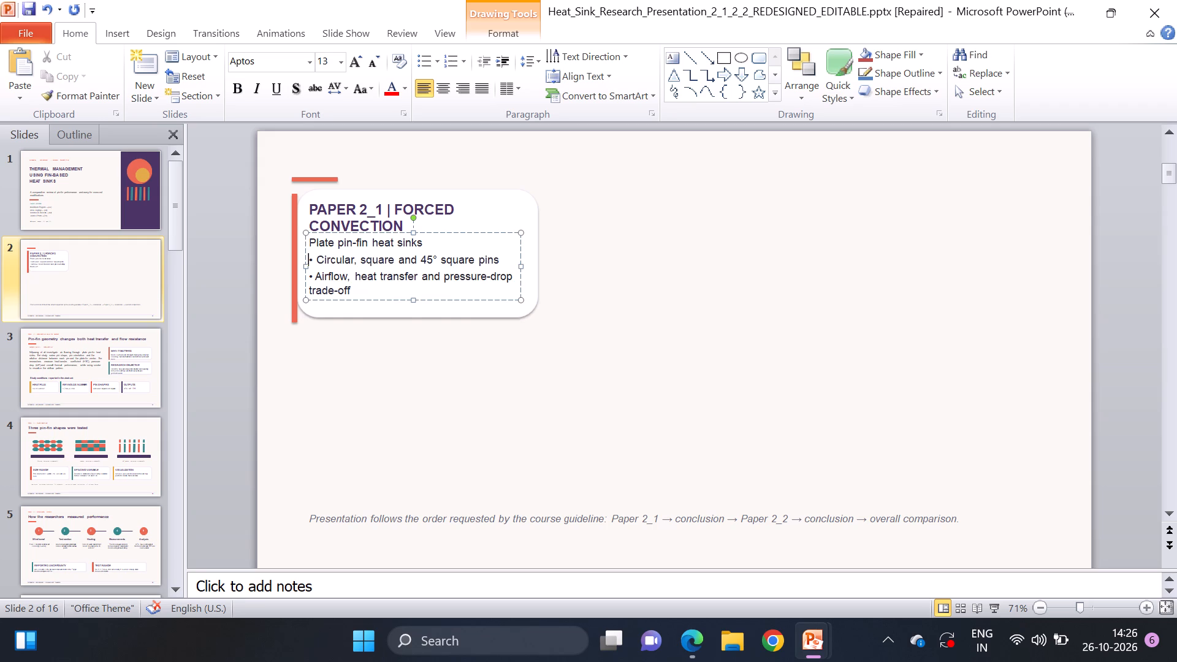
key(BackSpace)
click(802, 331)
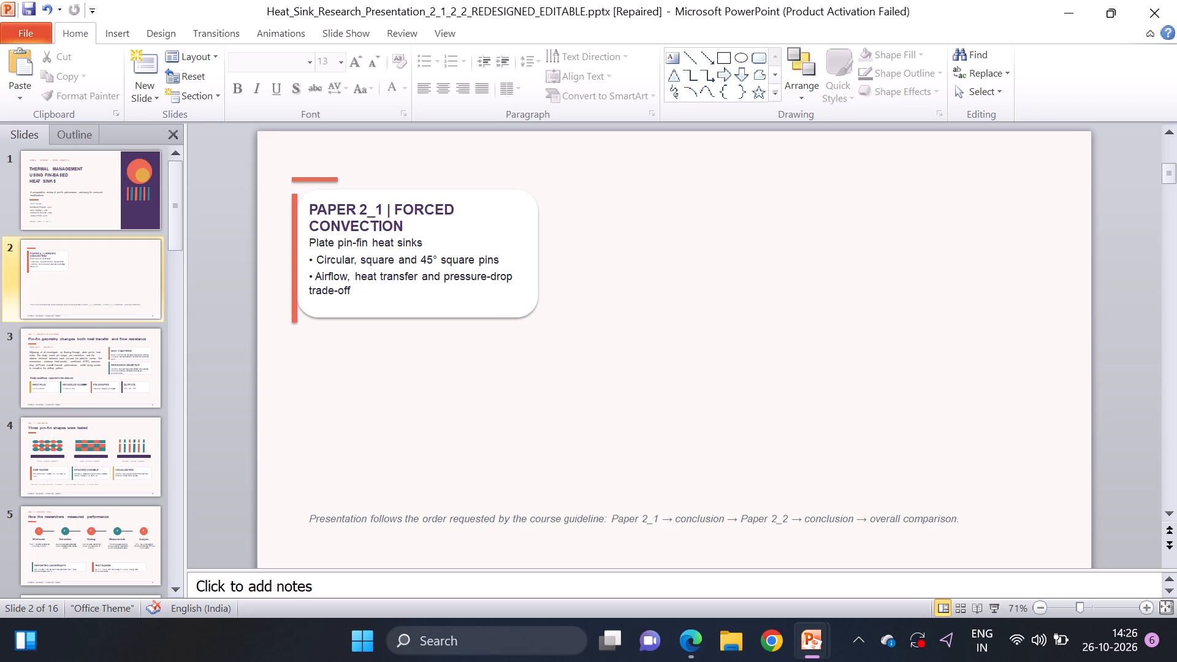
Delete the whole italic note about the presentation order at the bottom of slide 2.
drag(310, 524, 384, 523)
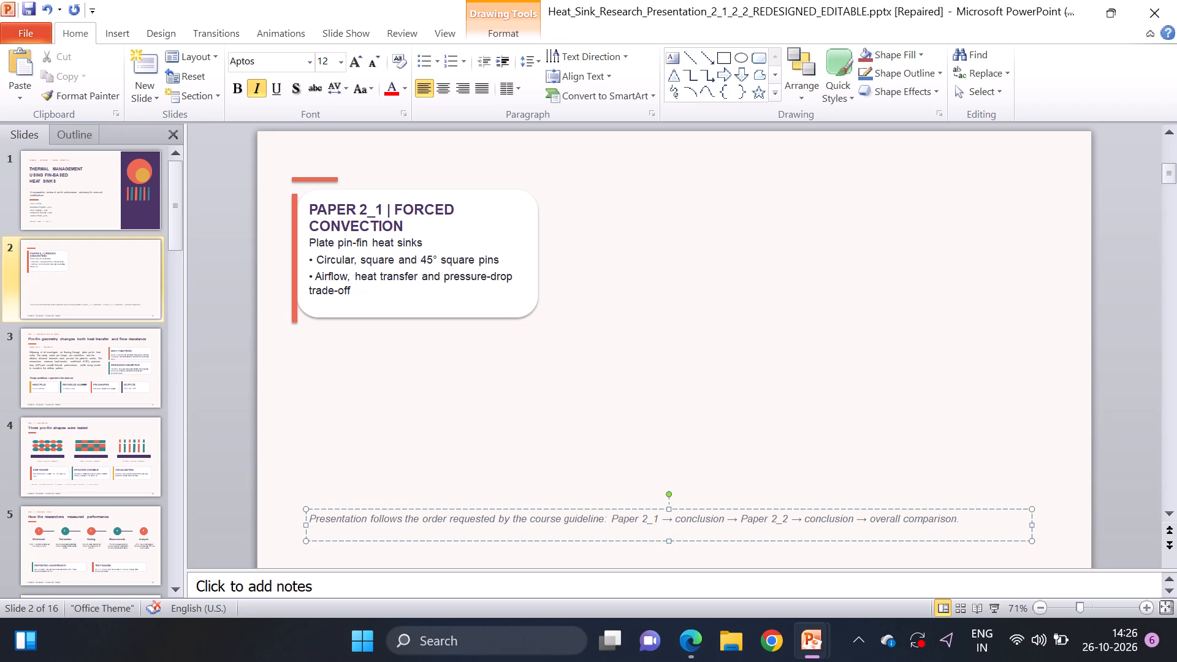
drag(384, 523, 405, 523)
key(BackSpace)
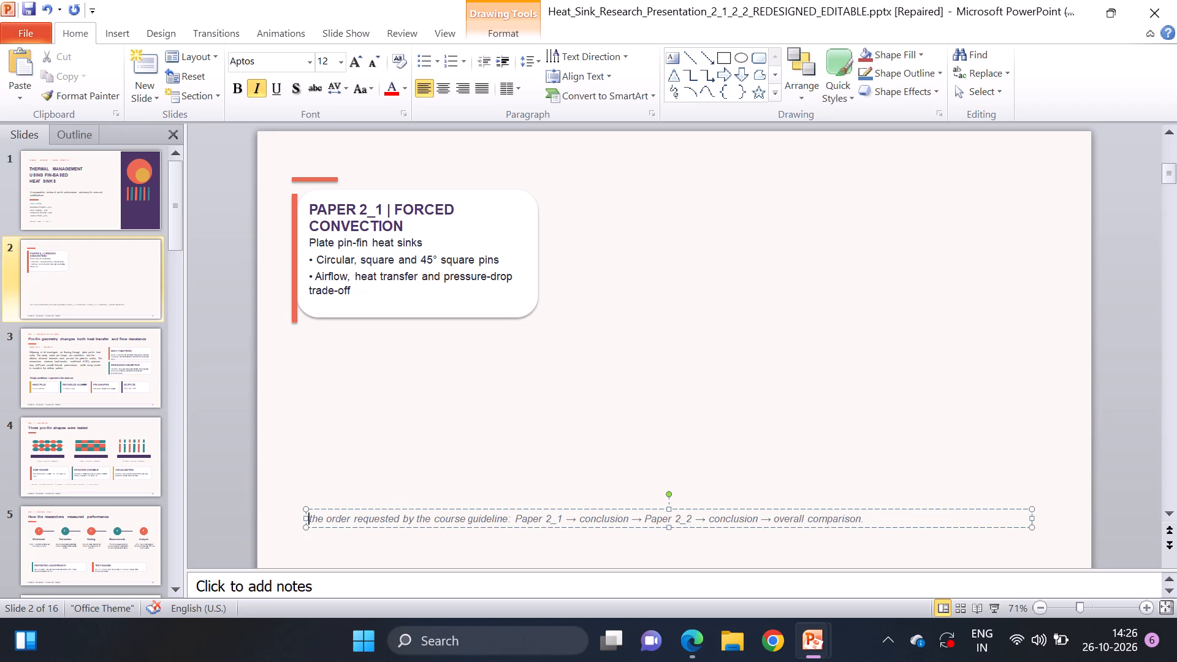
drag(310, 520, 873, 506)
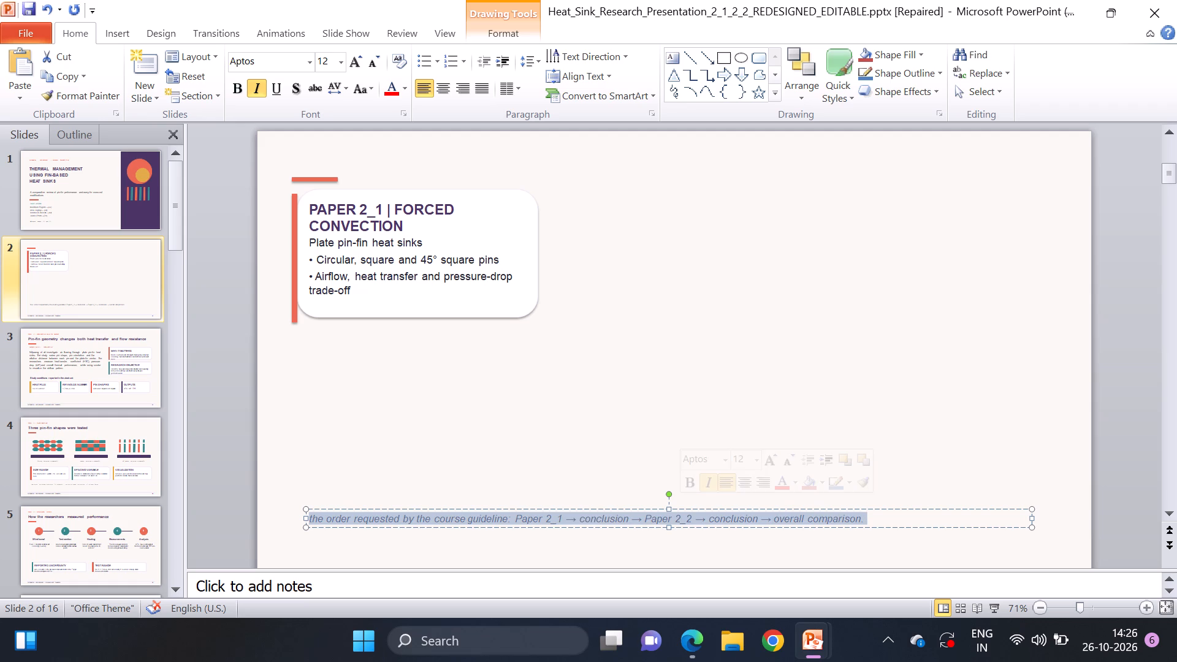
key(BackSpace)
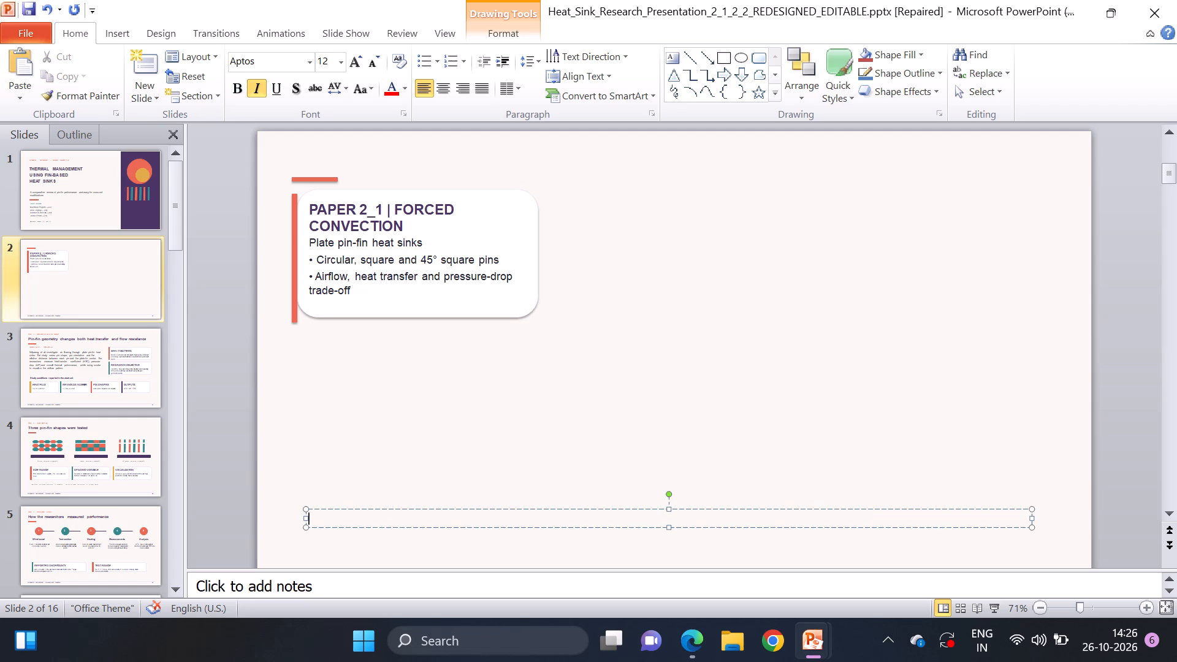
key(BackSpace)
click(836, 435)
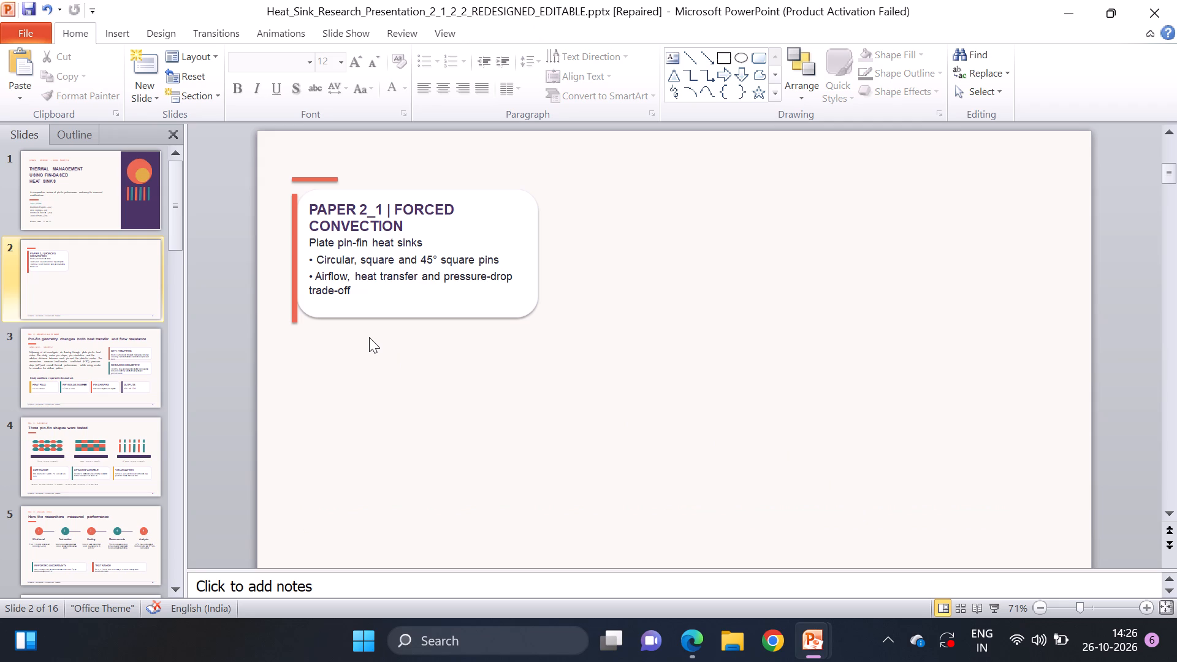
click(408, 155)
Review the title slide, and examine the title and overview slides of Heat_Sink_Research_Presentation_Papers_2_1_and_2_2 (2).pptx for comparison.
click(116, 197)
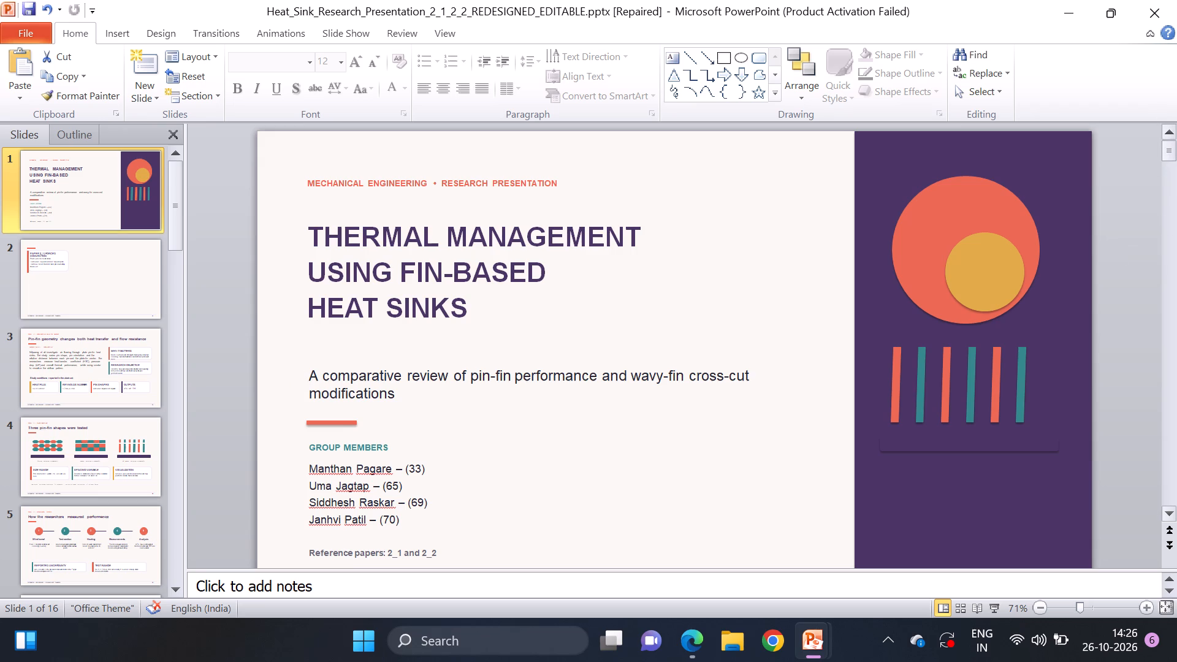
click(810, 650)
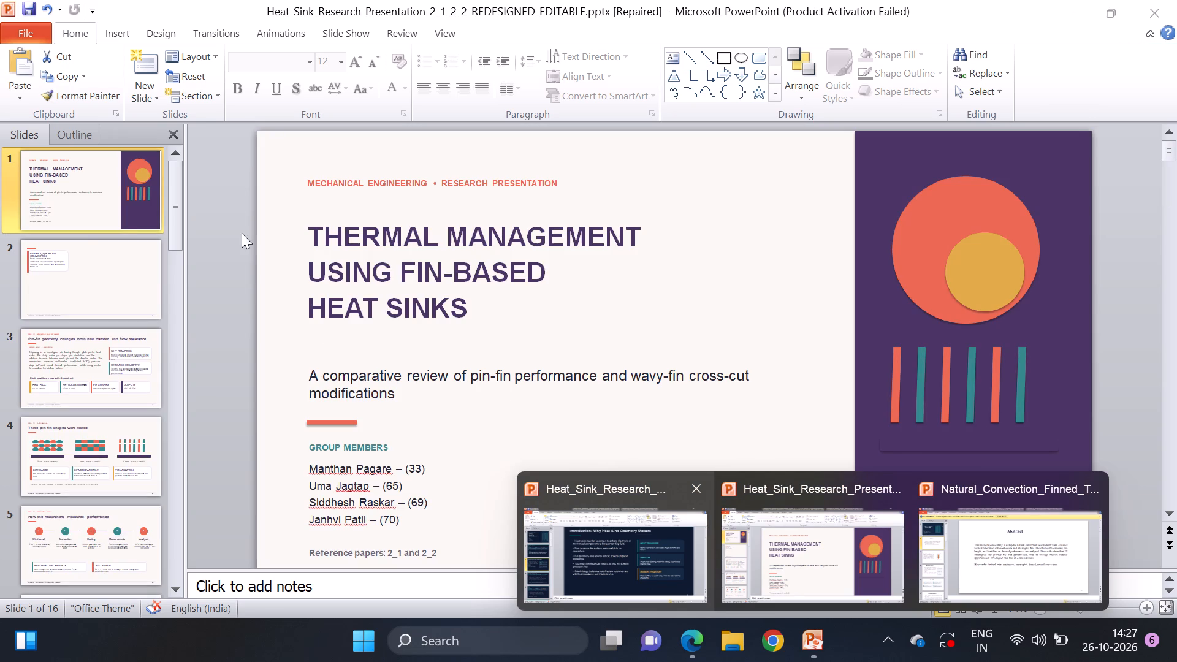
click(598, 535)
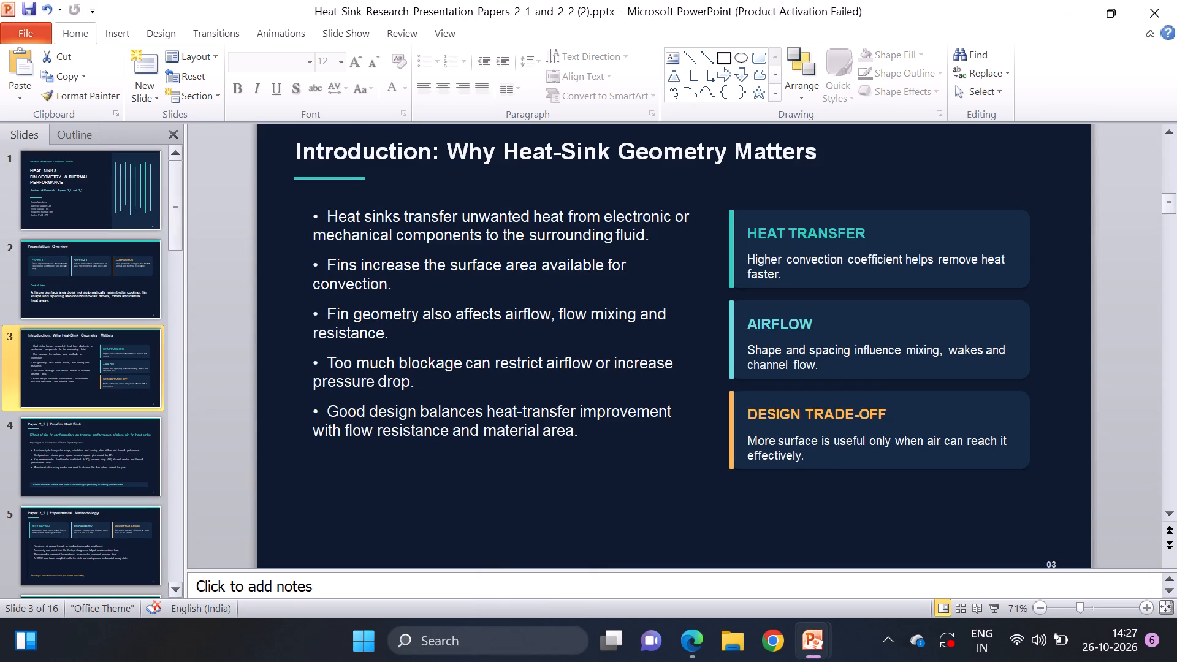
drag(166, 224, 173, 224)
drag(173, 224, 170, 186)
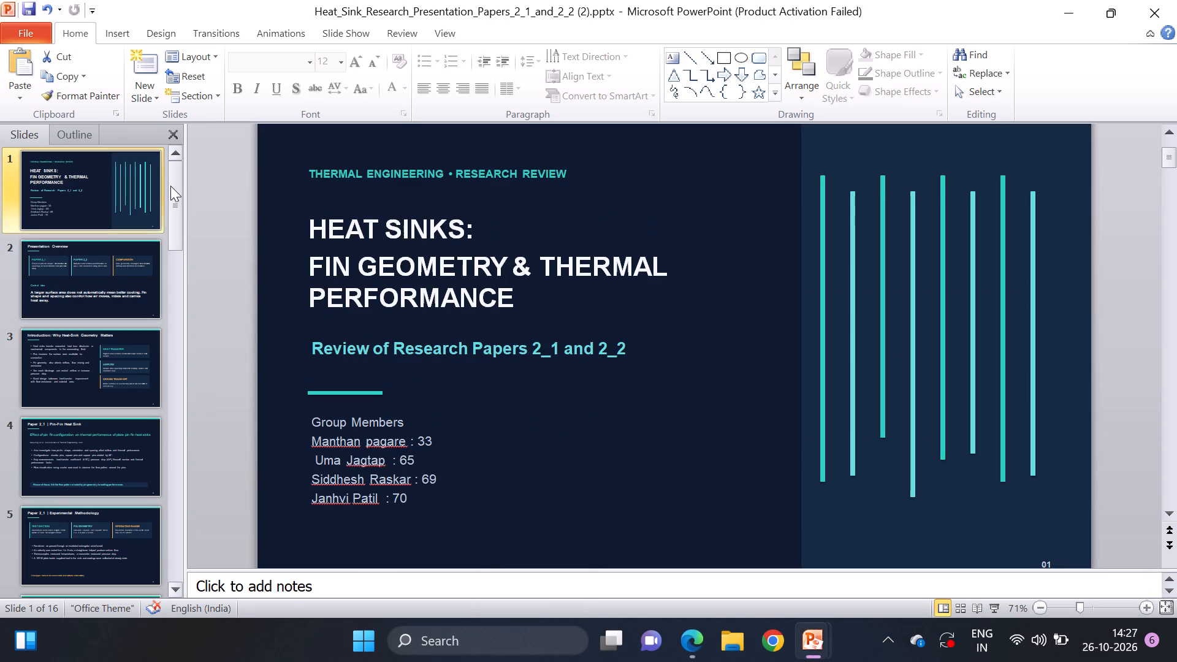
click(88, 289)
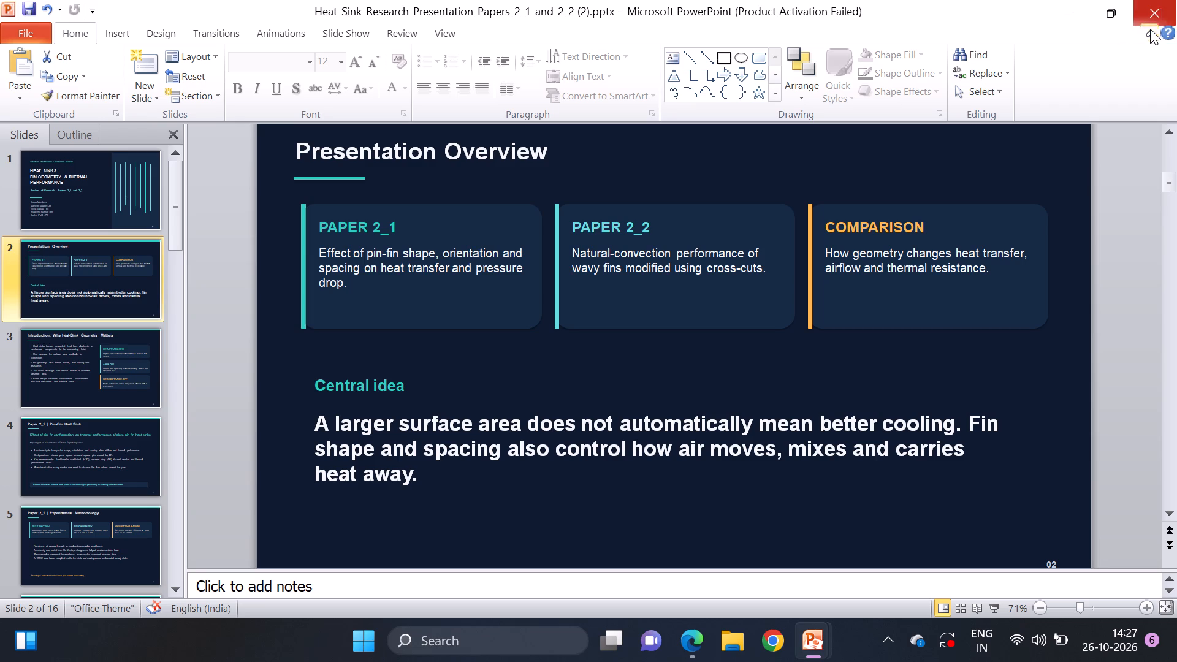
Close Heat_Sink_Research_Presentation_Papers_2_1_and_2_2 (2).pptx without saving its changes.
click(1151, 13)
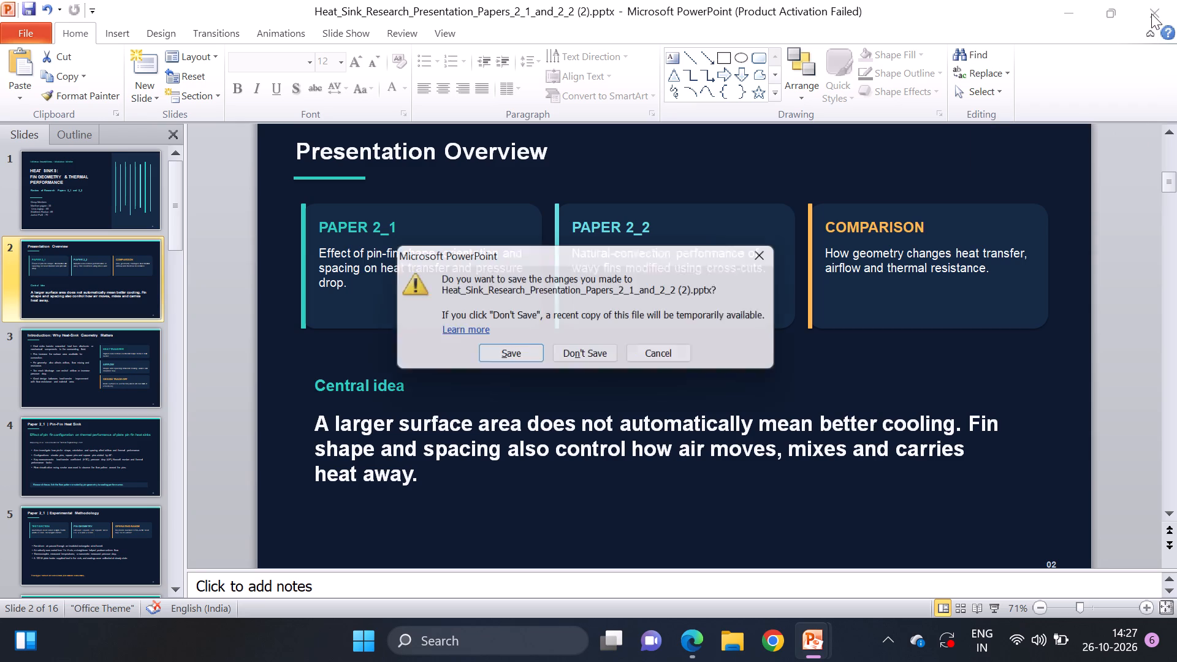
click(591, 356)
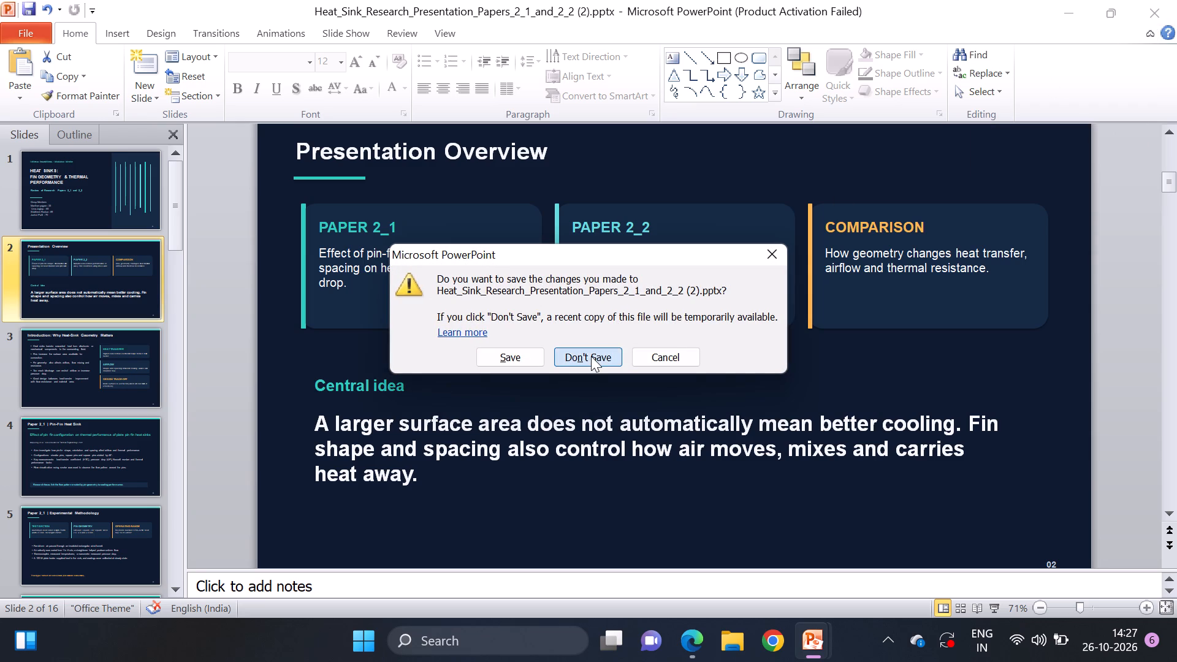
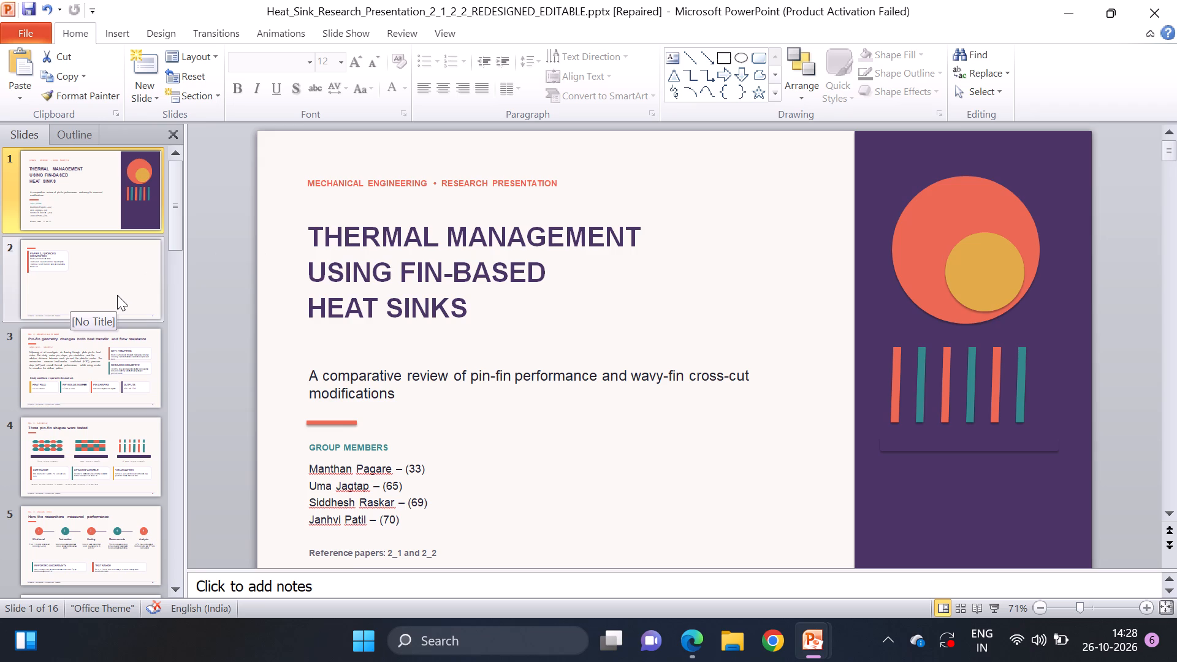
Review slide 2's reduced card, and examine the abstract-based introduction heading and paragraph on slide 3.
click(117, 295)
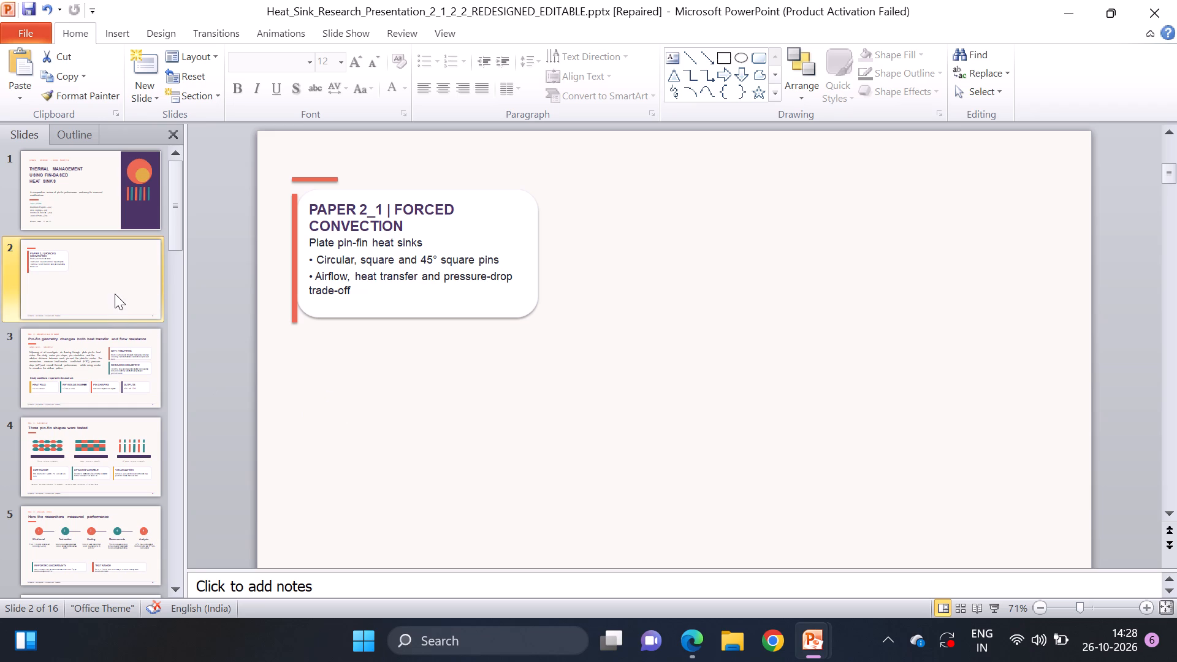
click(60, 395)
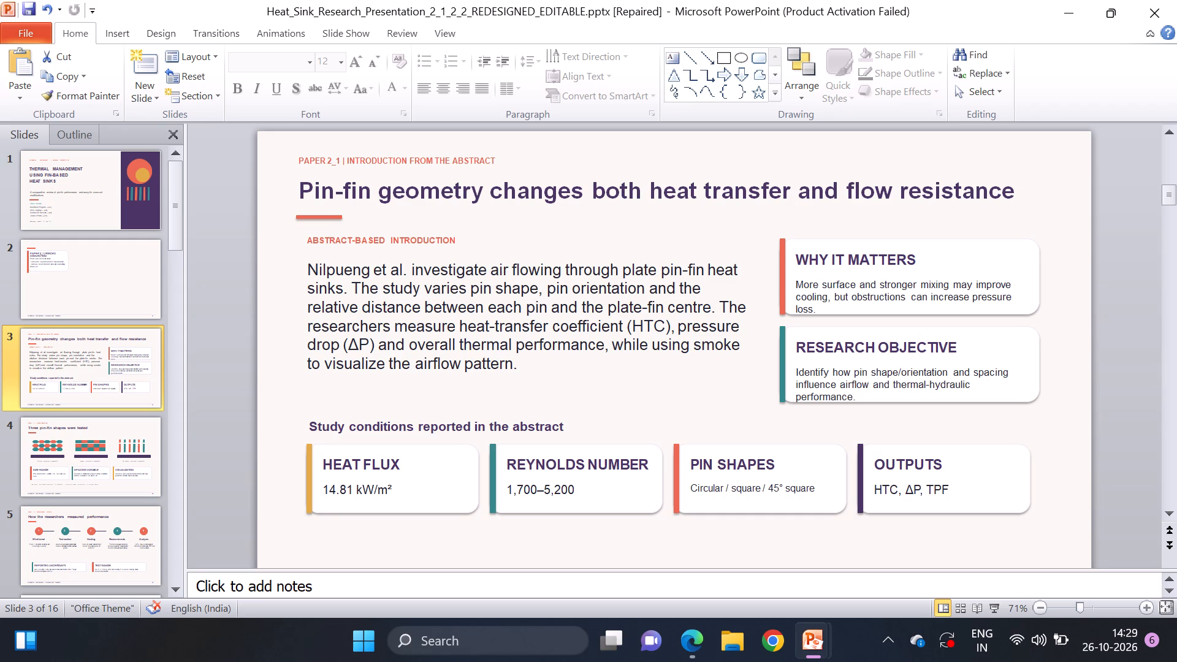
click(408, 266)
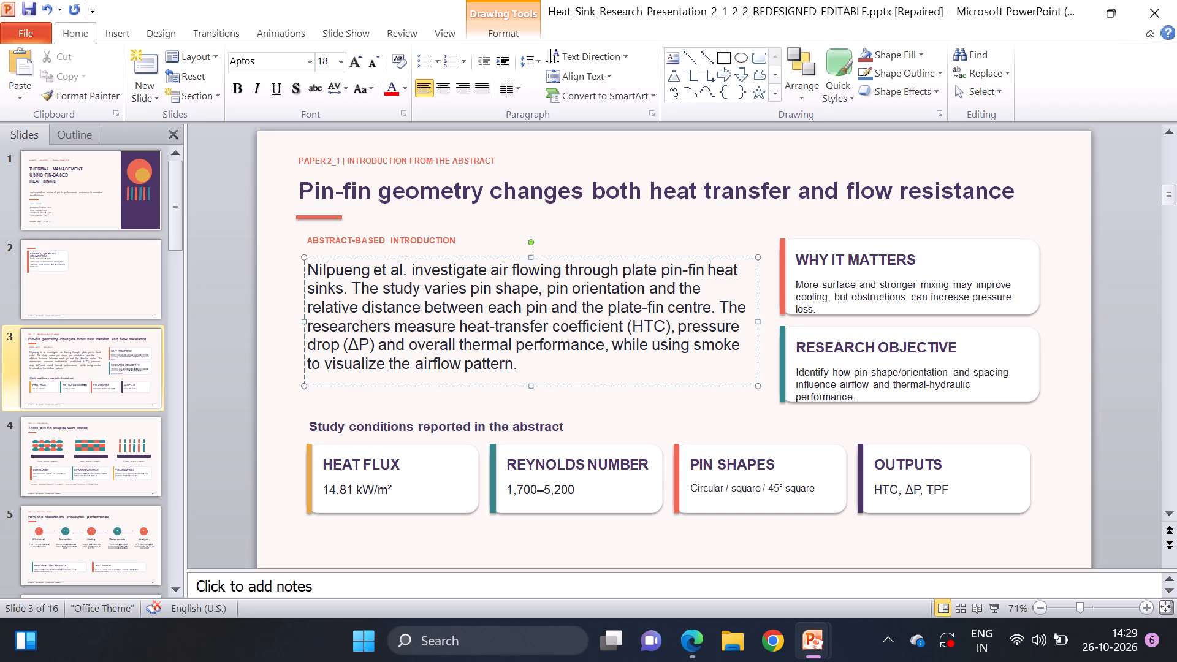
click(500, 234)
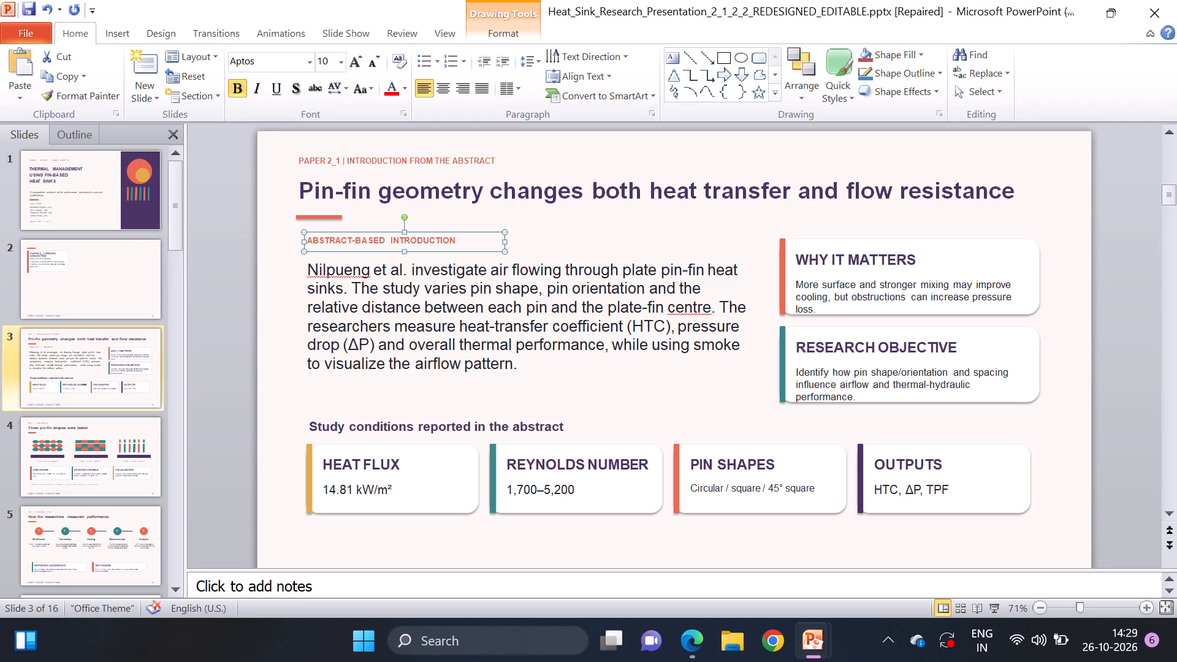
click(658, 308)
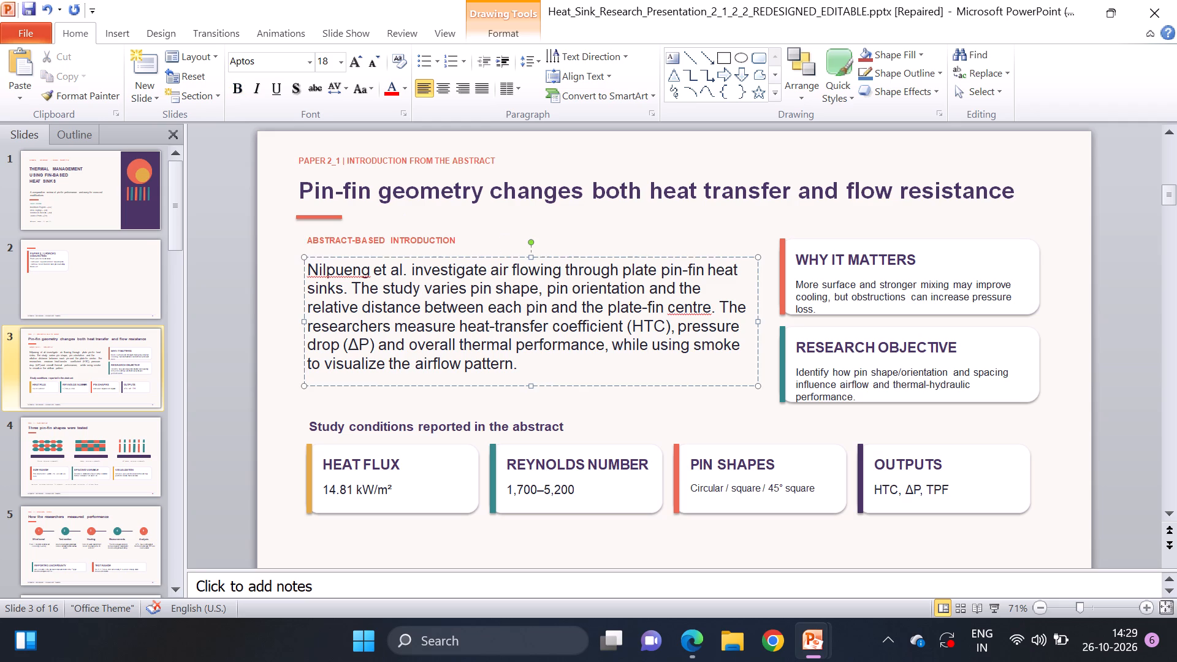
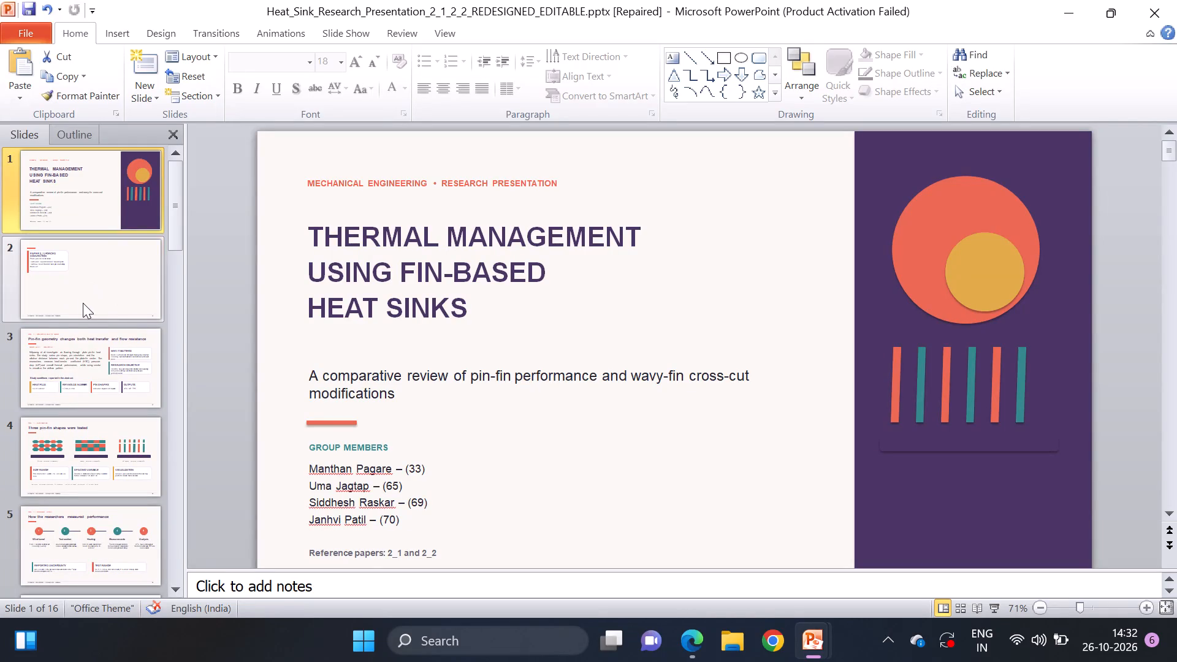
Delete the Paper 2_1 forced convection card together with its accent lines from slide 2.
click(83, 303)
drag(281, 163, 346, 224)
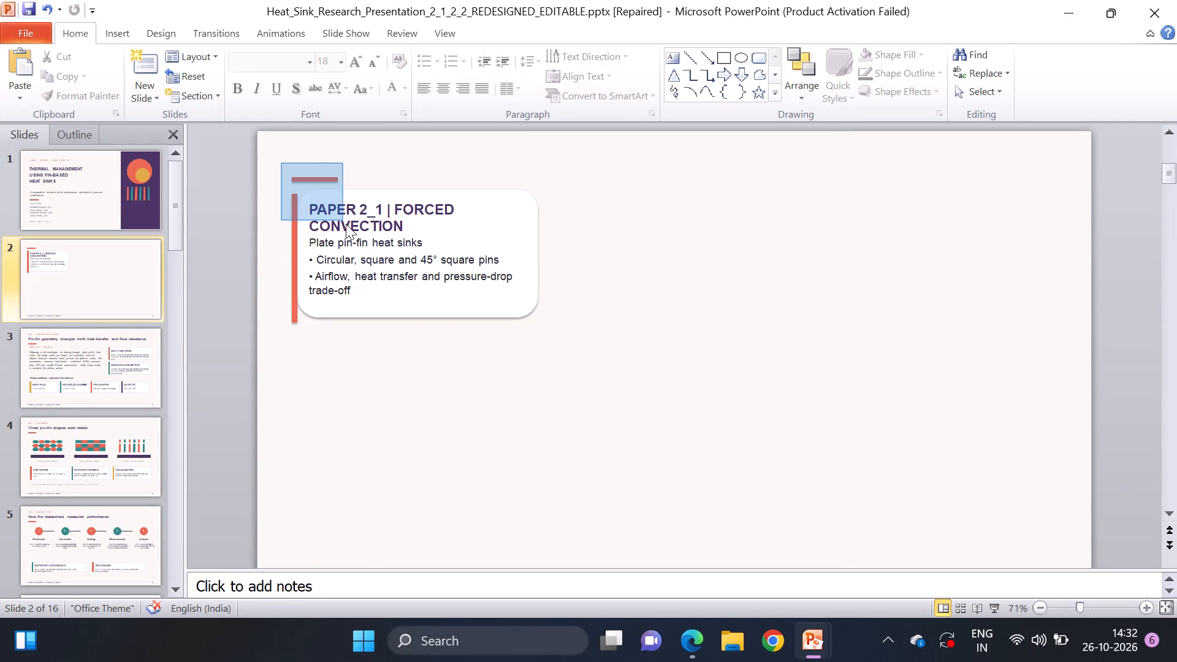
drag(346, 224, 569, 339)
key(BackSpace)
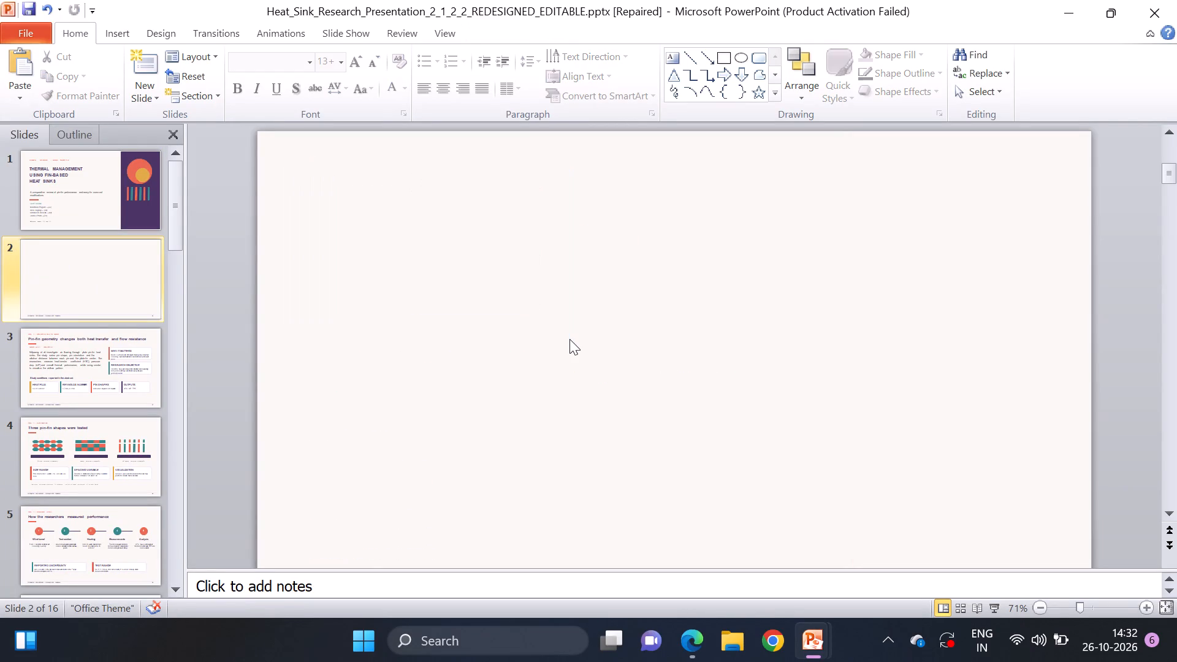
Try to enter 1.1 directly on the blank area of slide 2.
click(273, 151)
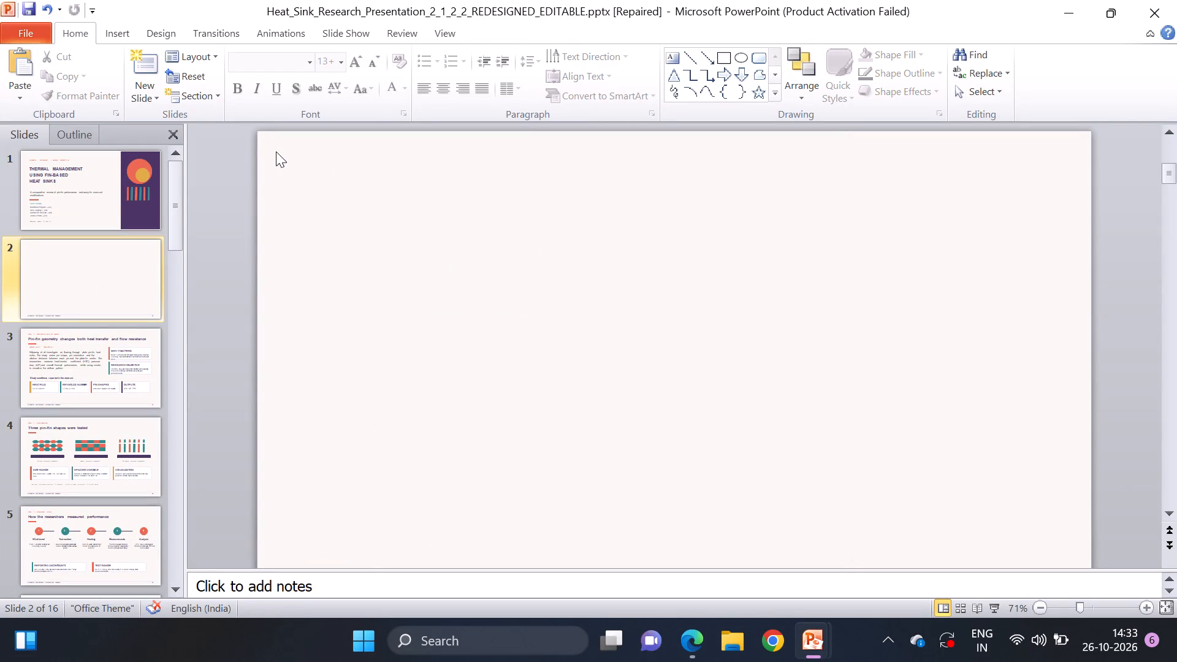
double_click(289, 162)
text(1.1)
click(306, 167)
Insert a text box on slide 2 and enlarge it to about 32.8 cm wide and 17.8 cm high, filling the slide.
click(110, 26)
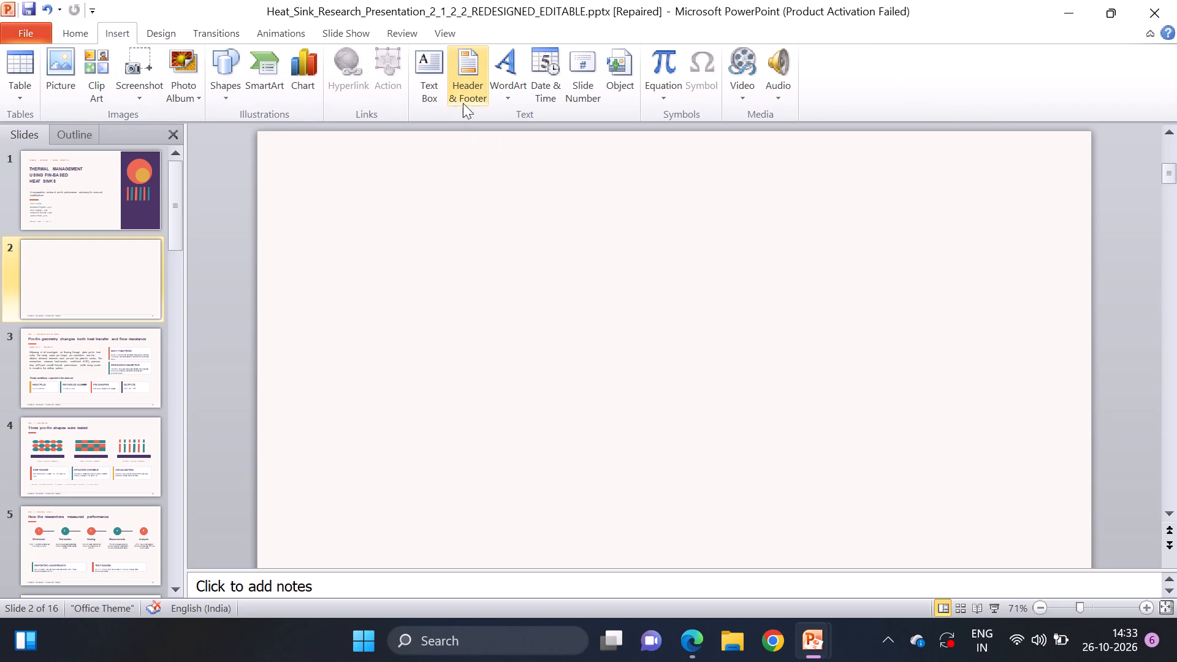
click(436, 82)
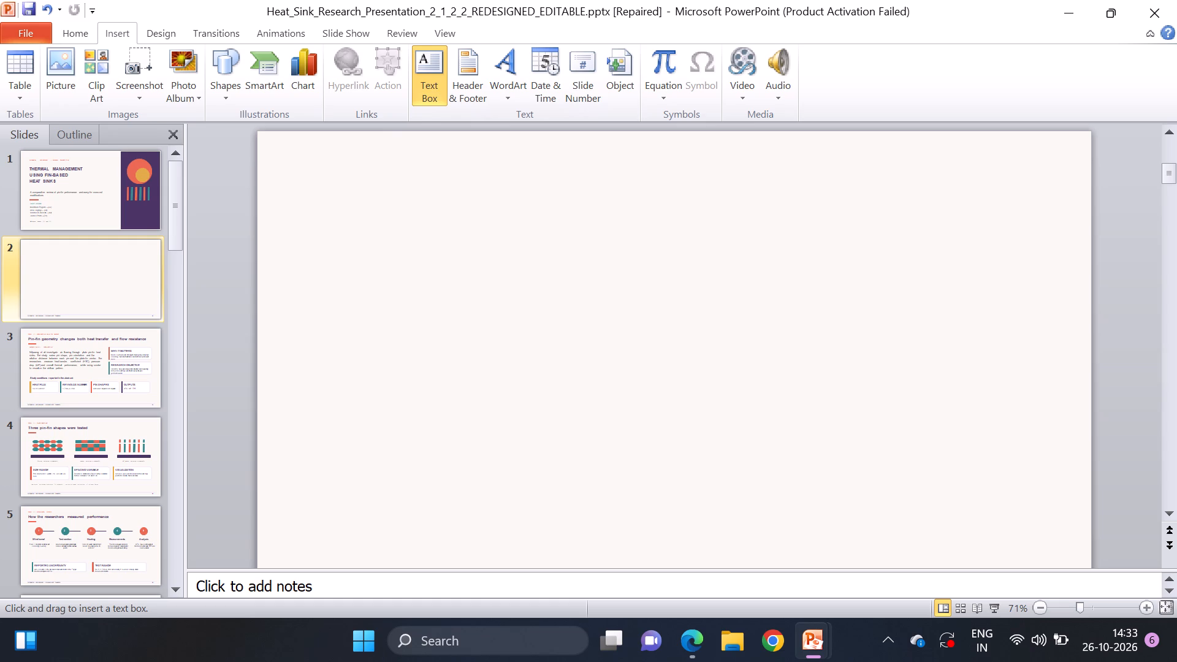
click(270, 140)
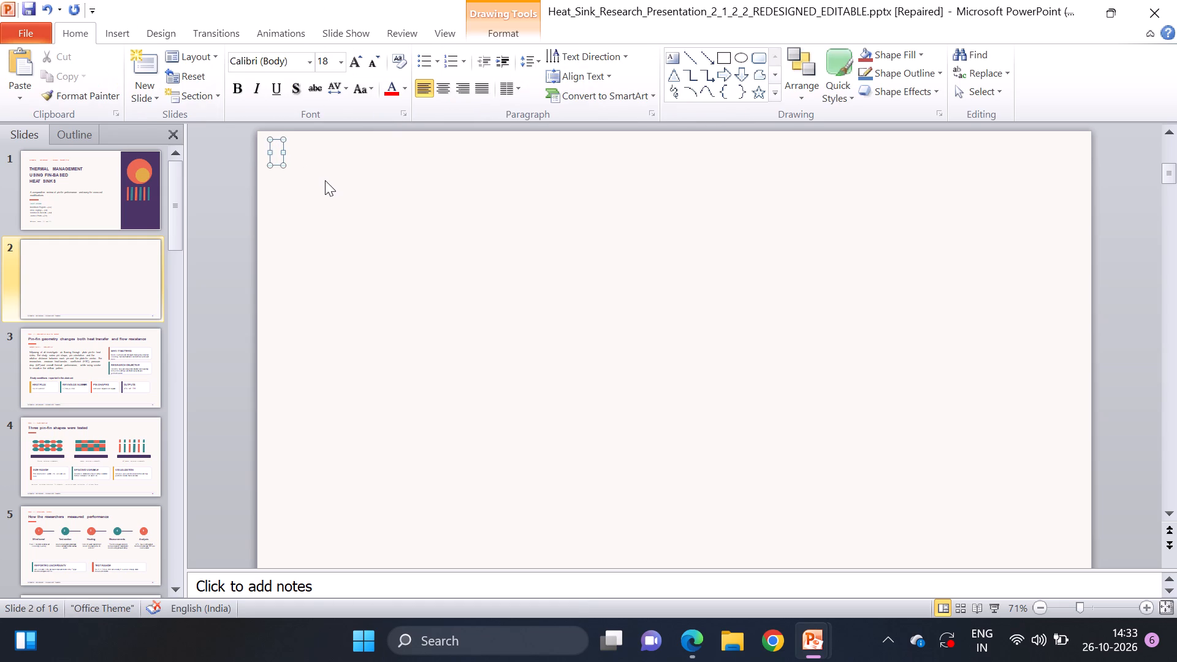
drag(282, 162, 798, 321)
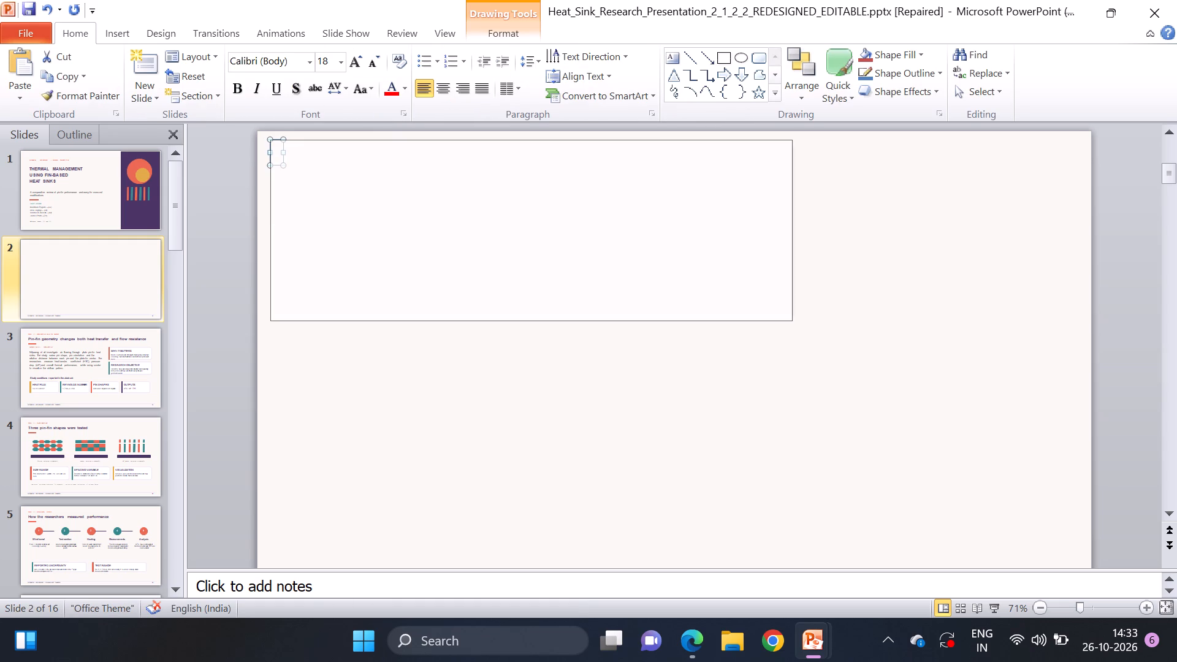
drag(798, 321, 894, 463)
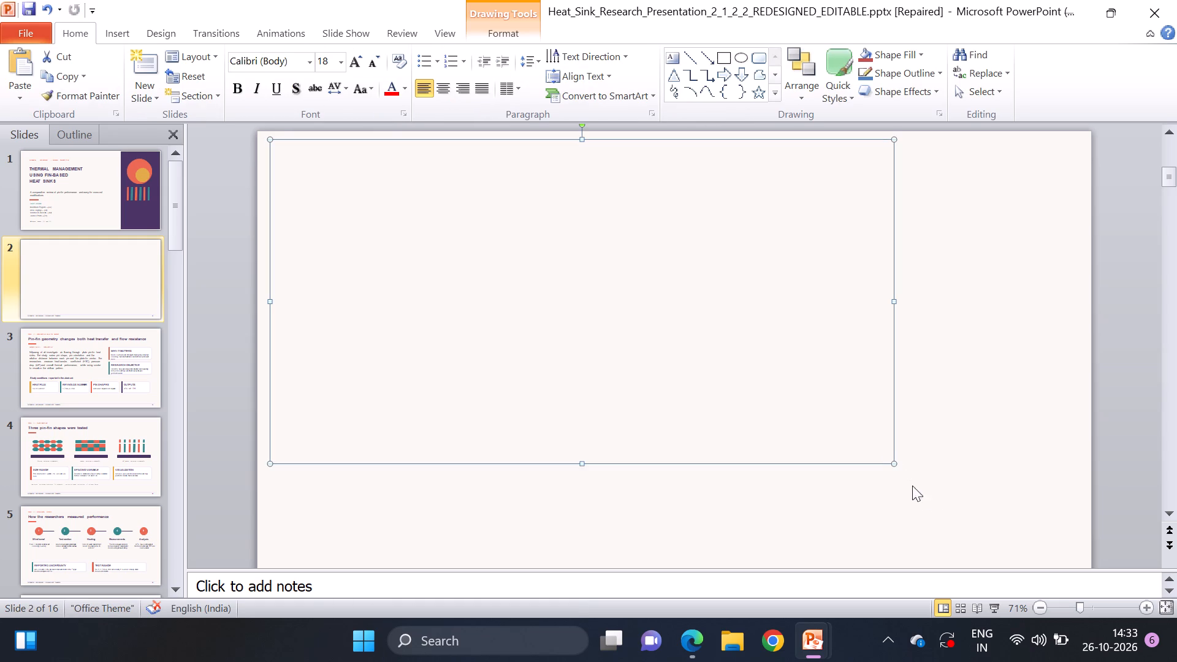
drag(894, 466, 1136, 547)
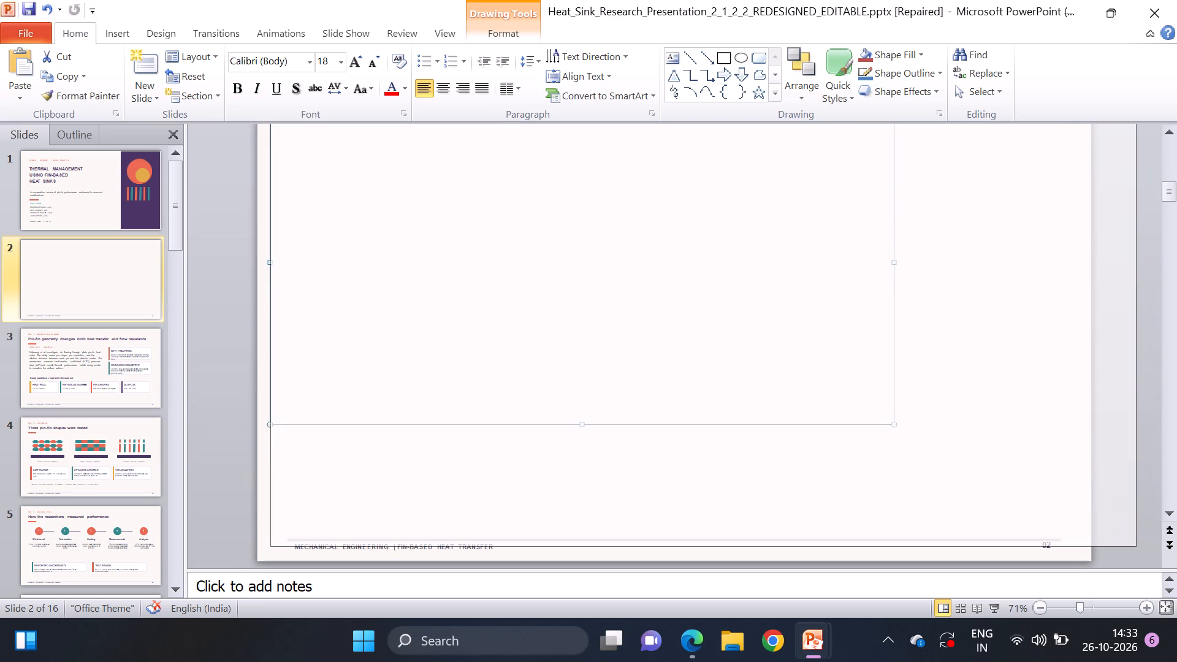
drag(1136, 547, 1077, 539)
Enter the heading "1.1. abstract" in slide 2's large text box.
click(611, 248)
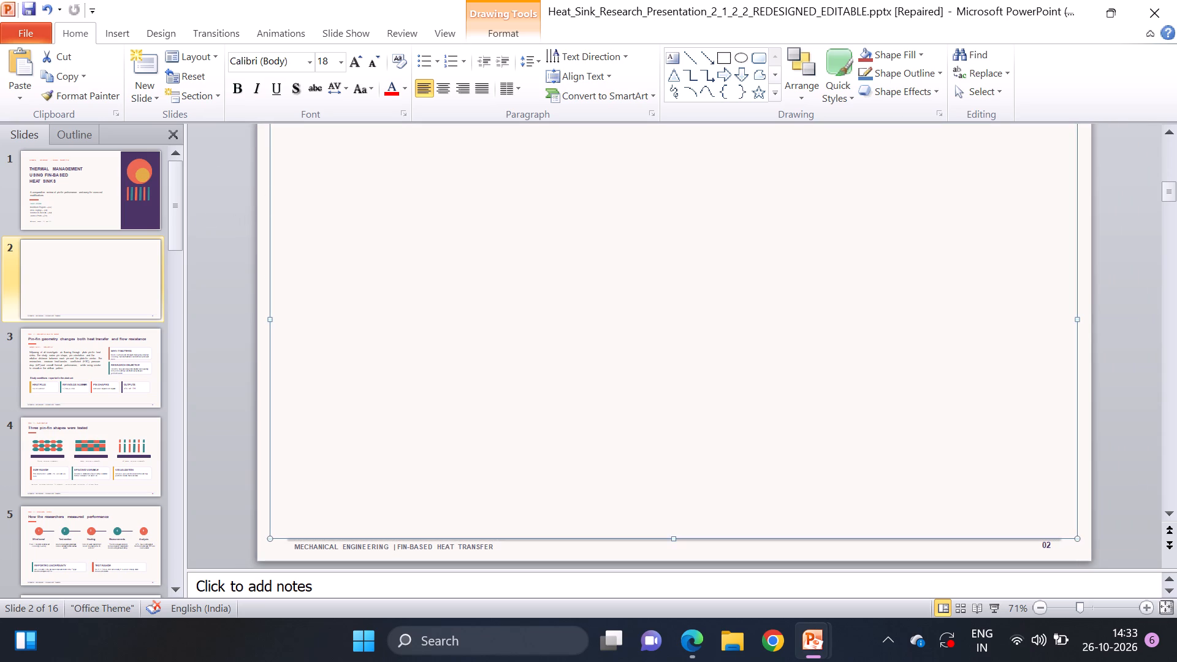
drag(1164, 186, 1167, 175)
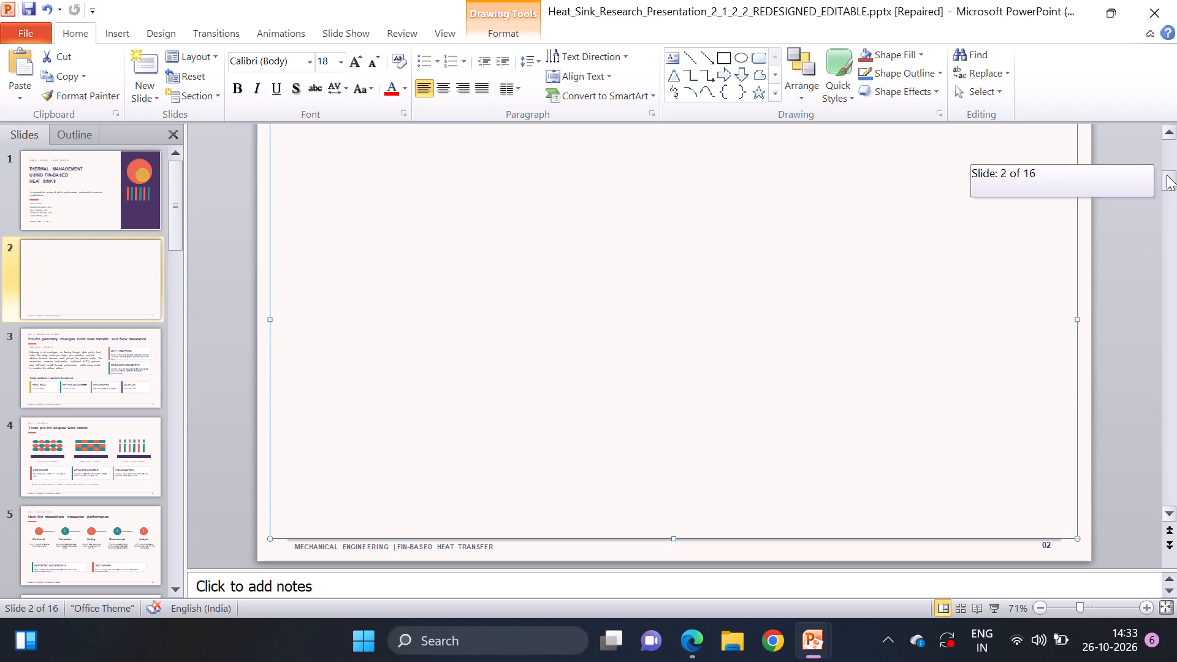
drag(1167, 175, 1167, 175)
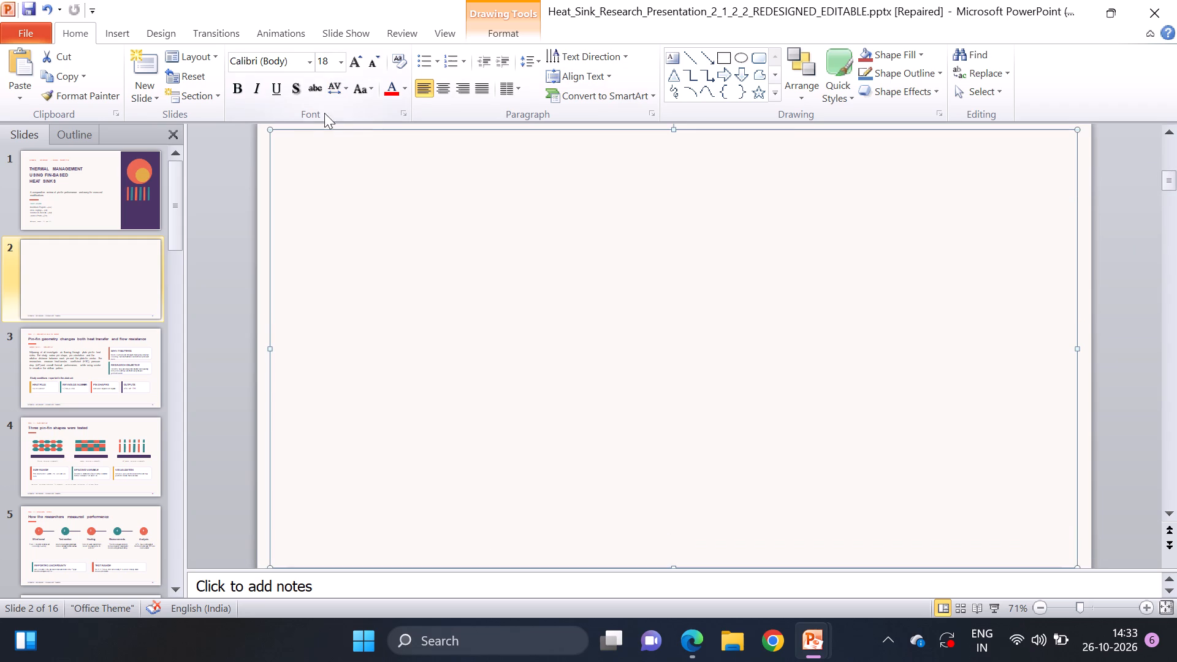
triple_click(303, 158)
double_click(303, 158)
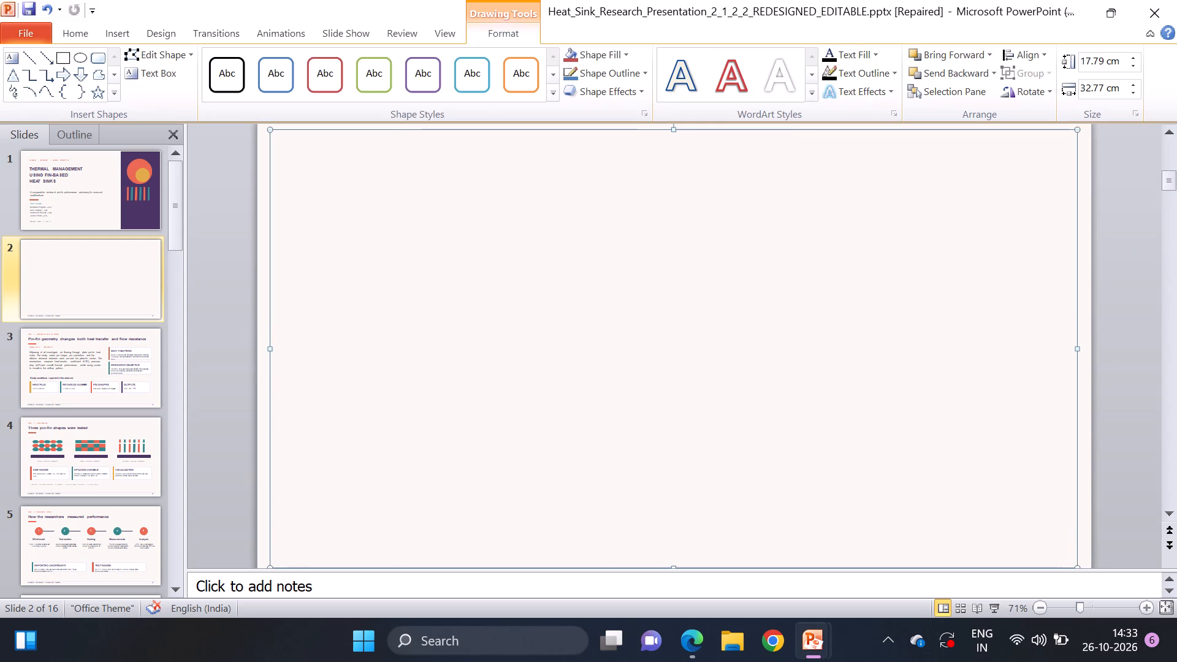
click(303, 158)
click(79, 39)
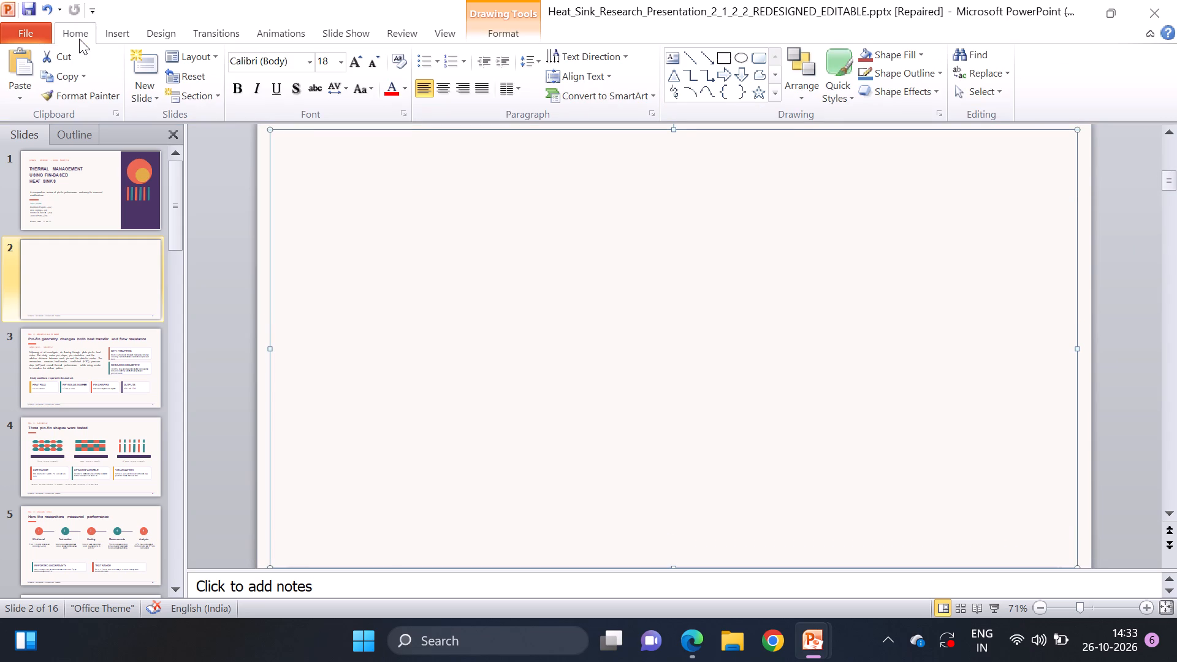
click(348, 173)
click(348, 173)
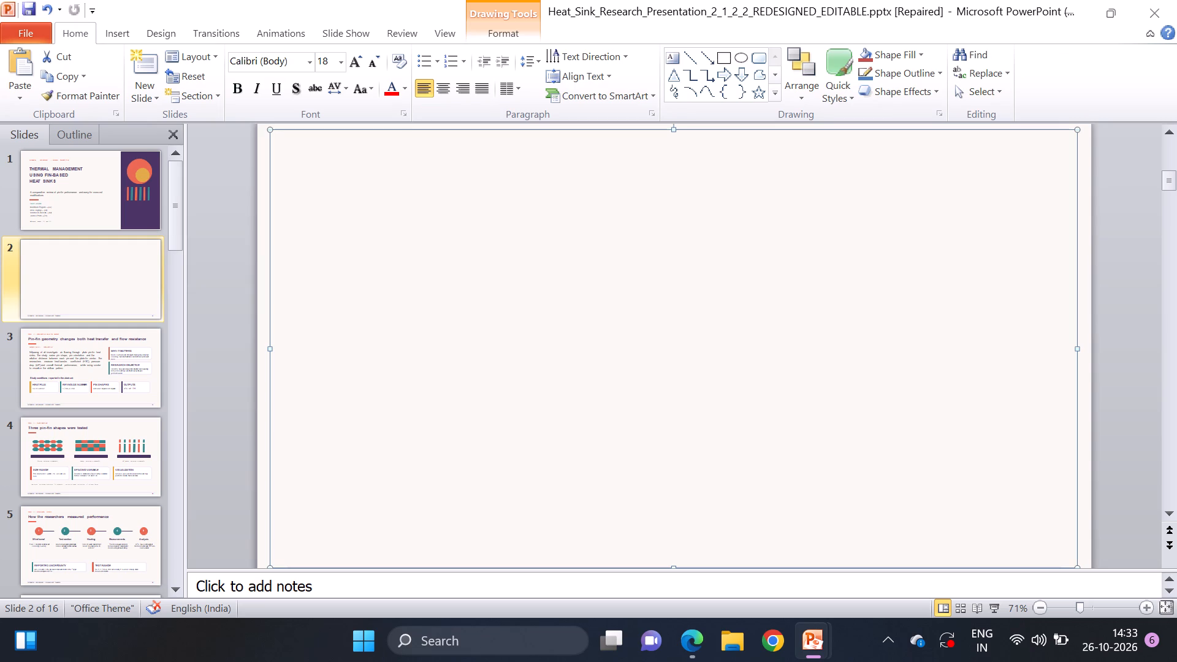
click(348, 173)
key(a)
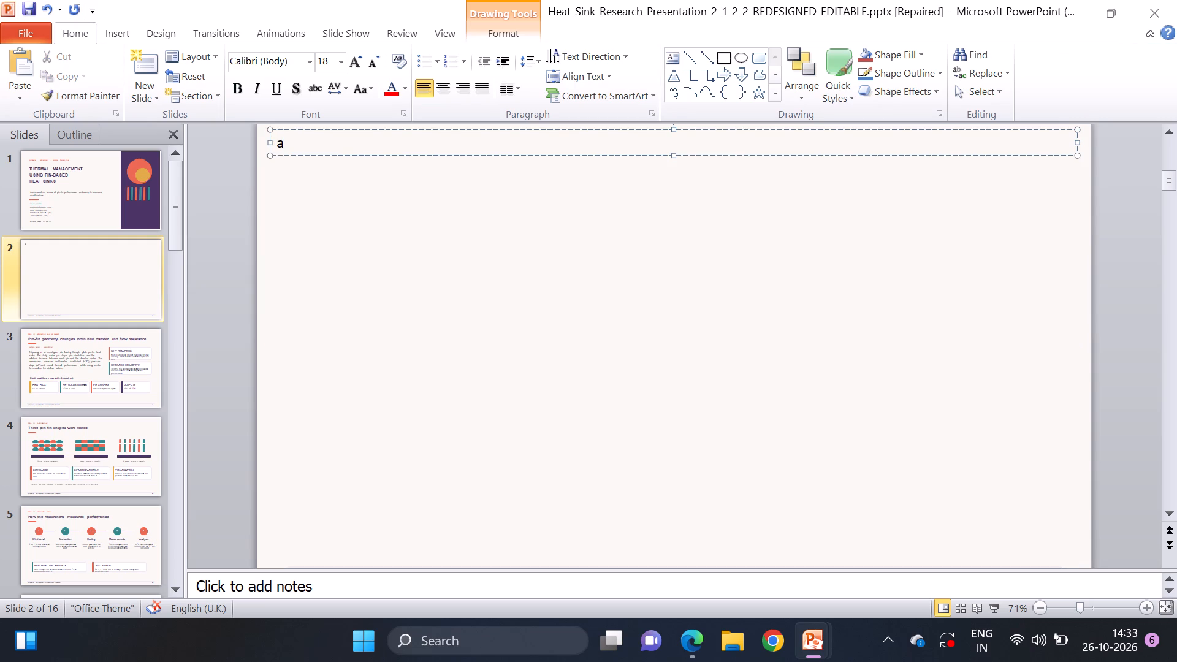
key(BackSpace)
text(1.1)
text(.)
key(space)
key(space)
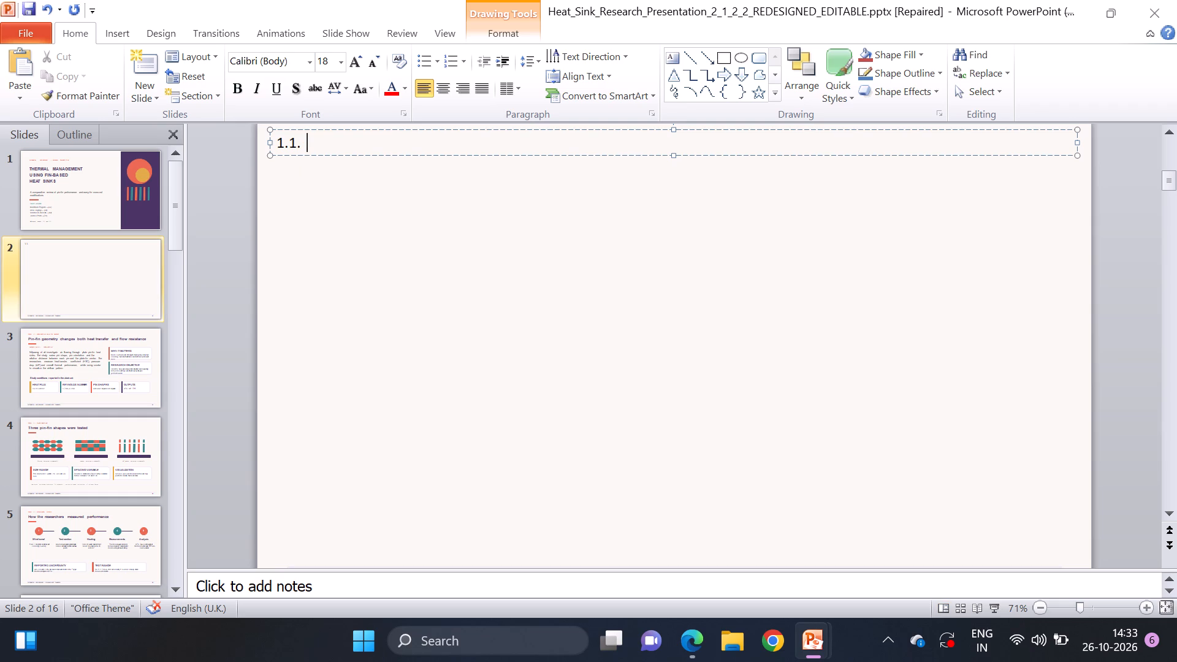
text(abstract)
key(space)
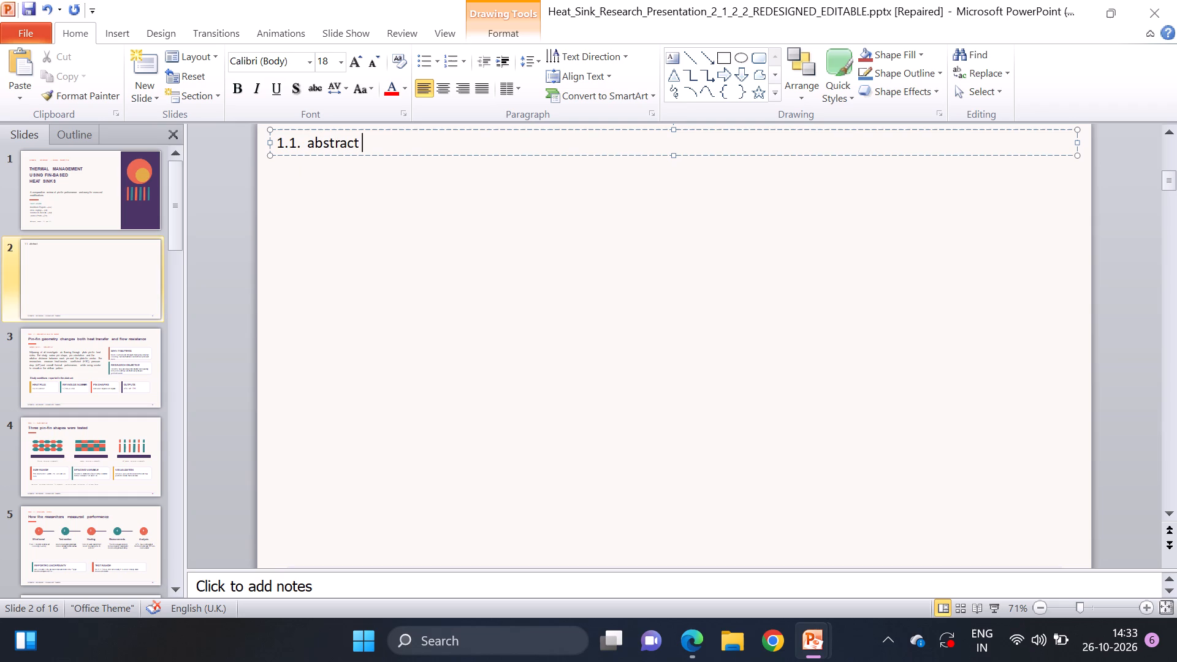
Capitalise the first letter of the heading word so it reads "Abstract".
click(313, 148)
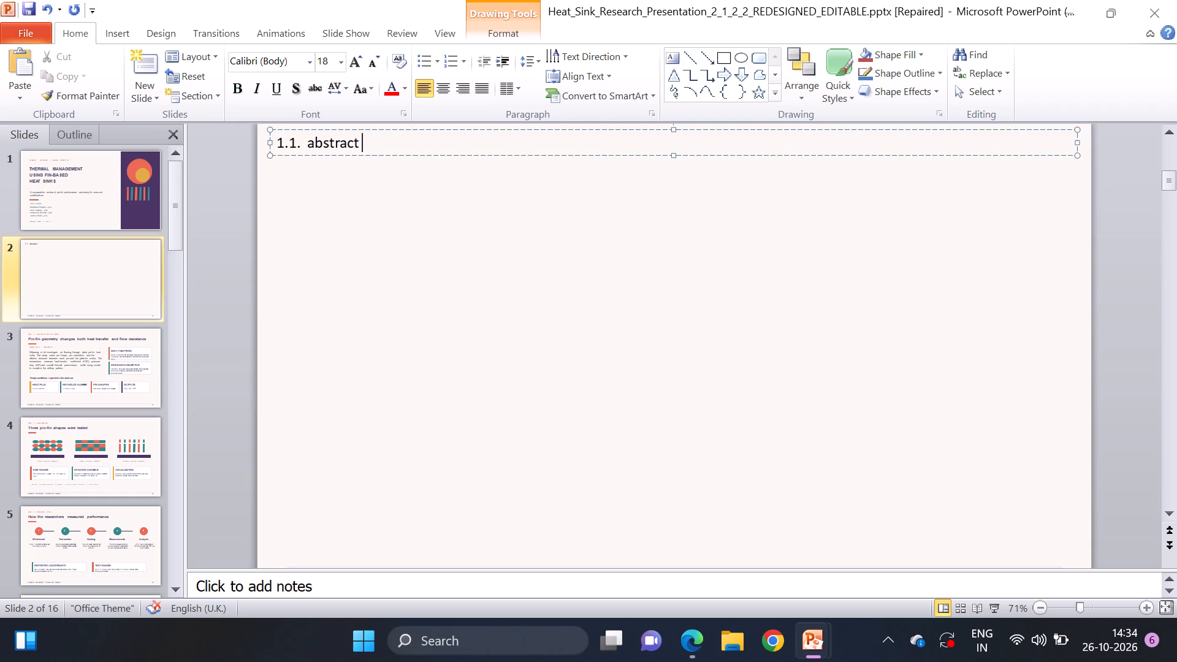
key(BackSpace)
key(shift+a)
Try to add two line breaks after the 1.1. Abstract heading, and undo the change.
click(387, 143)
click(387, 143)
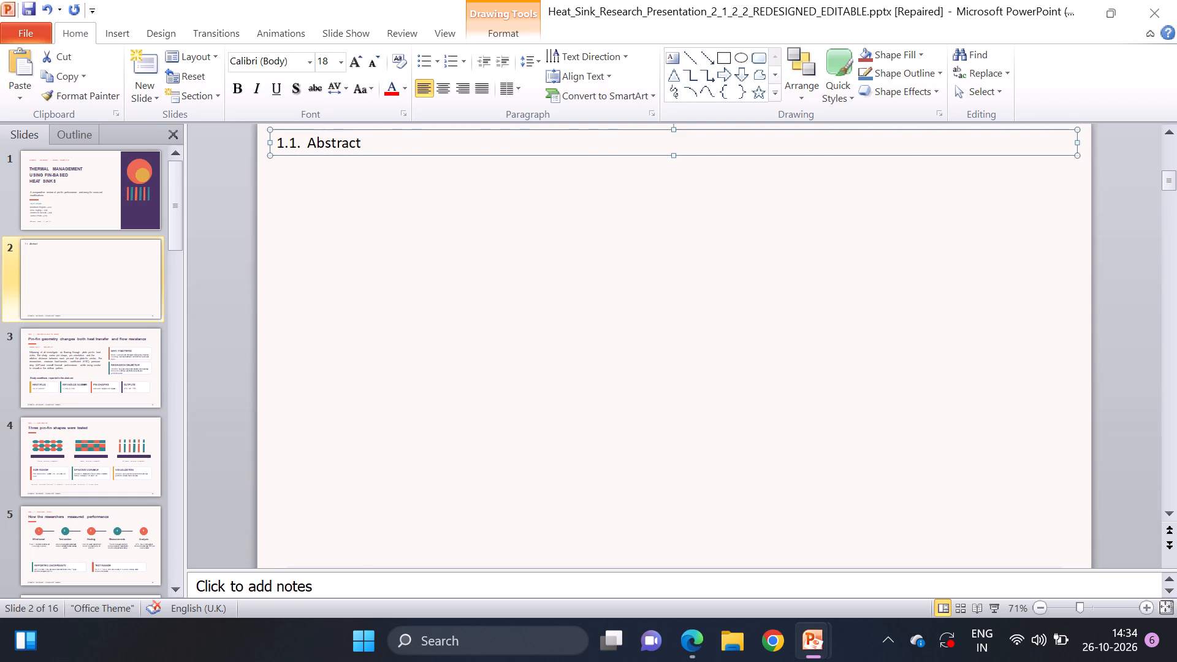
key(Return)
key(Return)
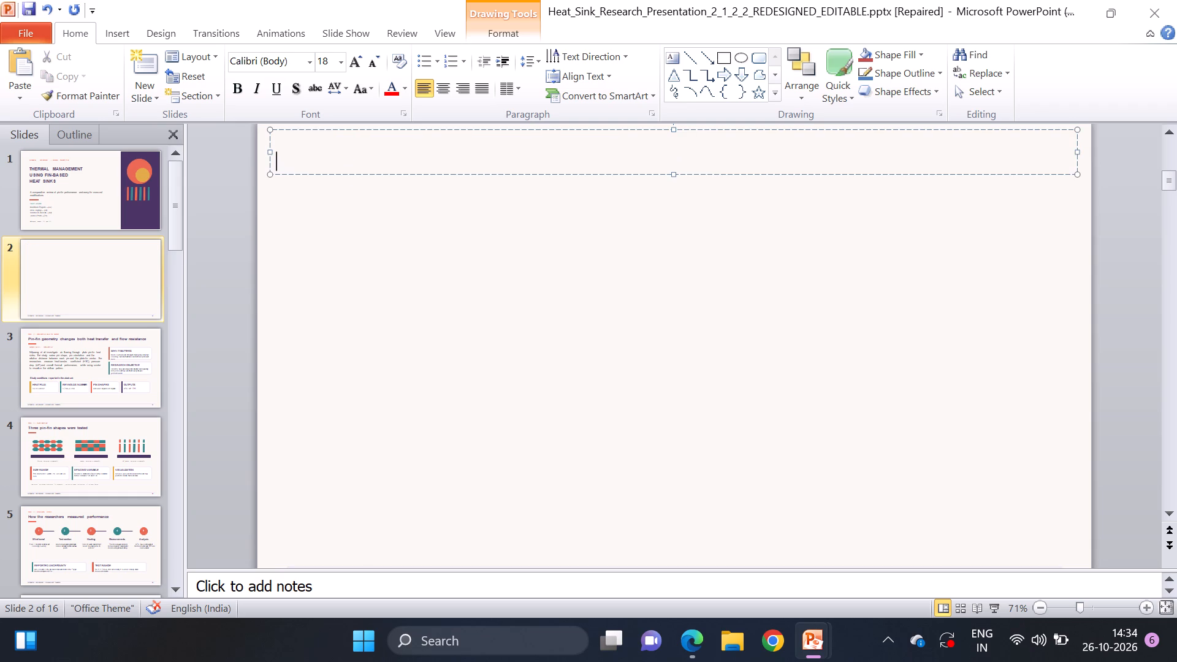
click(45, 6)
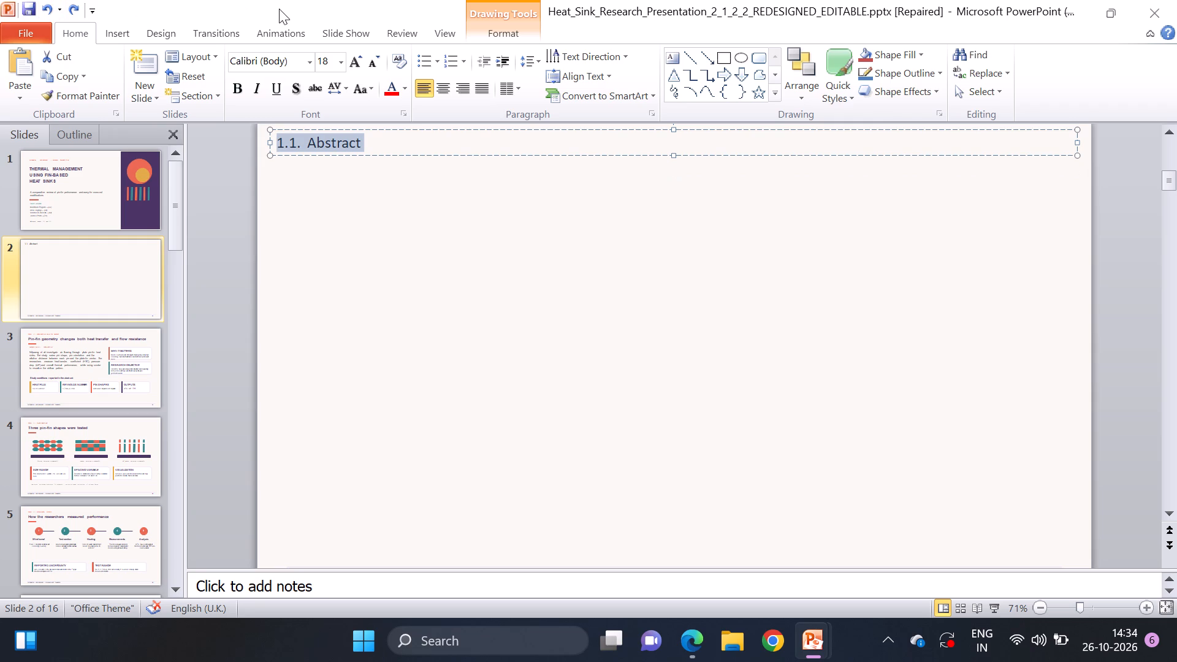
Add two line breaks after the 1.1. Abstract heading to start a new paragraph below a blank line.
click(381, 134)
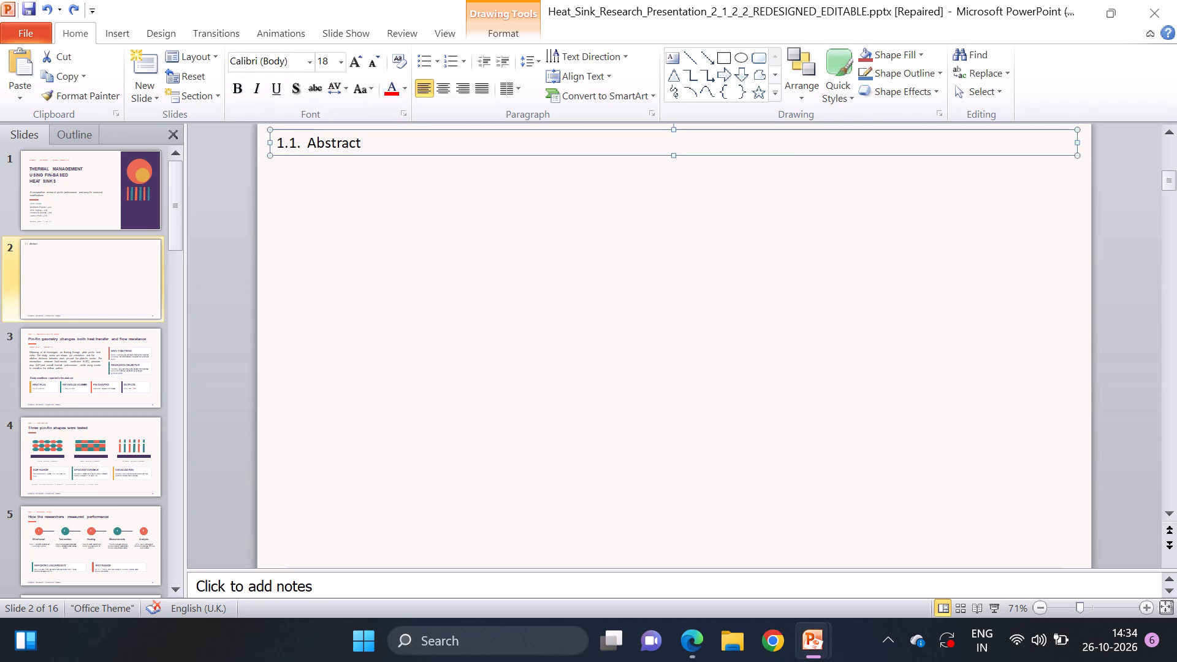
click(381, 145)
click(361, 145)
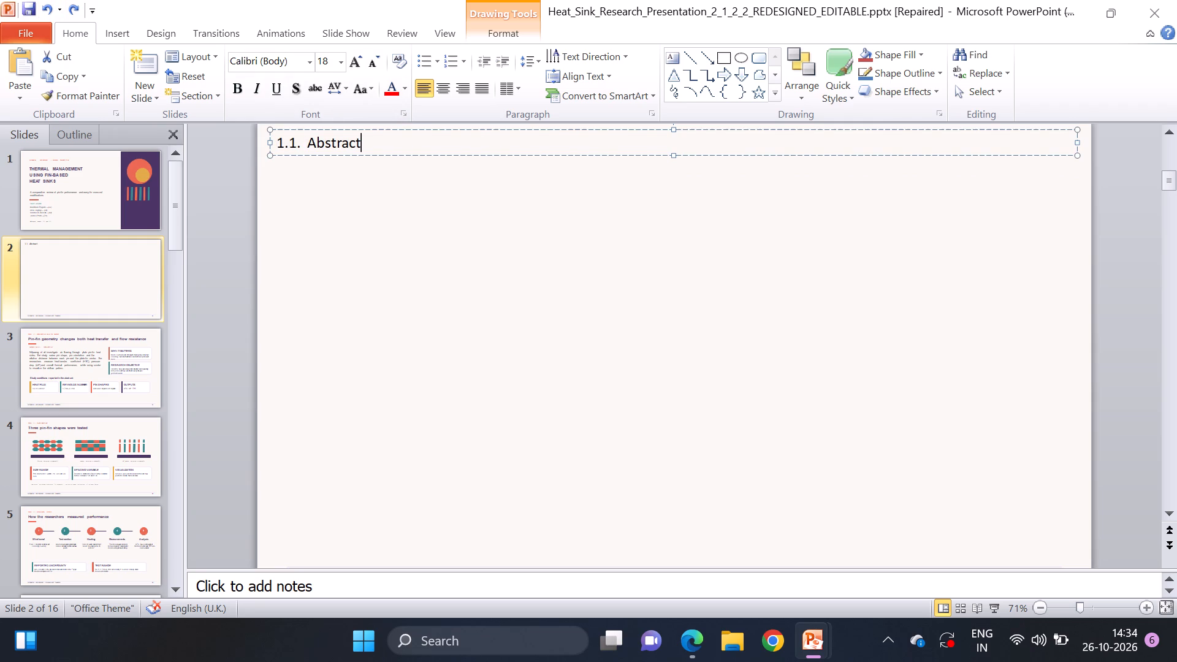
key(Return)
key(Return)
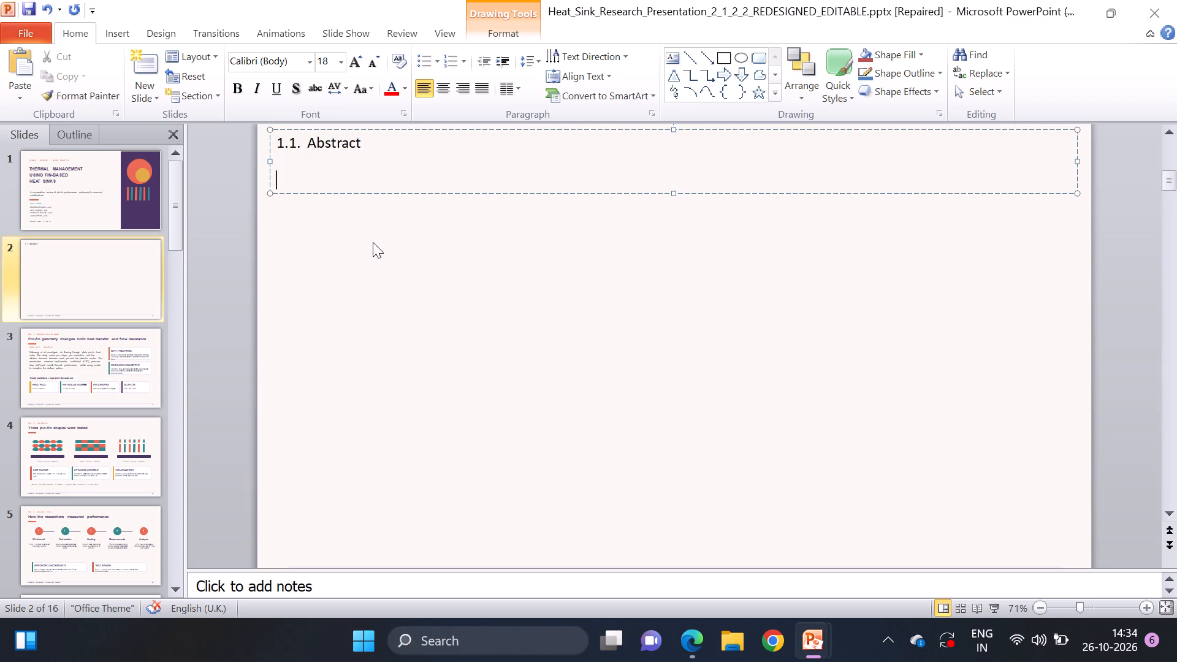
On slide 3, move the red accent line from beneath the title down onto the introduction paragraph.
click(82, 380)
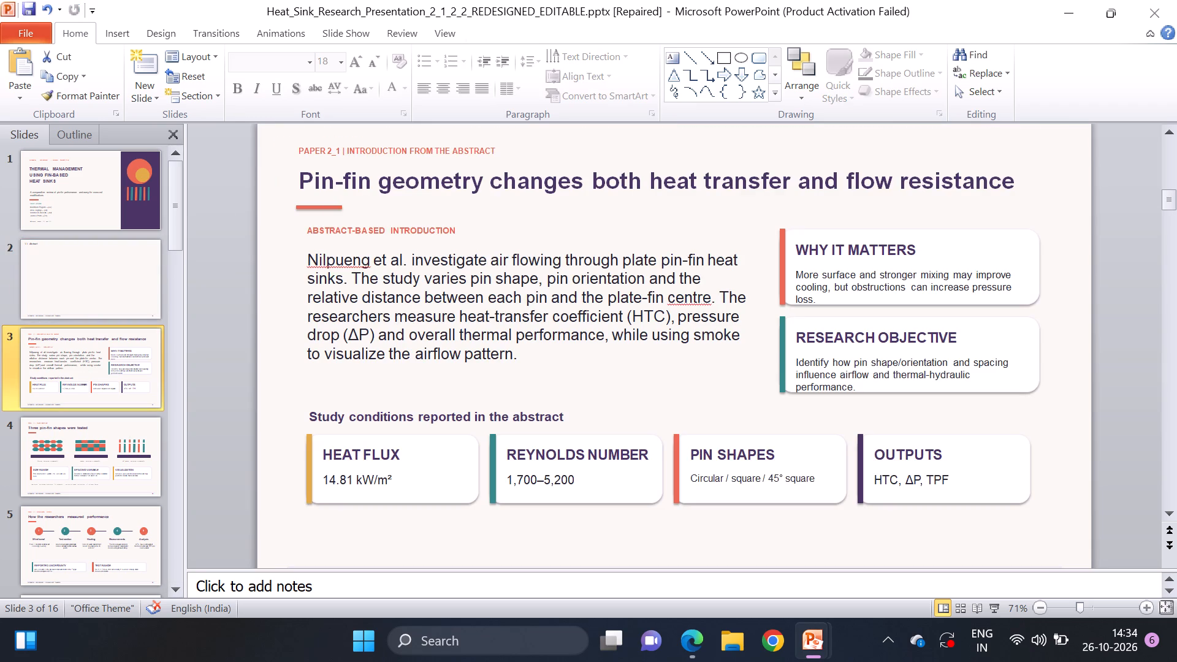
drag(300, 208, 468, 293)
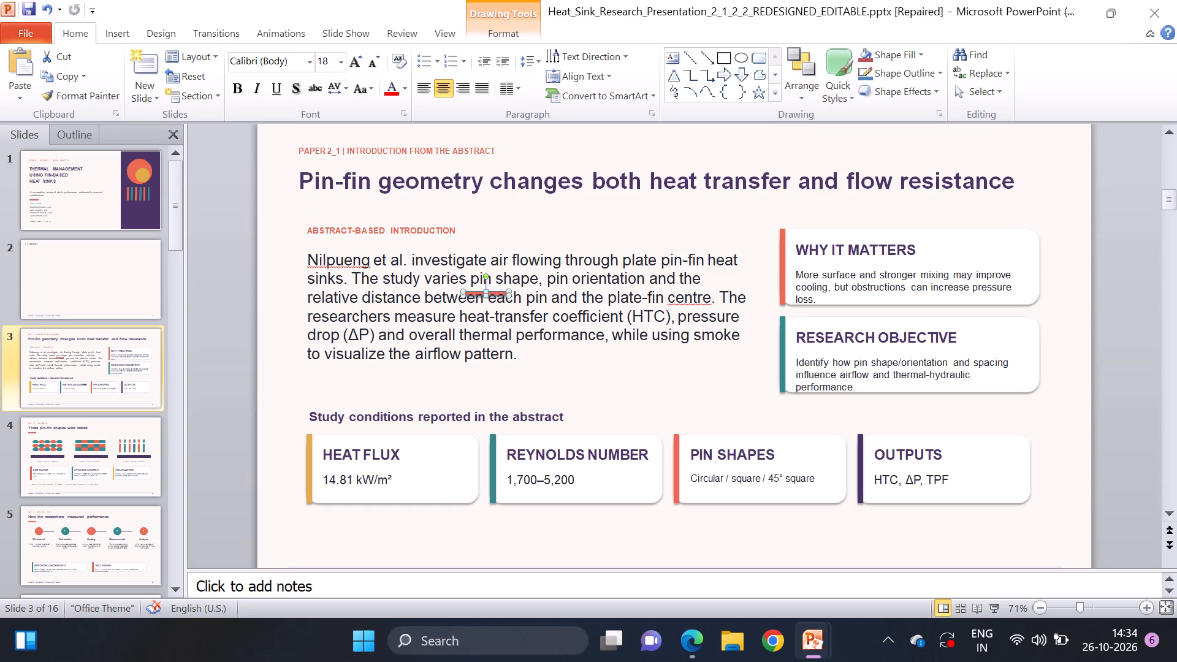
Delete slide 3's title text, "Pin-fin geometry changes both heat transfer and flow resistance".
drag(299, 153, 639, 335)
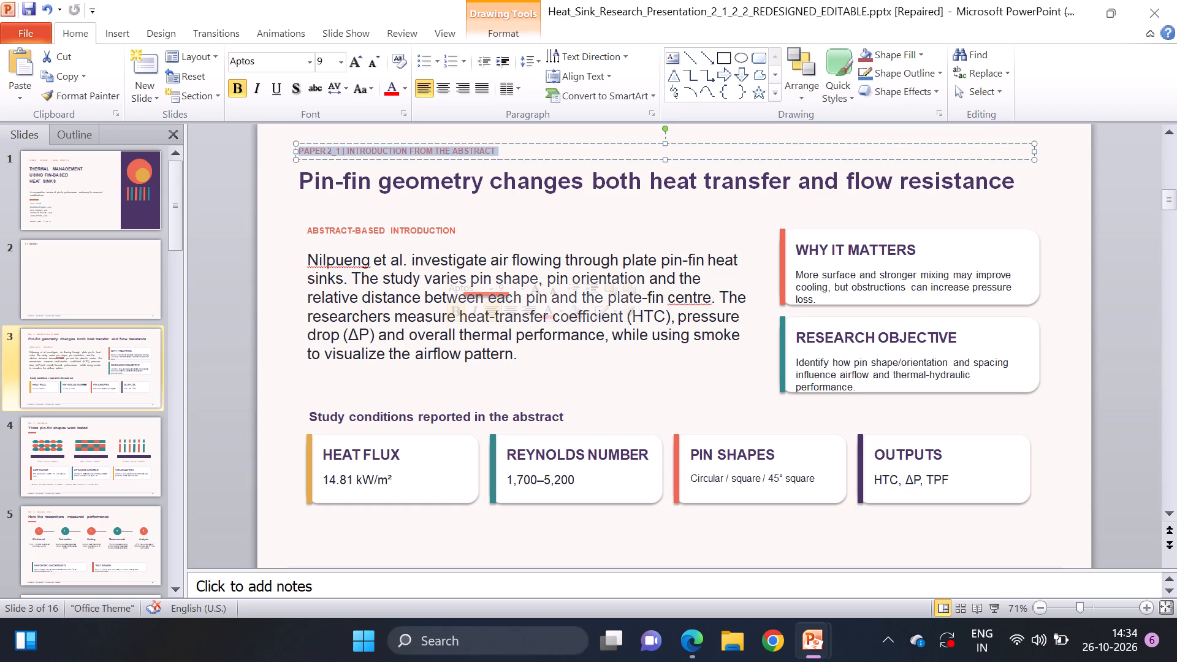
click(623, 346)
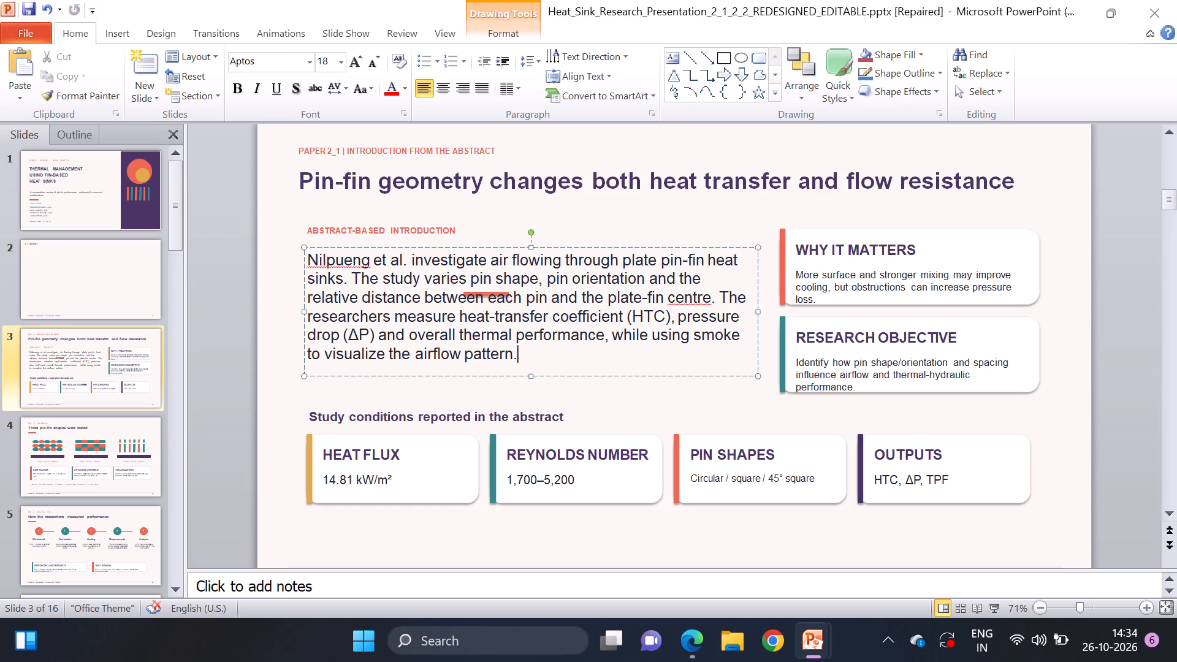
click(310, 182)
drag(310, 182, 695, 180)
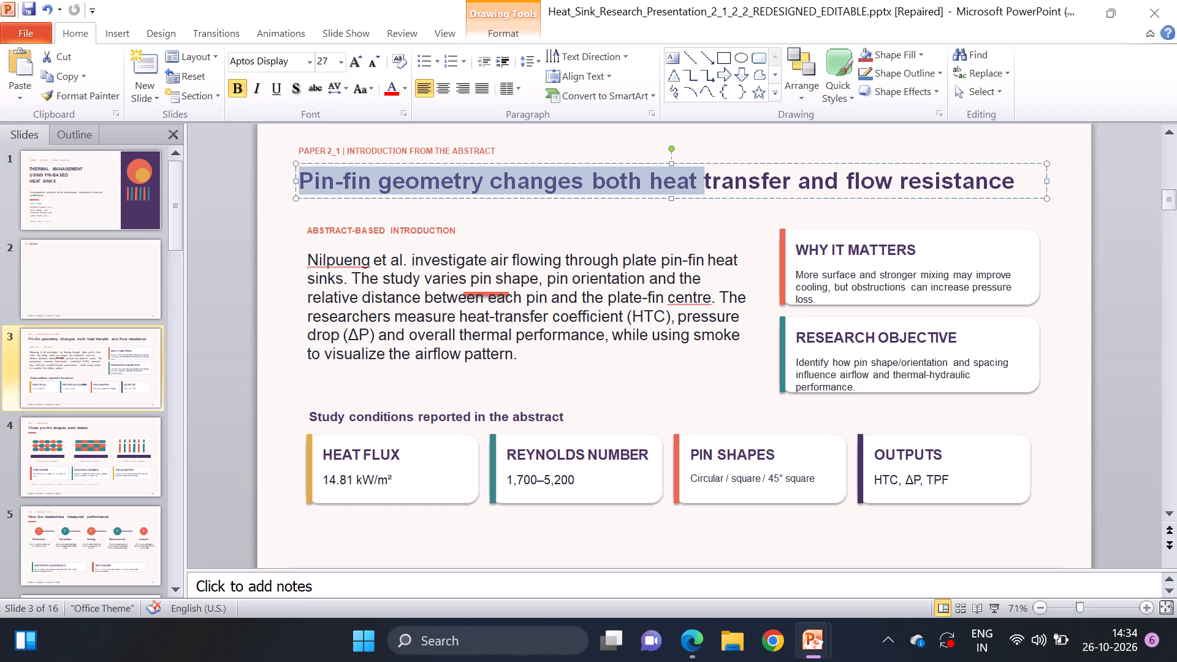
drag(695, 180, 937, 160)
key(BackSpace)
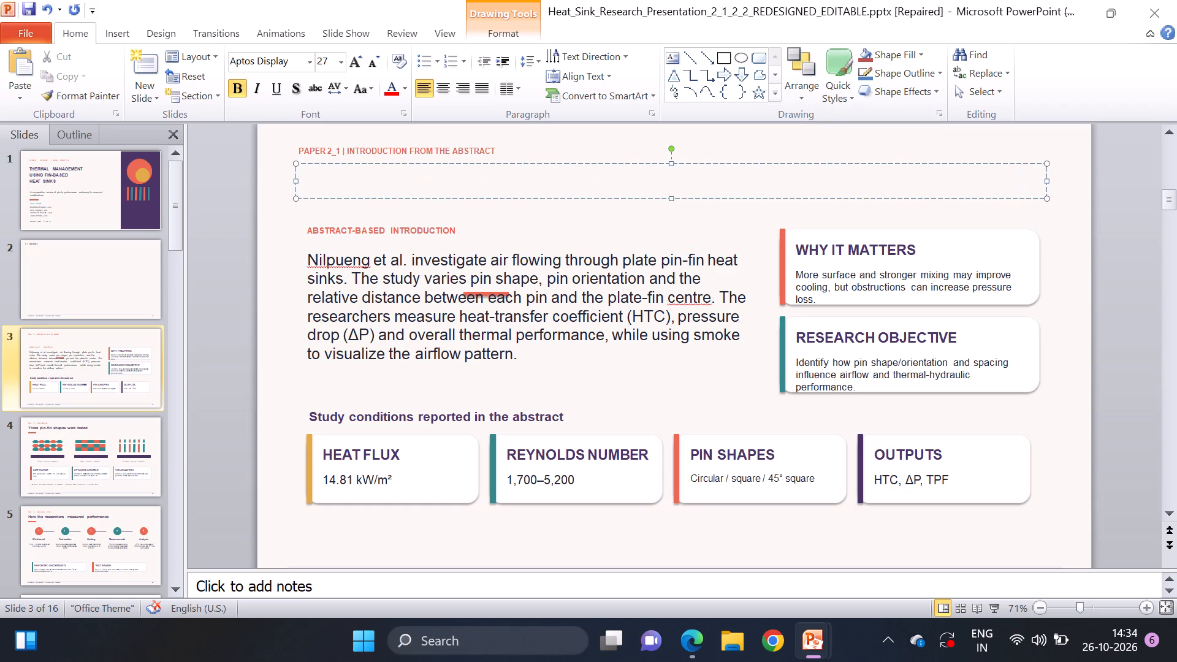
Clear slide 3's body: delete the Abstract-Based Introduction label, introduction paragraph, red accent line, side cards, study conditions heading and its four cards.
drag(487, 224, 403, 242)
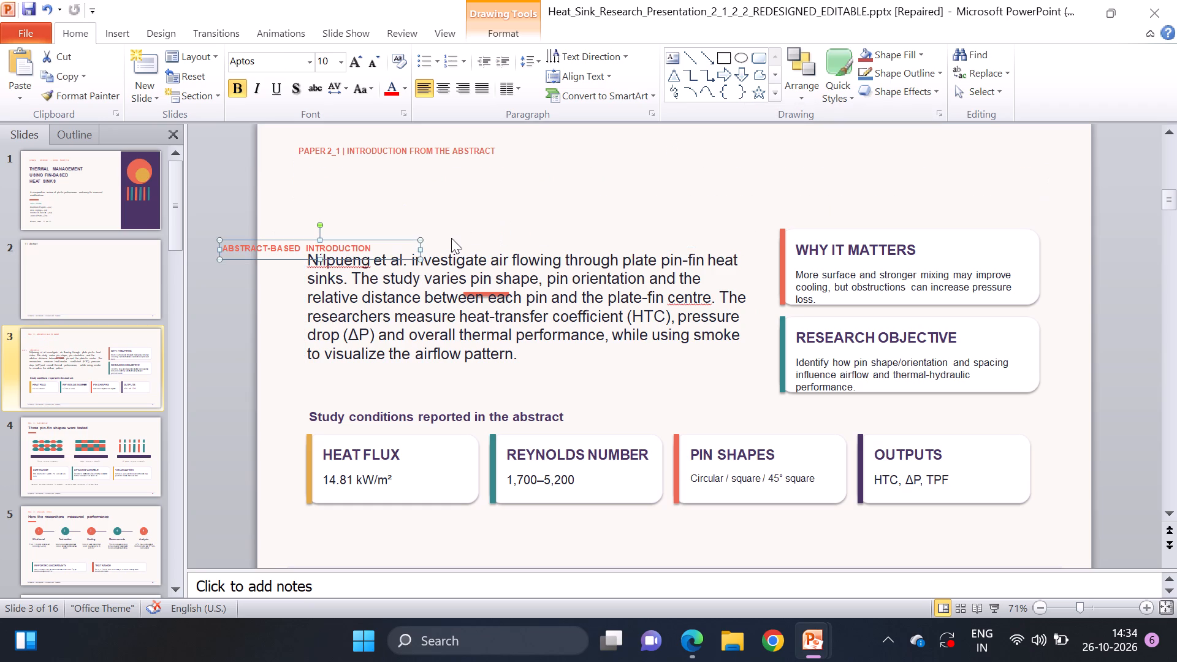
key(BackSpace)
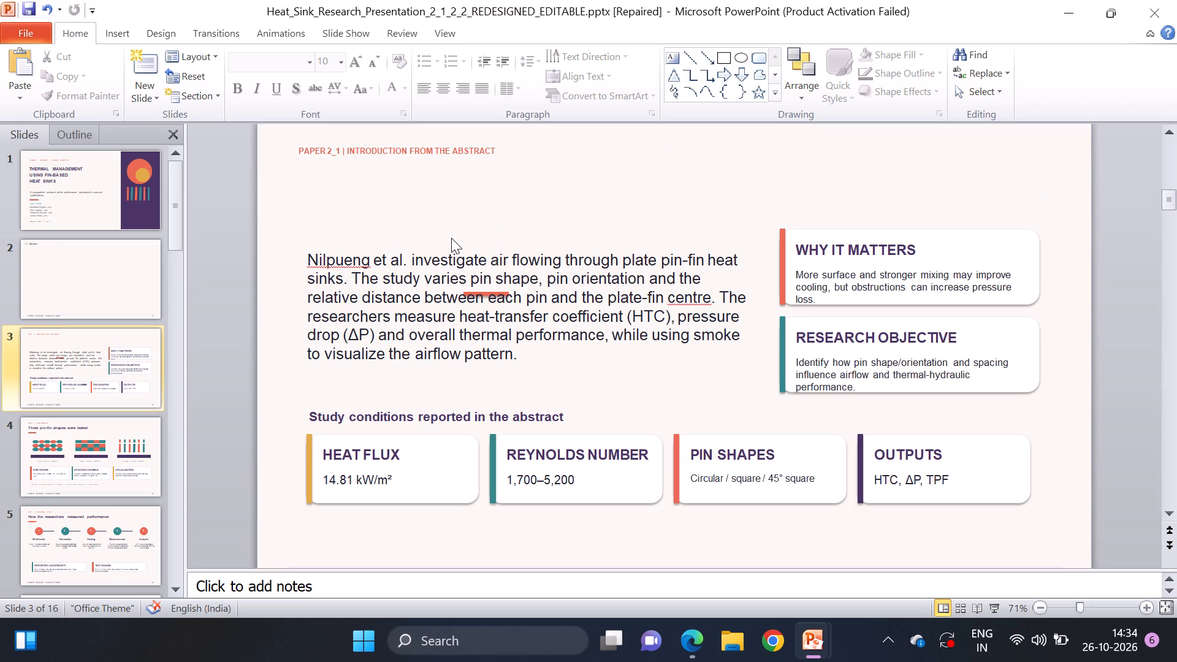
click(276, 192)
drag(276, 192, 742, 455)
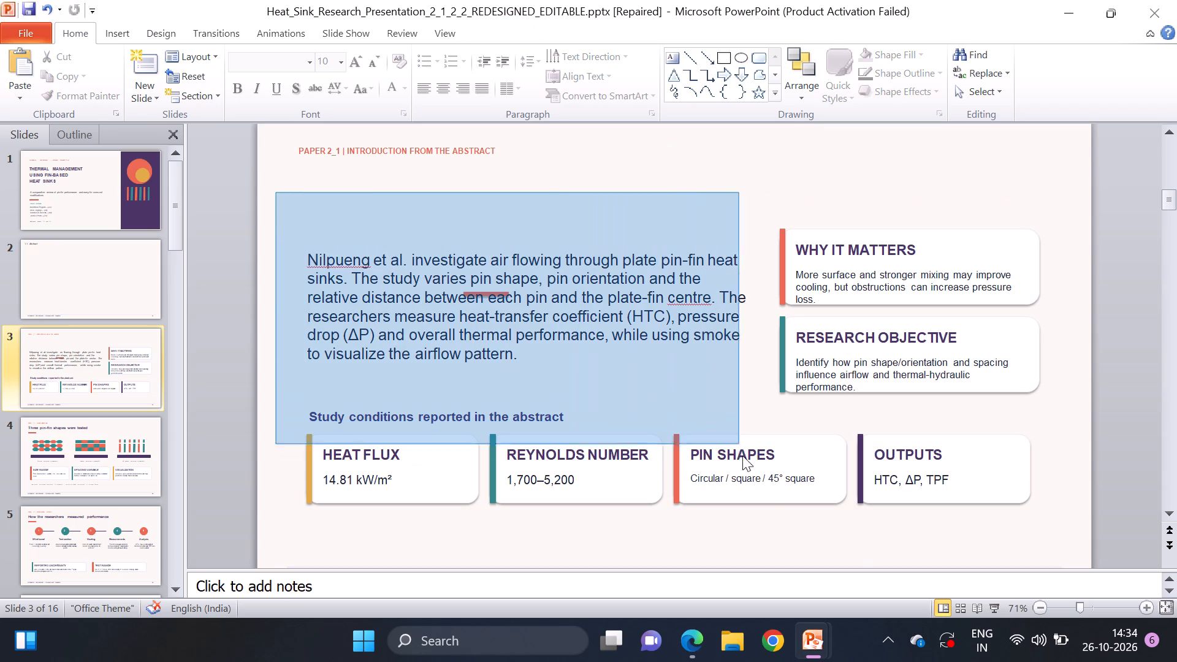
drag(742, 455, 1088, 500)
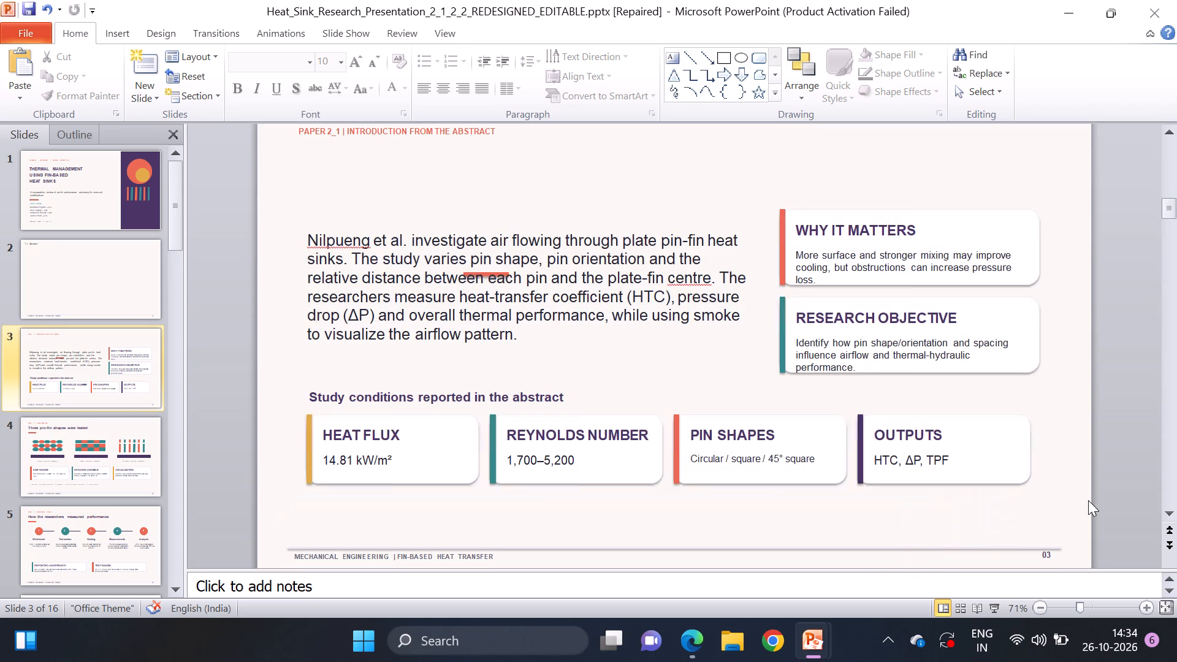
key(BackSpace)
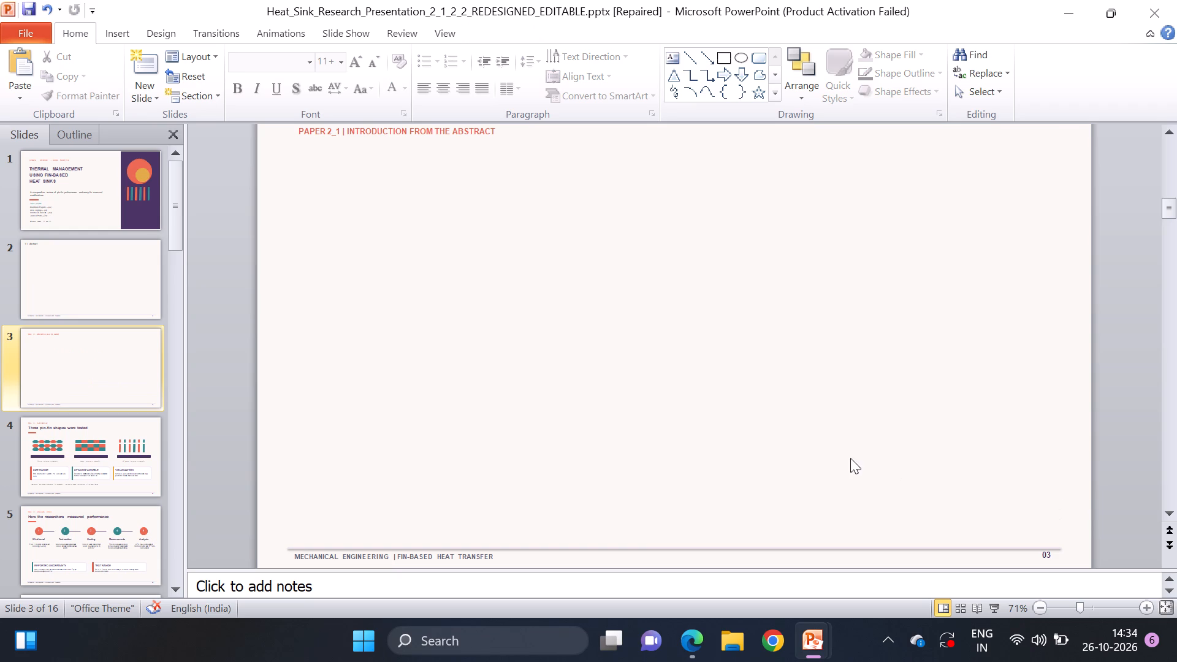
click(552, 330)
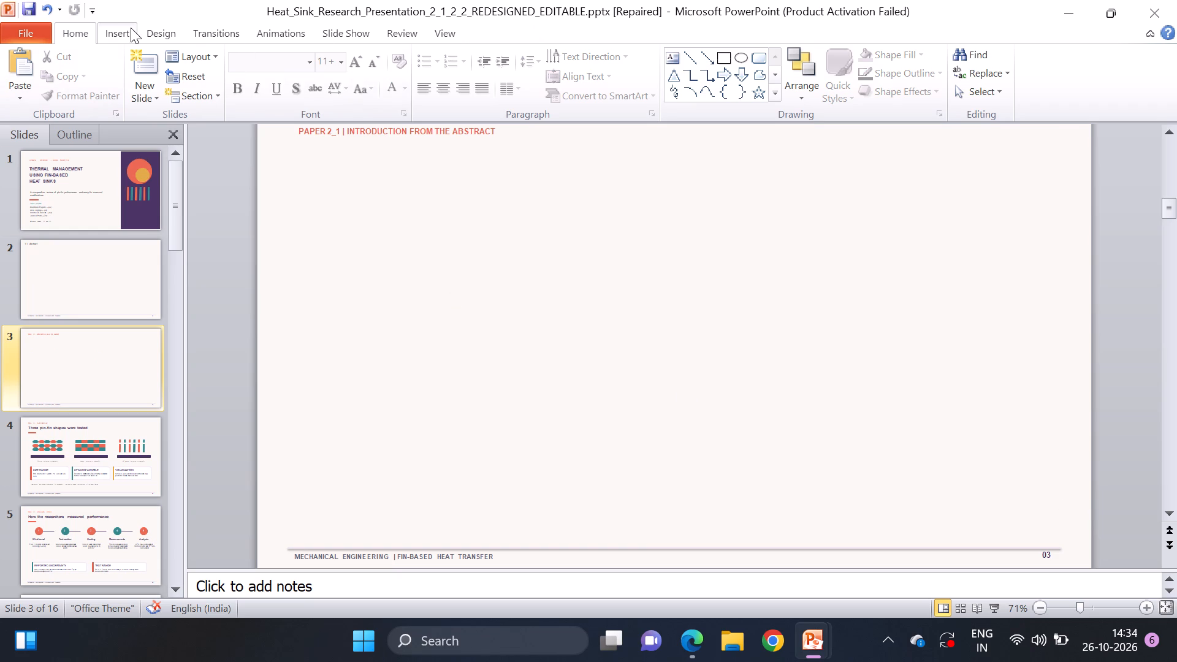
Insert a text box on slide 3 spanning nearly the full slide width, from below the Paper 2_1 label down to the footer line.
click(123, 28)
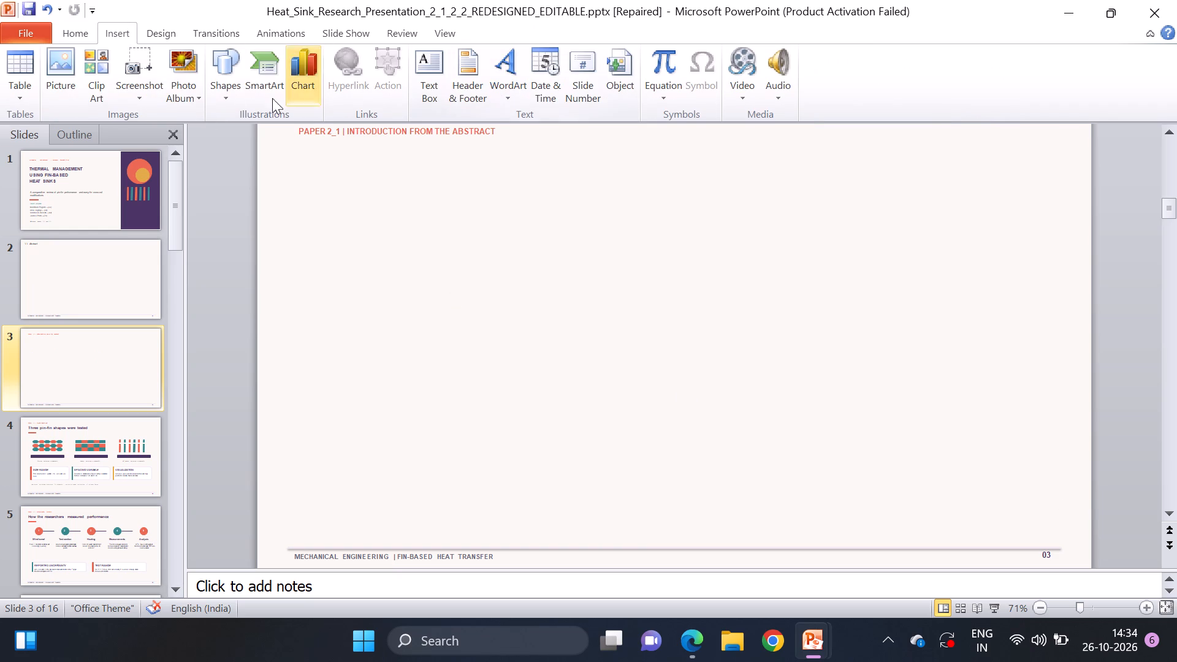
click(428, 91)
click(269, 155)
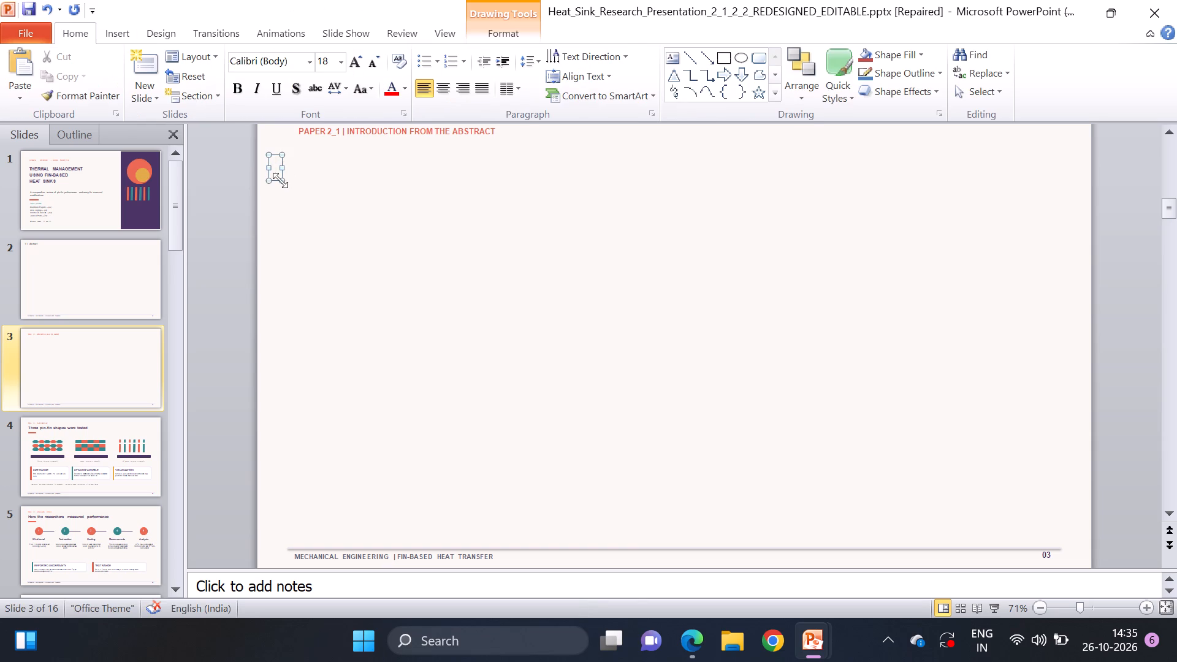
drag(280, 180, 795, 424)
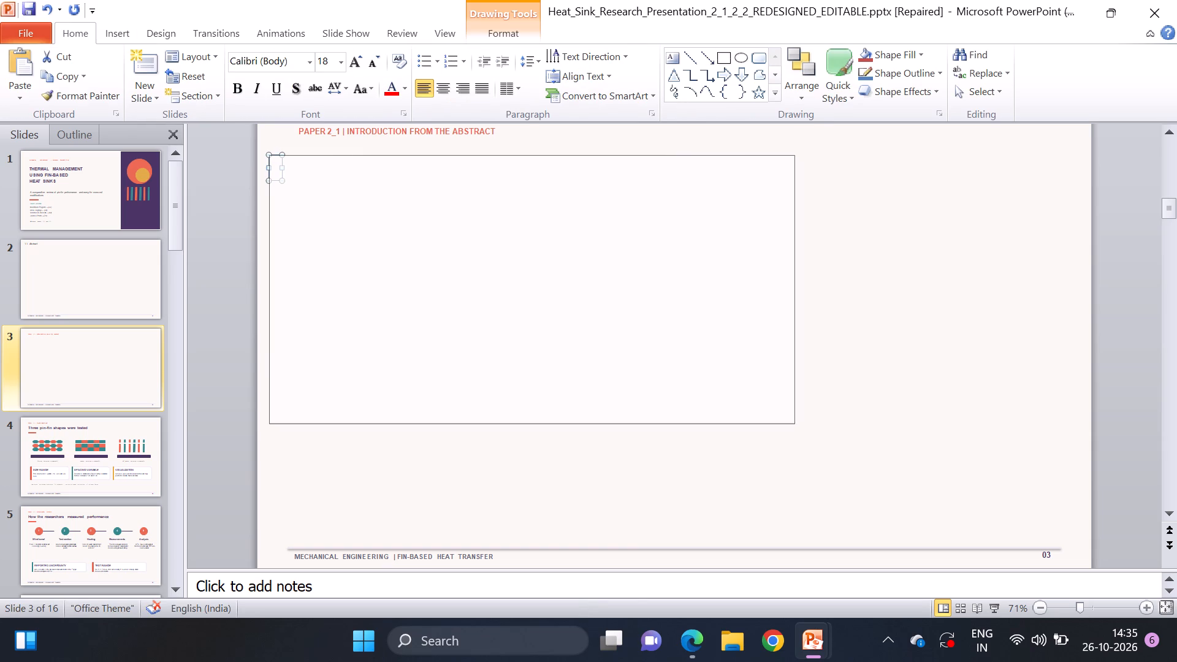
drag(795, 424, 1034, 471)
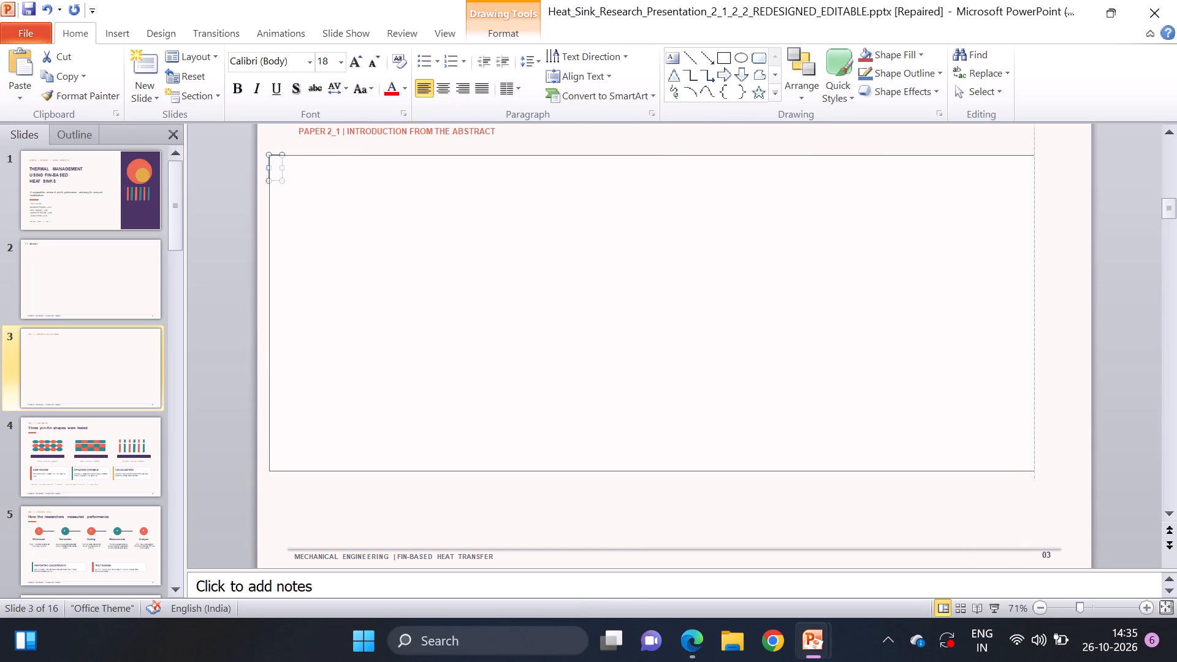
drag(1034, 471, 1064, 538)
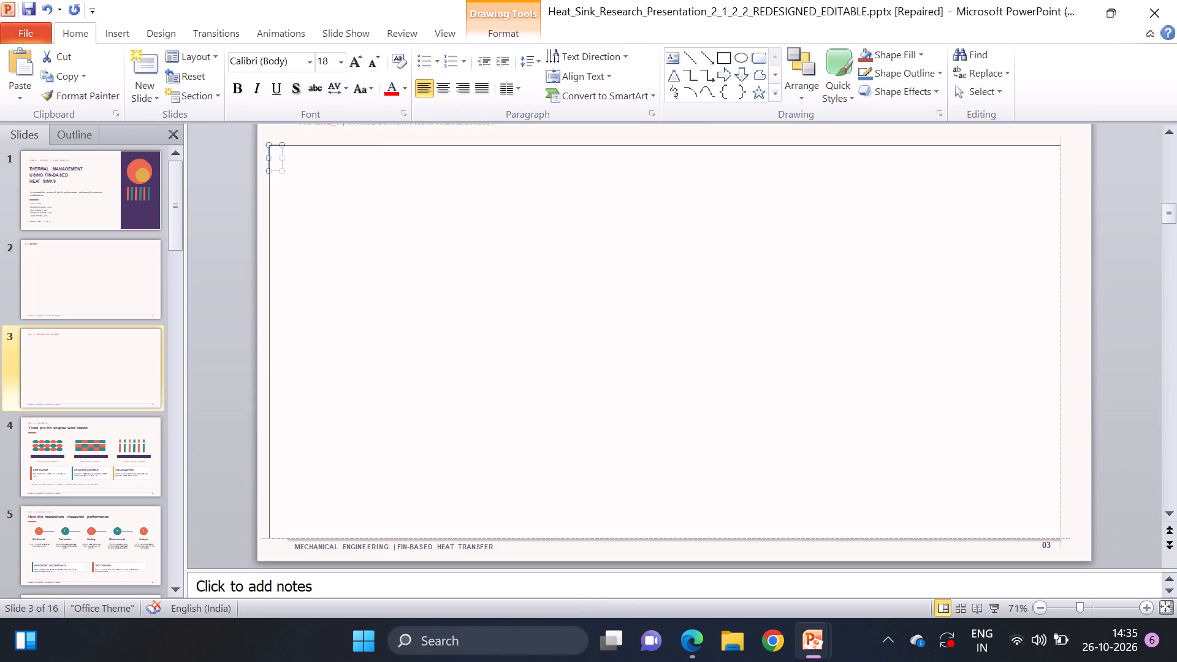
drag(1064, 538, 1063, 537)
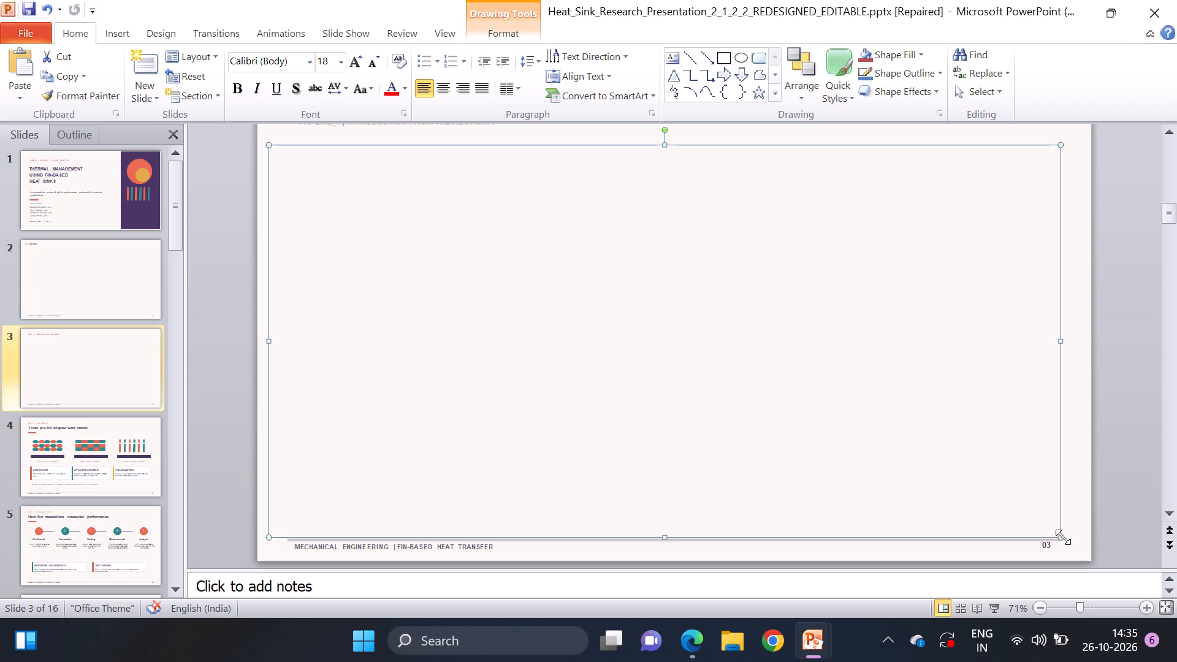
Enter the heading "1.2. Introduction" in slide 3's new text box.
double_click(302, 180)
text(1.2)
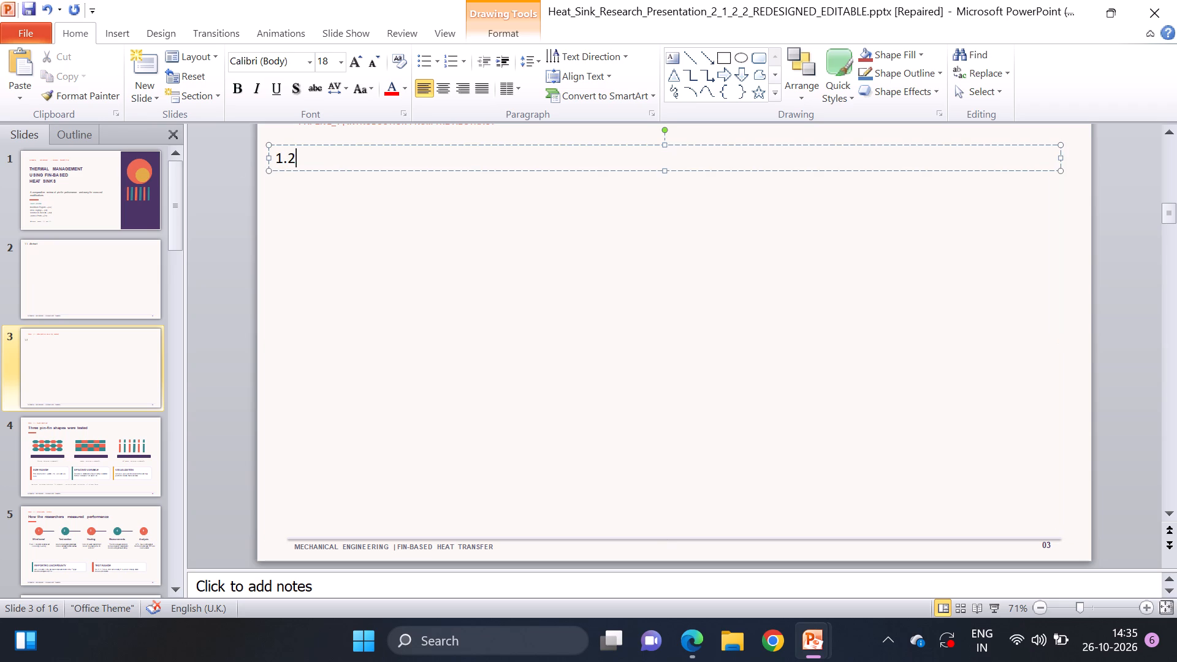
text(.)
key(space)
text(Int)
key(r)
key(o)
text(du)
text(ction)
key(space)
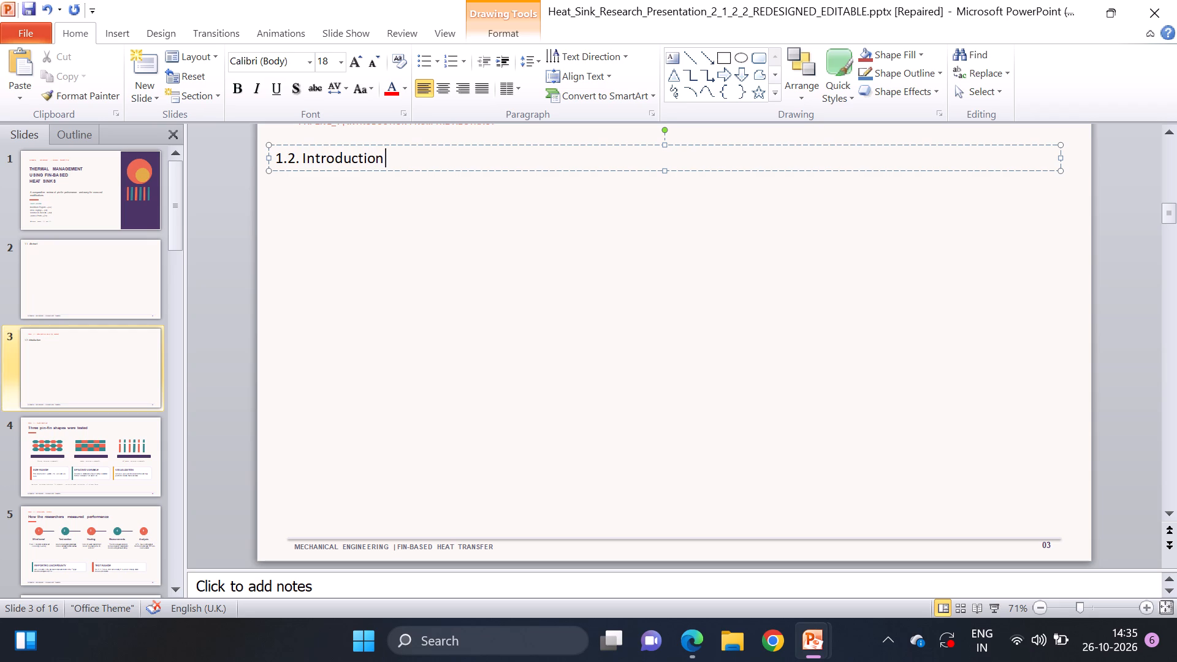
Paste the copied introduction text about Nilpueng et al. (2021) on a new line below the 1.2. Introduction heading.
key(Return)
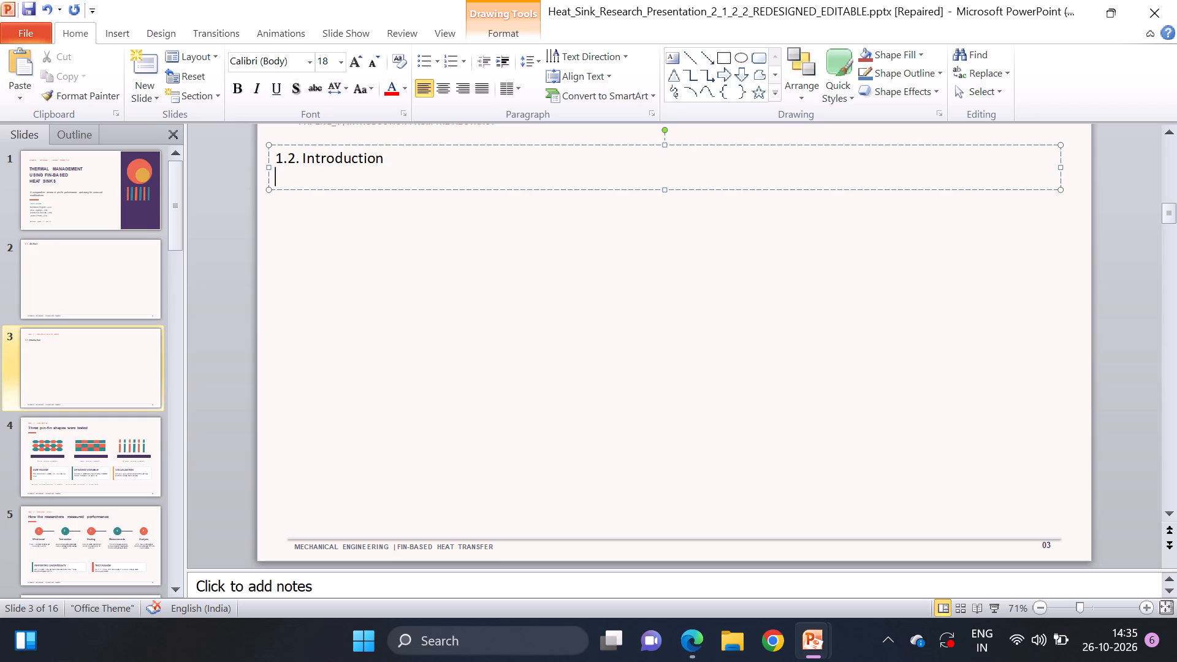
key(ctrl+v)
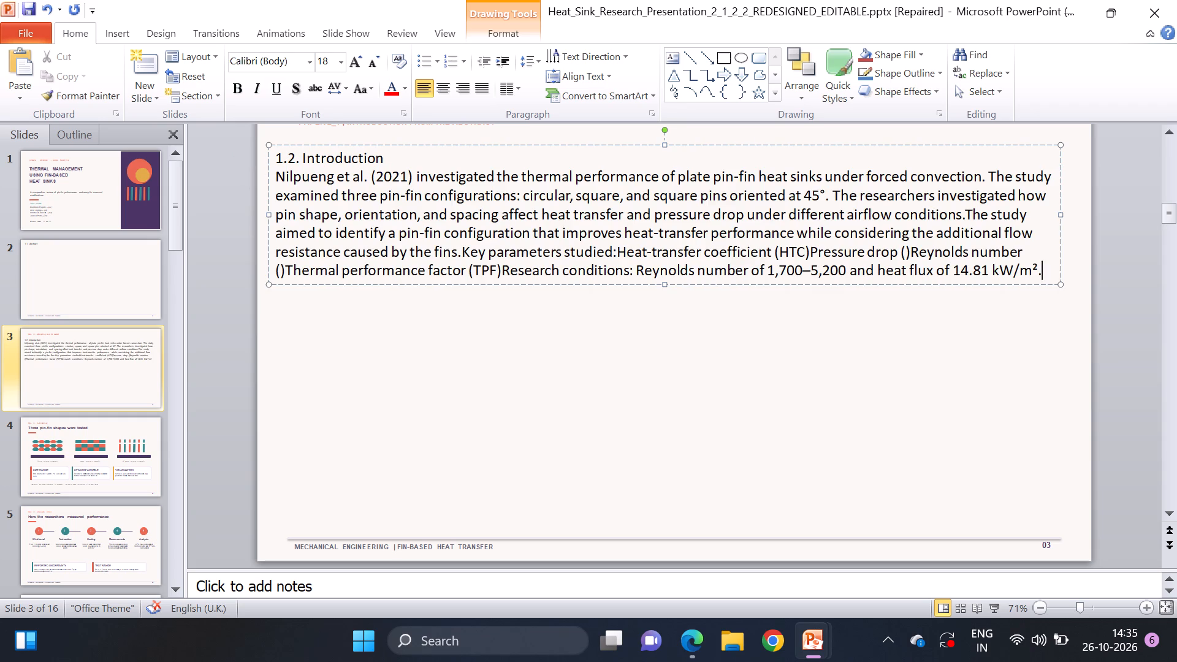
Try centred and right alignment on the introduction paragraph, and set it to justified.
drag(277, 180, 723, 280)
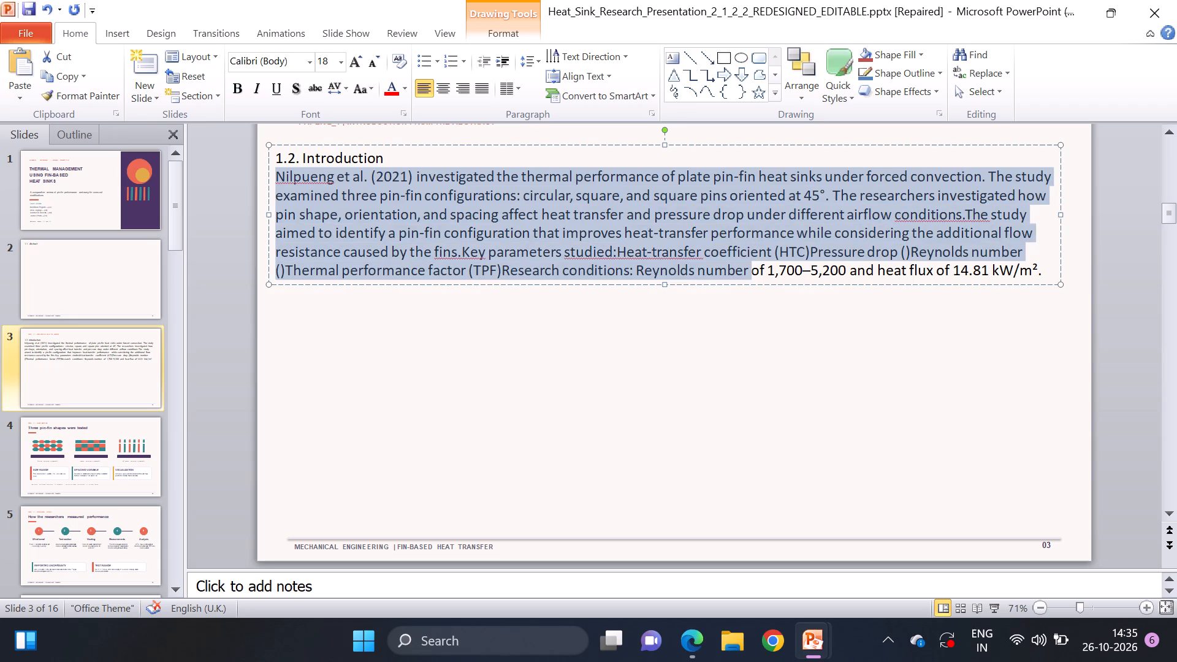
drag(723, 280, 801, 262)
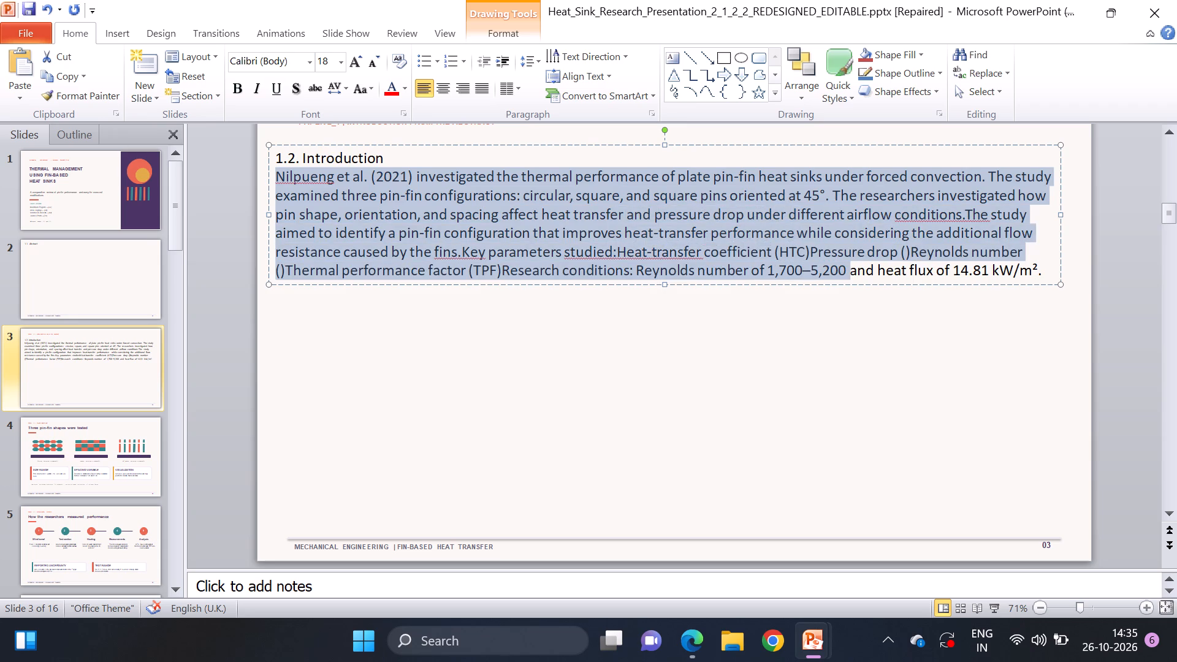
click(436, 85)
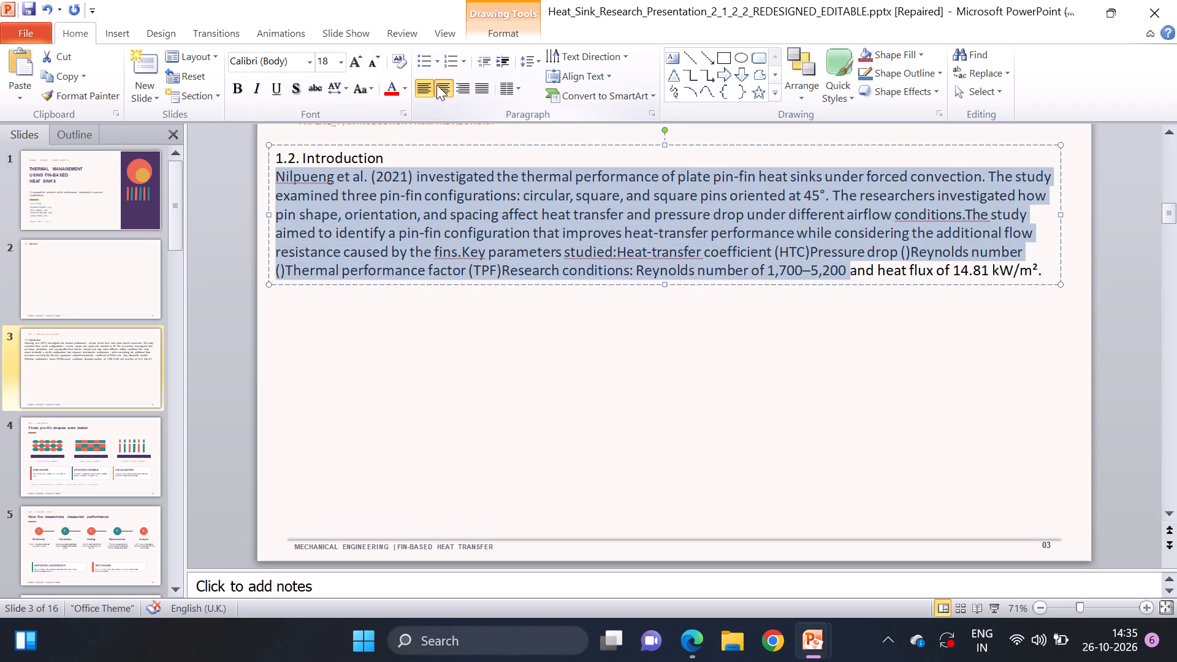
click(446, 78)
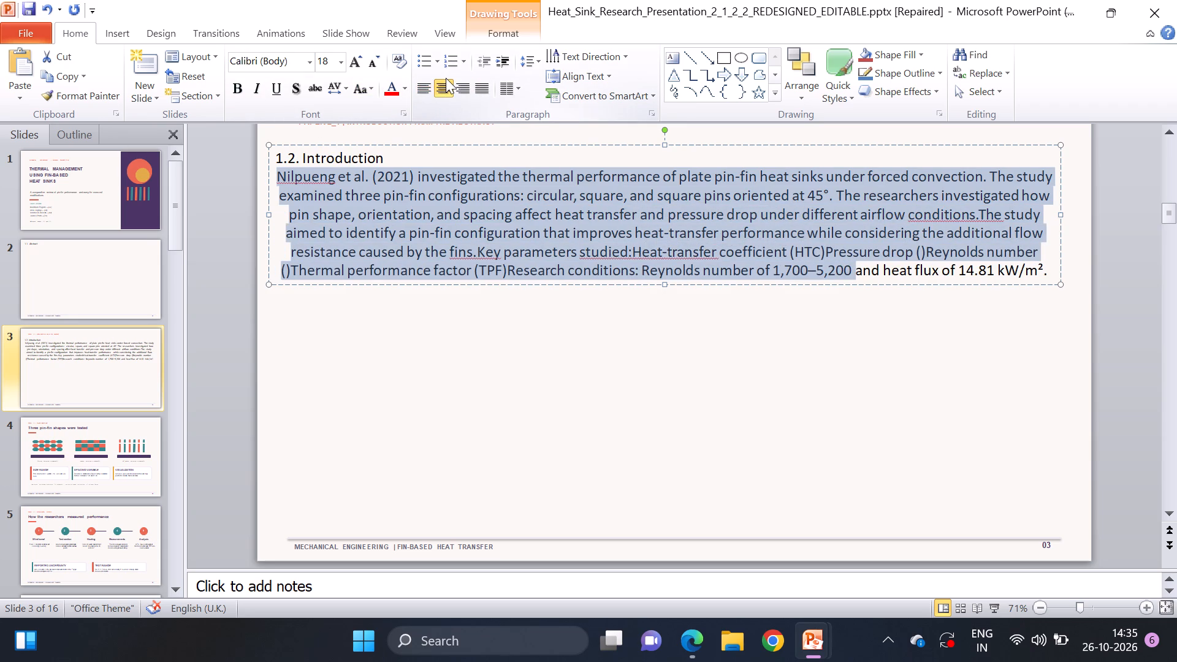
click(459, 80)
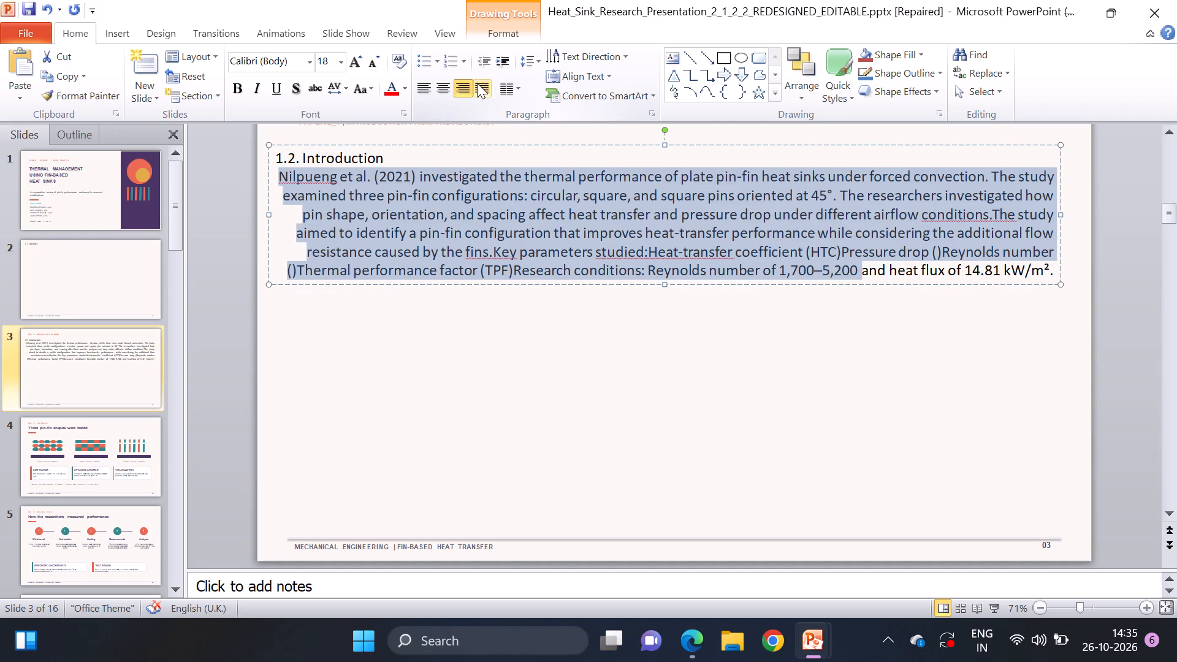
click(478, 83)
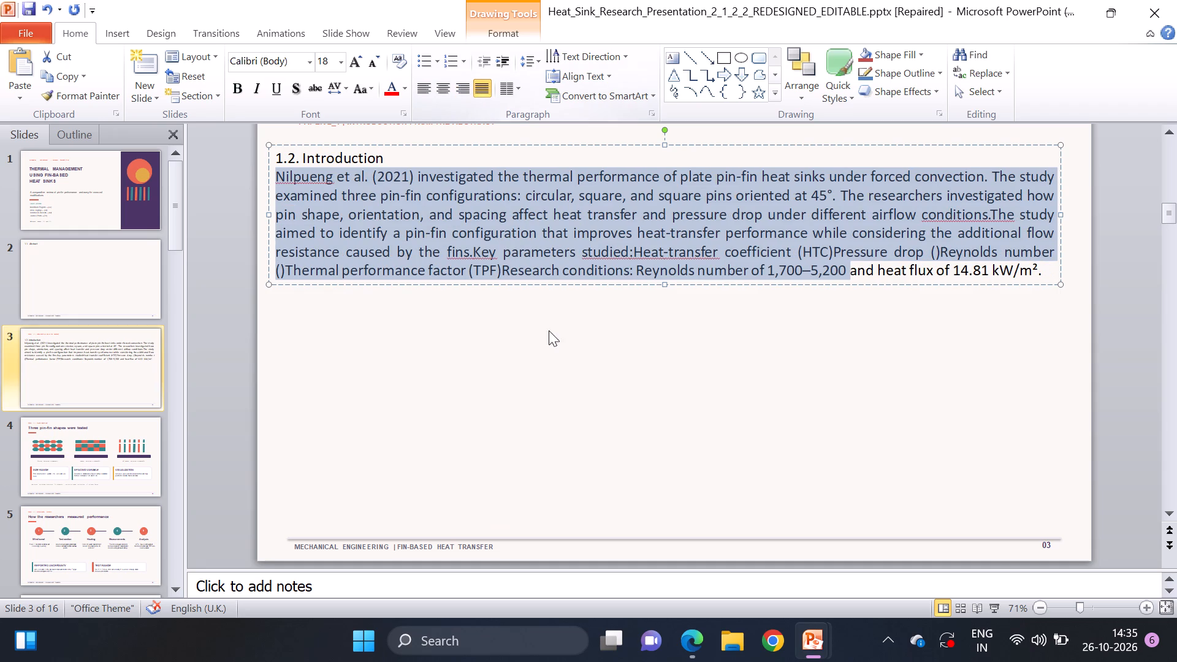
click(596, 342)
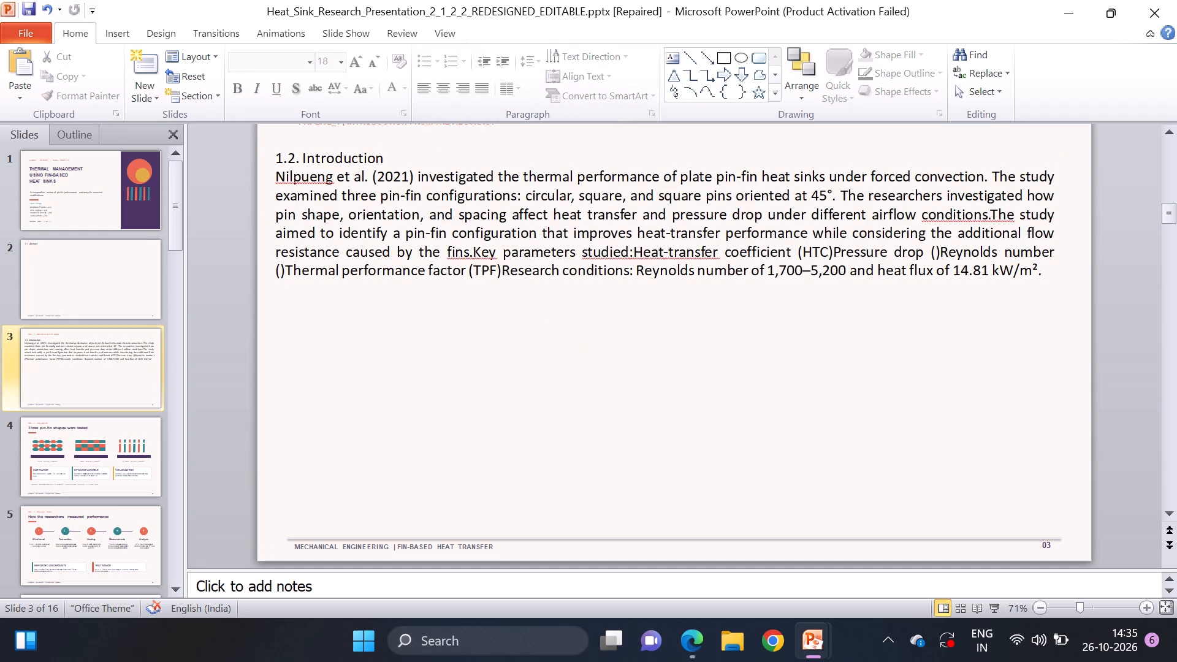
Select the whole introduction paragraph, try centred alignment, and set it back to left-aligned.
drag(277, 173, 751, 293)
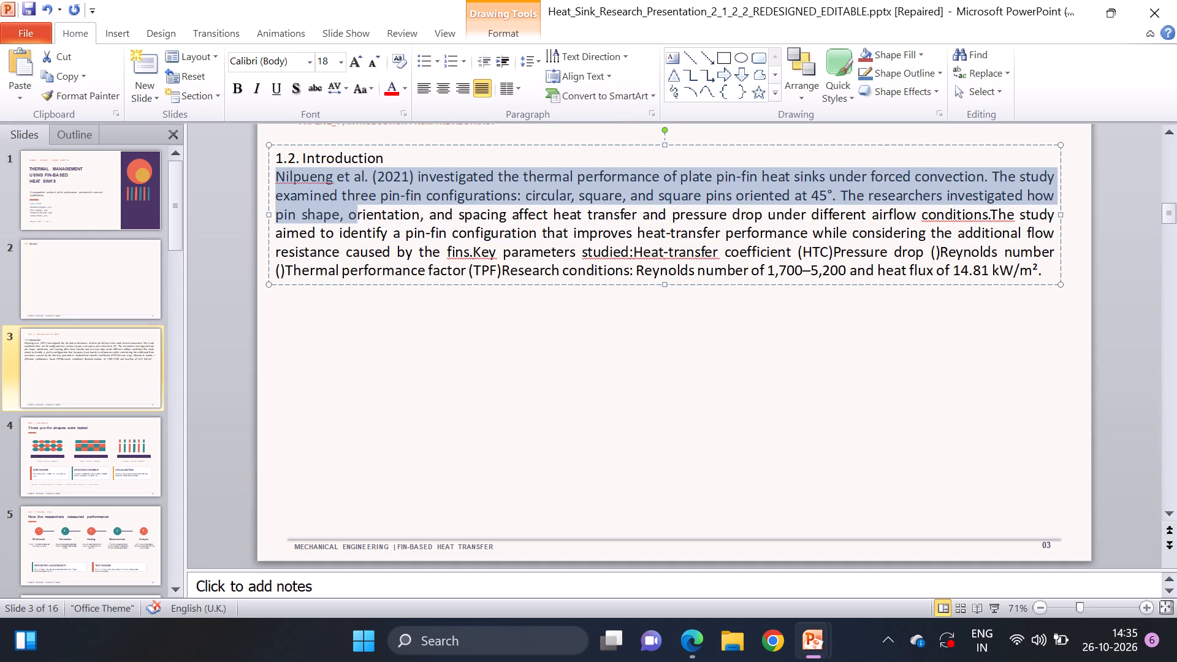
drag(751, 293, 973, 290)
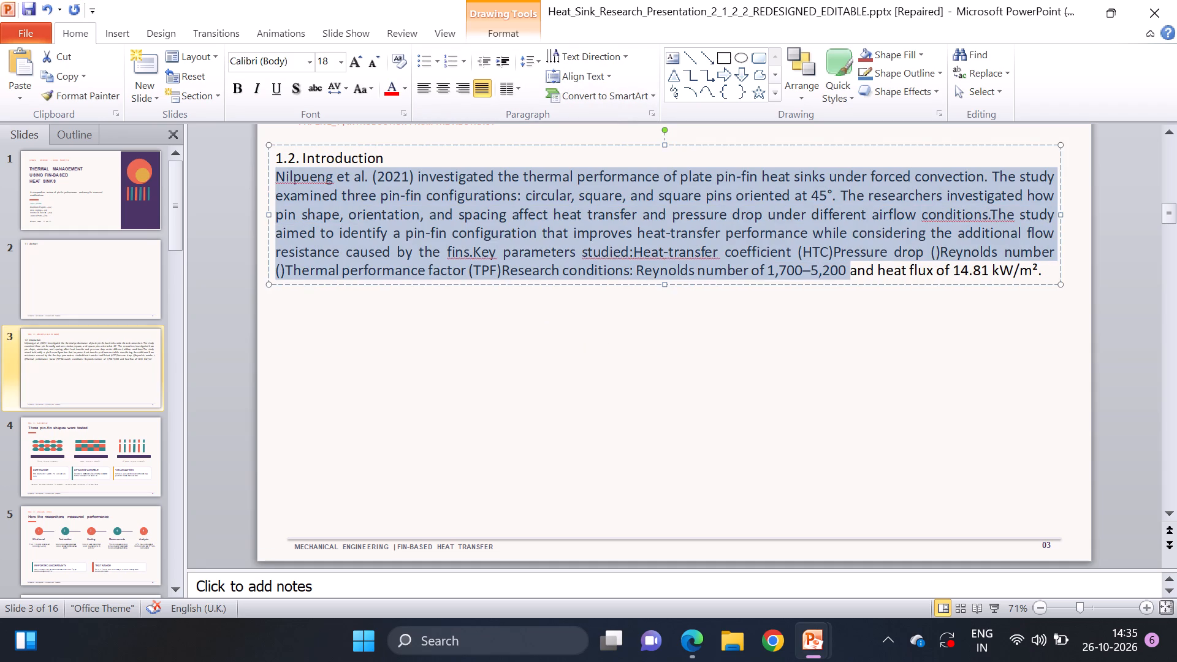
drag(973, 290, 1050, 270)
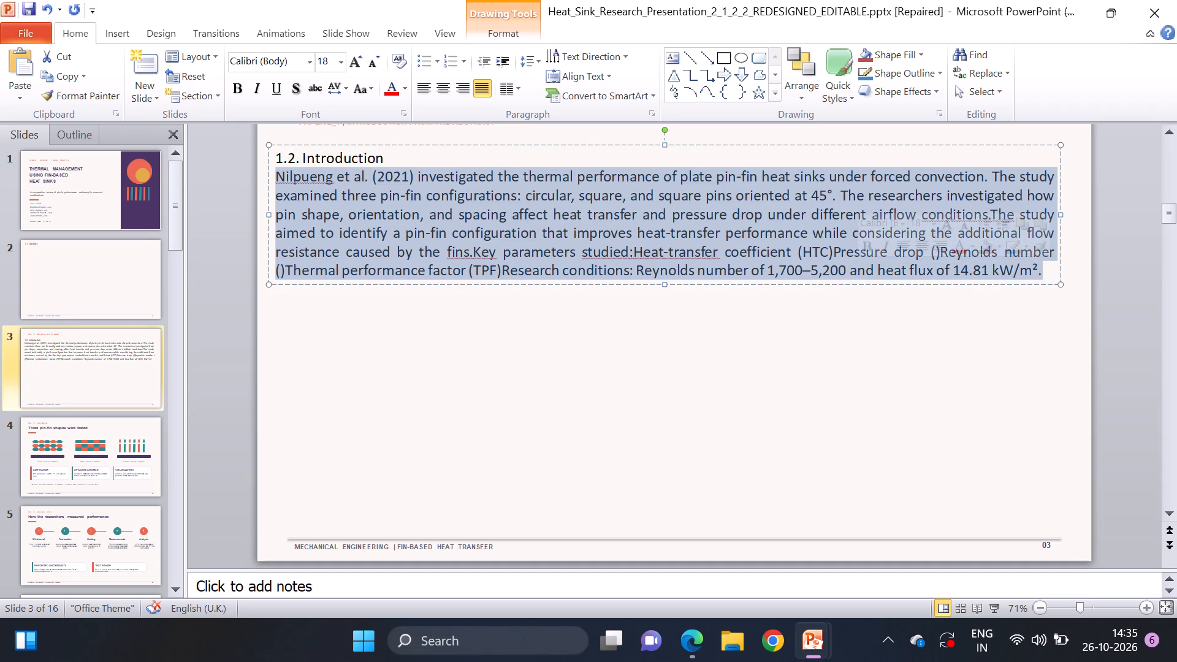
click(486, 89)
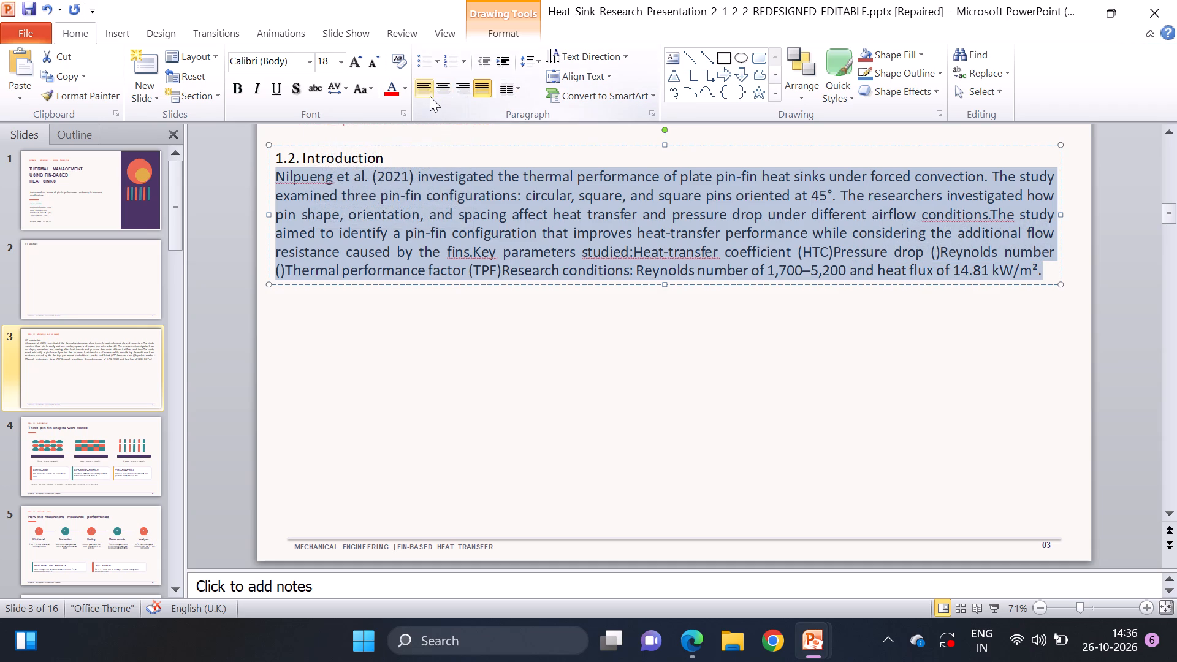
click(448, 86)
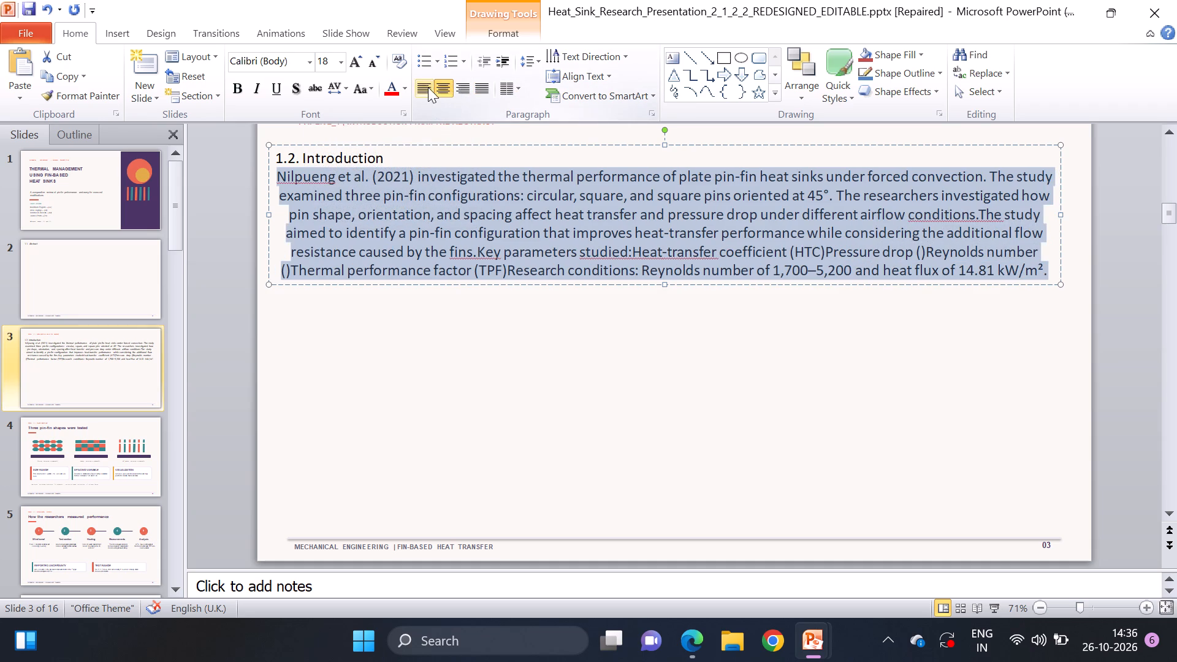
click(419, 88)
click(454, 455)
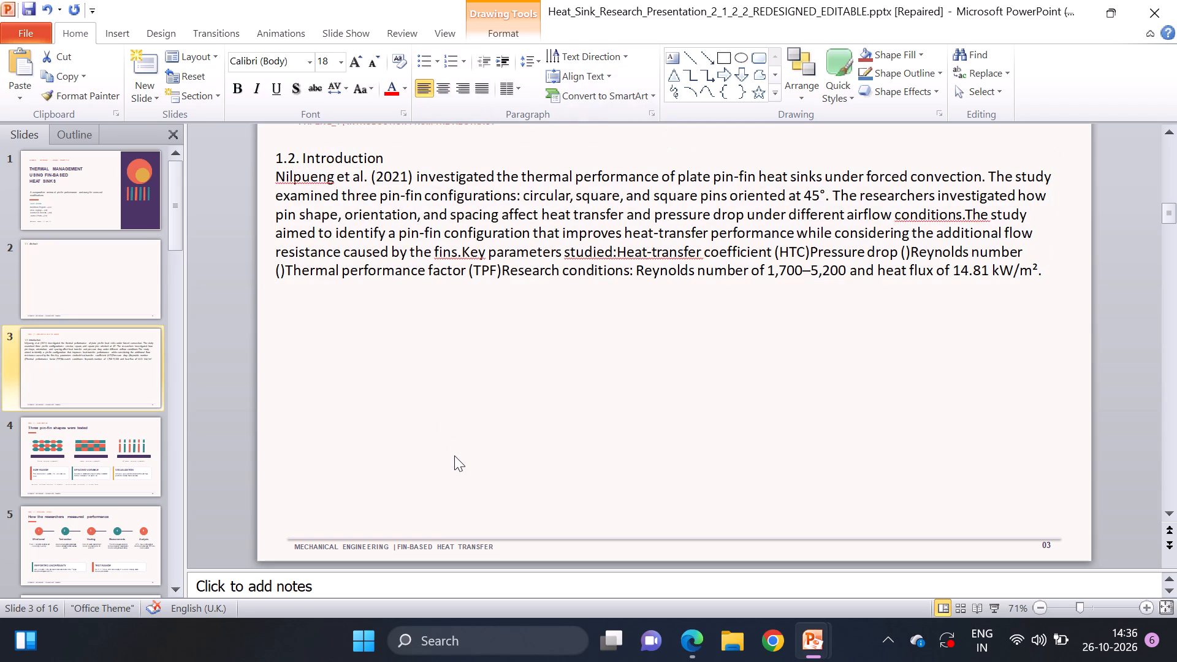
Add three line breaks after the 1.2. Introduction heading to separate it from the paragraph below.
click(405, 159)
key(Return)
key(Return)
key(Return)
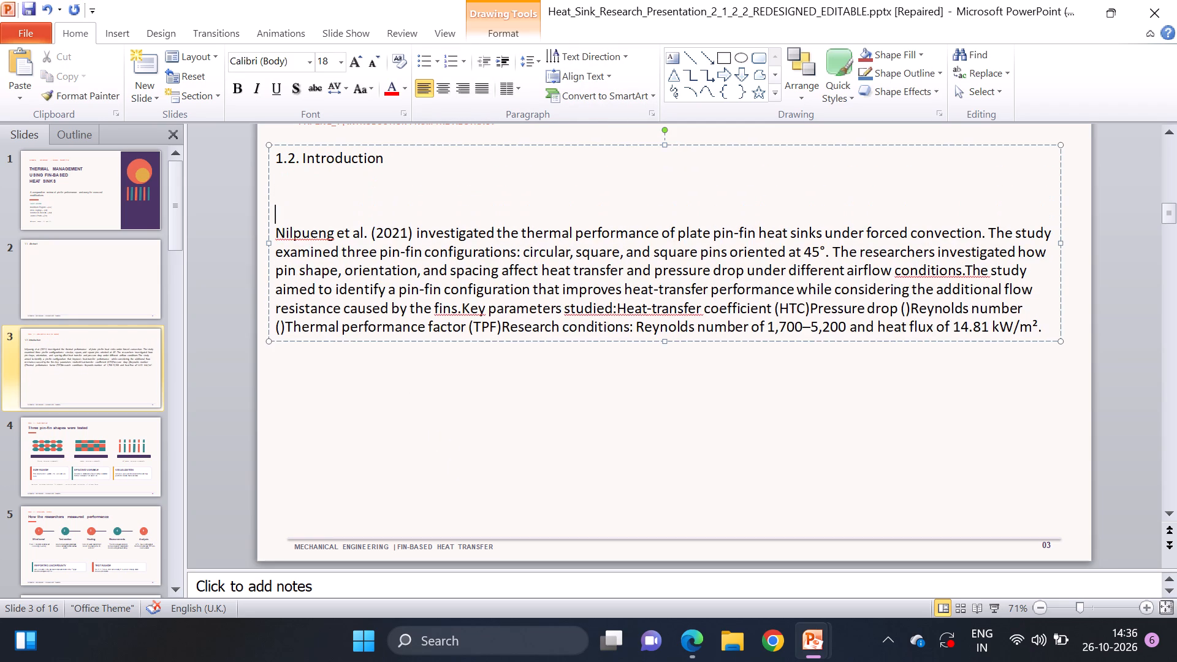
click(319, 184)
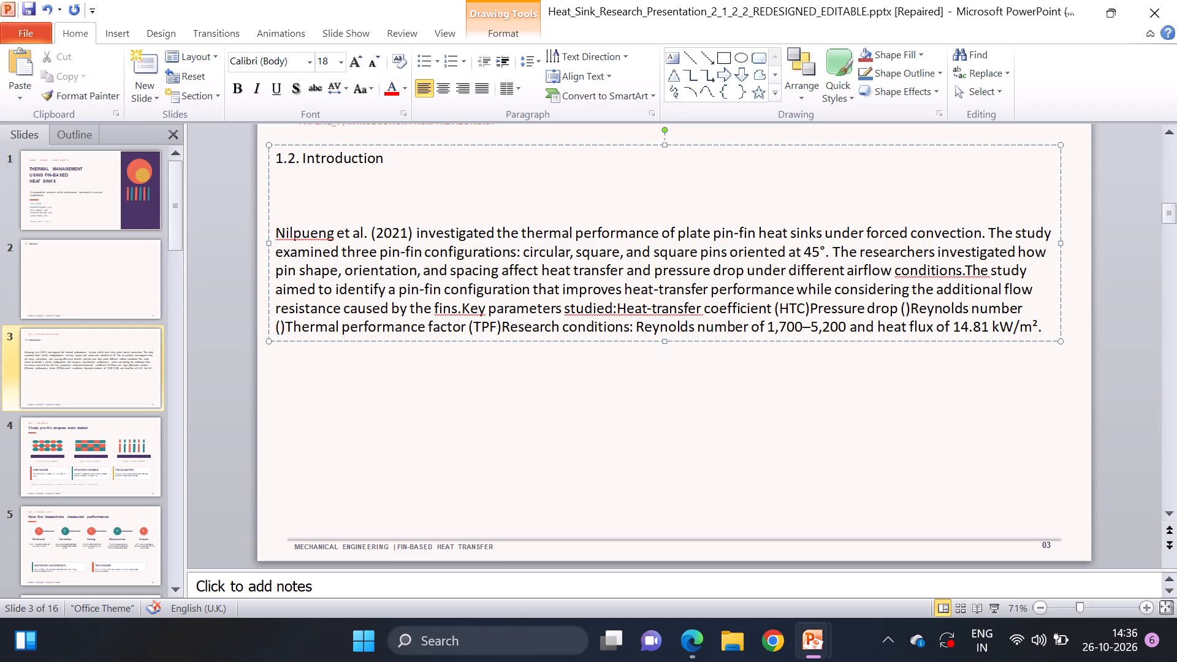
Copy the 1.2. Introduction heading on slide 3 and delete it from the paragraph's text box.
drag(277, 161, 426, 156)
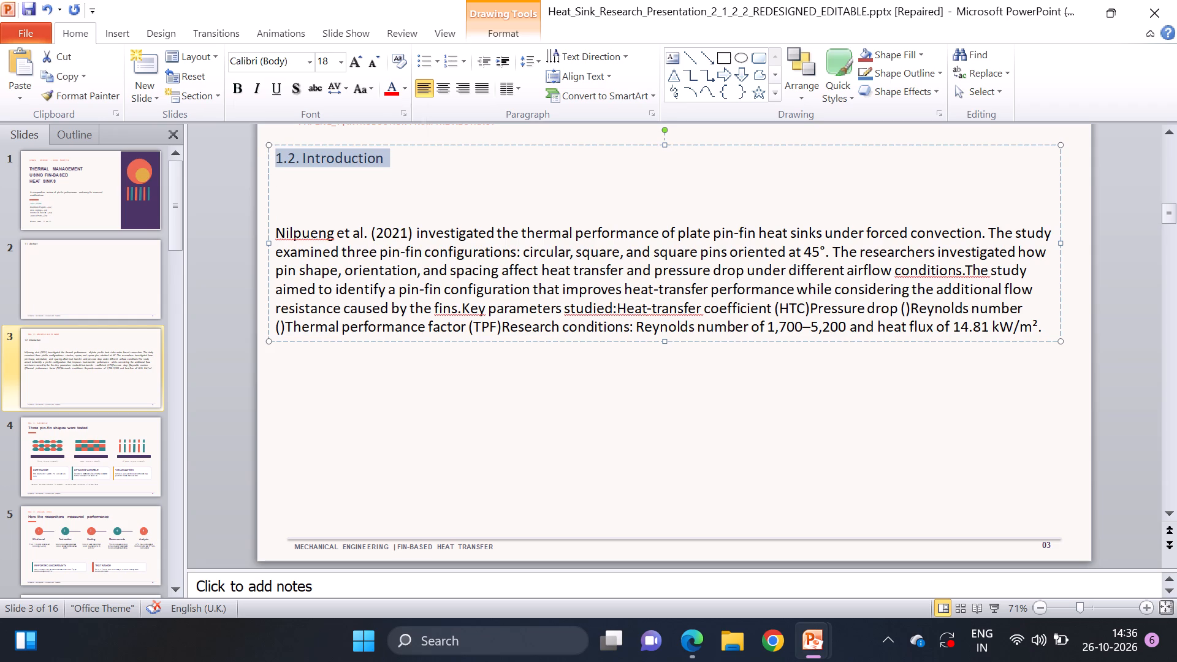
key(ctrl+c)
key(BackSpace)
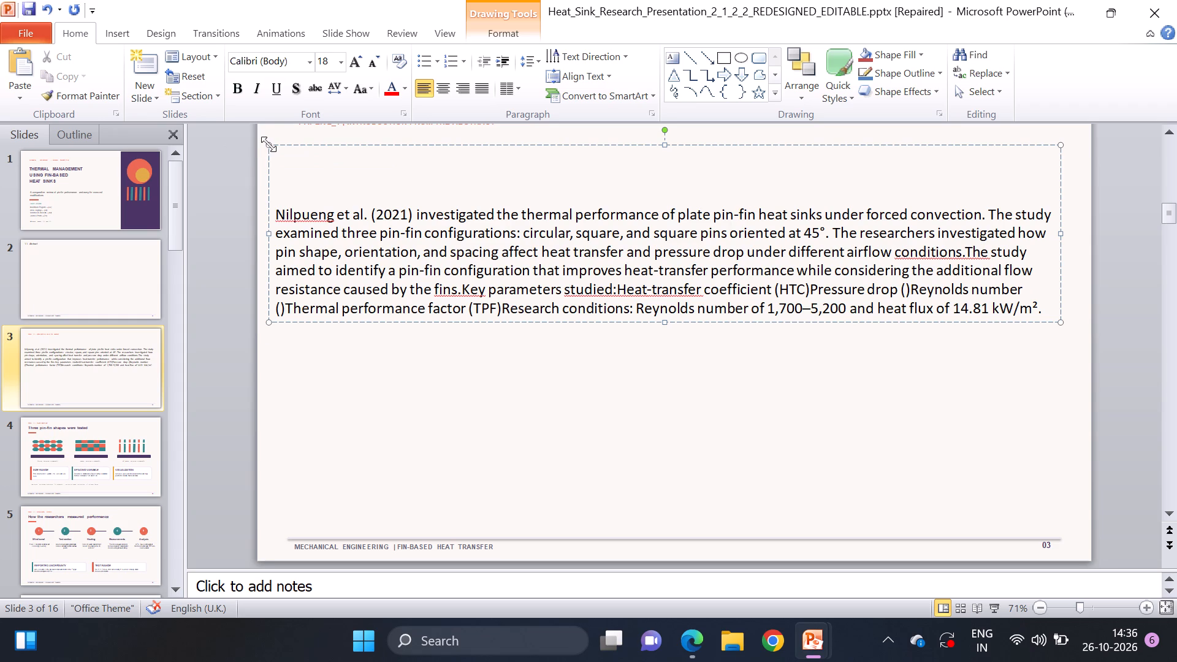
Try to resize the introduction text box from its corners, and move it lower on slide 3.
drag(269, 144, 265, 202)
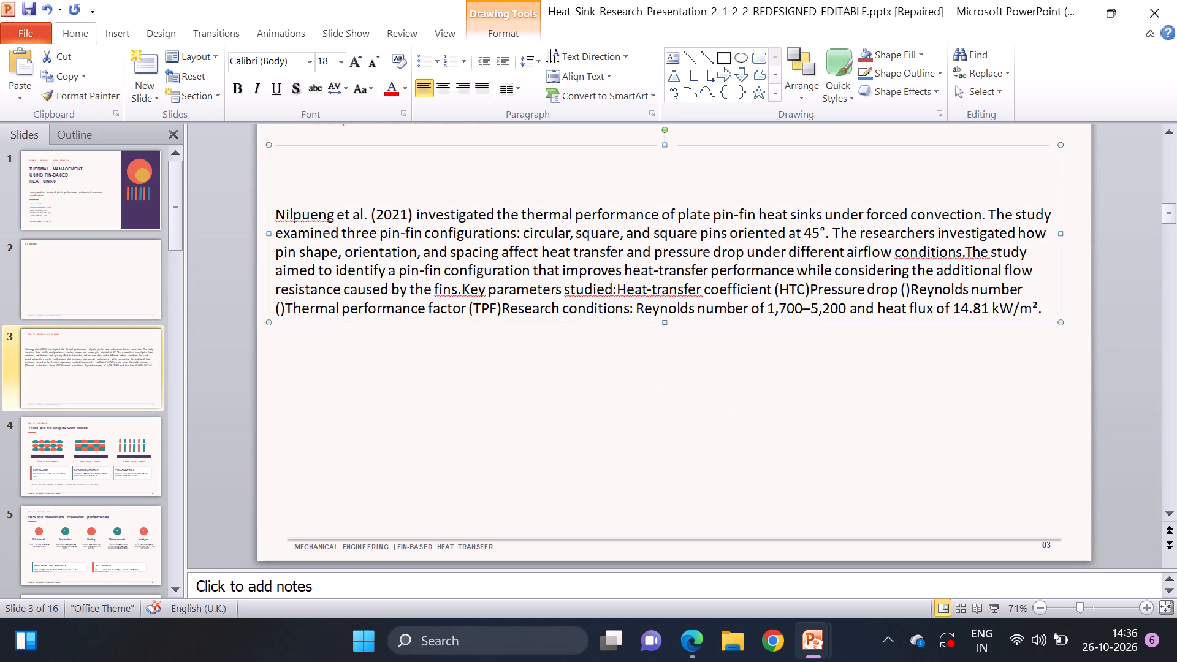
drag(1062, 324, 1067, 424)
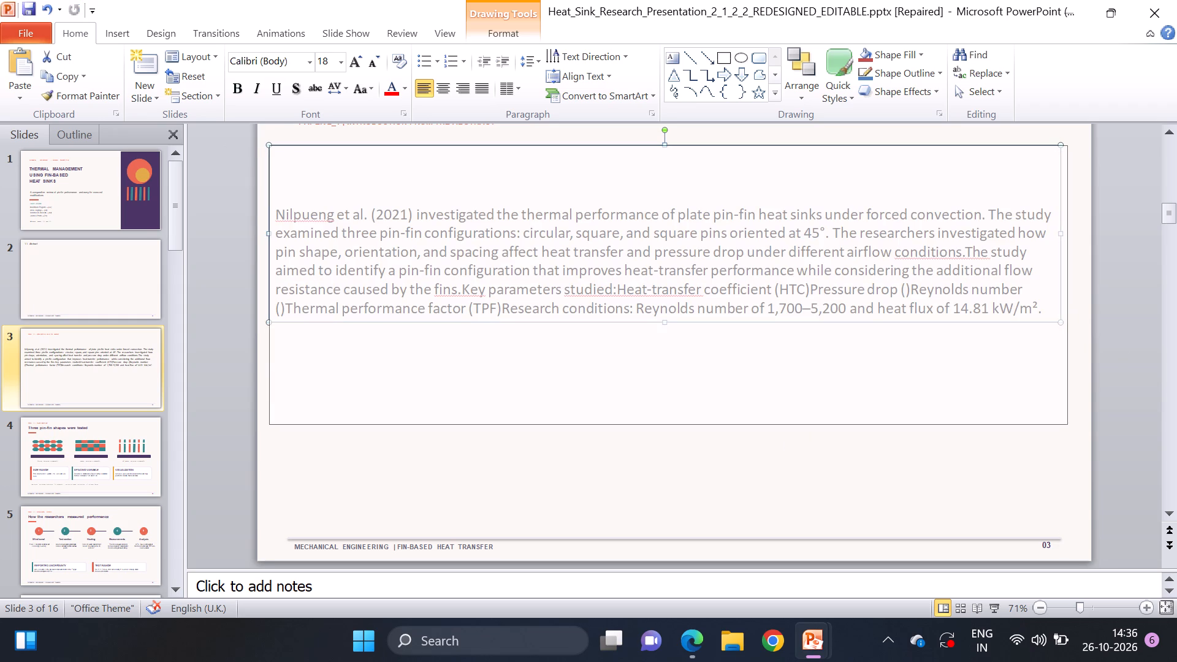
drag(1067, 424, 1067, 488)
drag(687, 254, 696, 303)
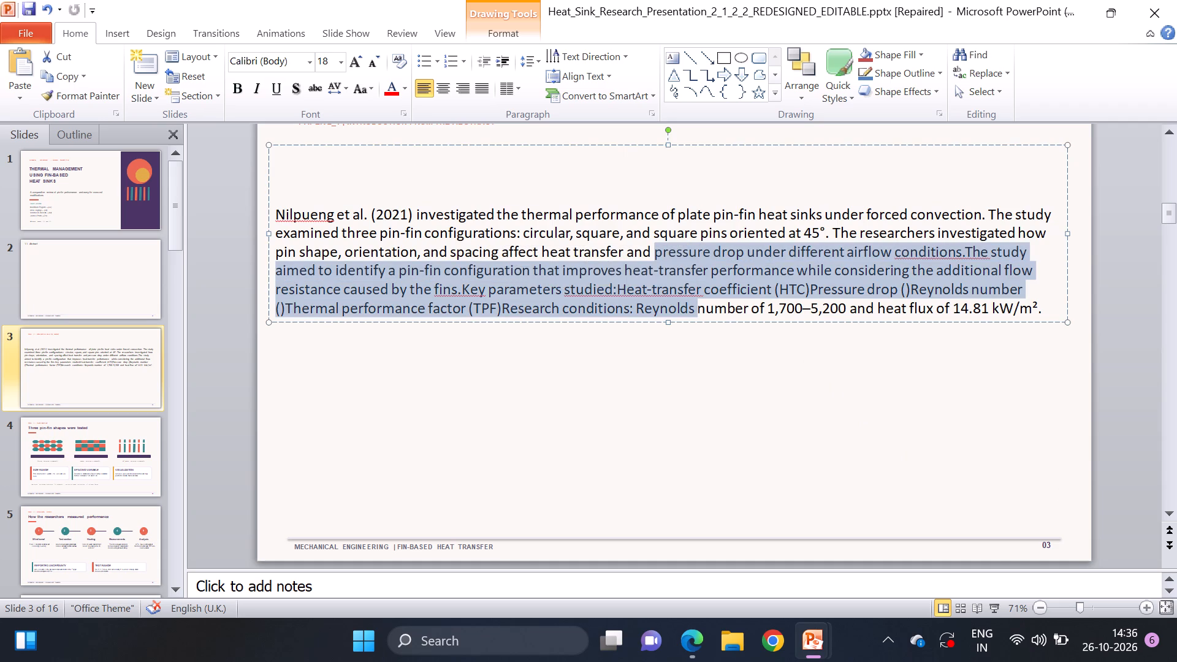
drag(646, 147, 653, 224)
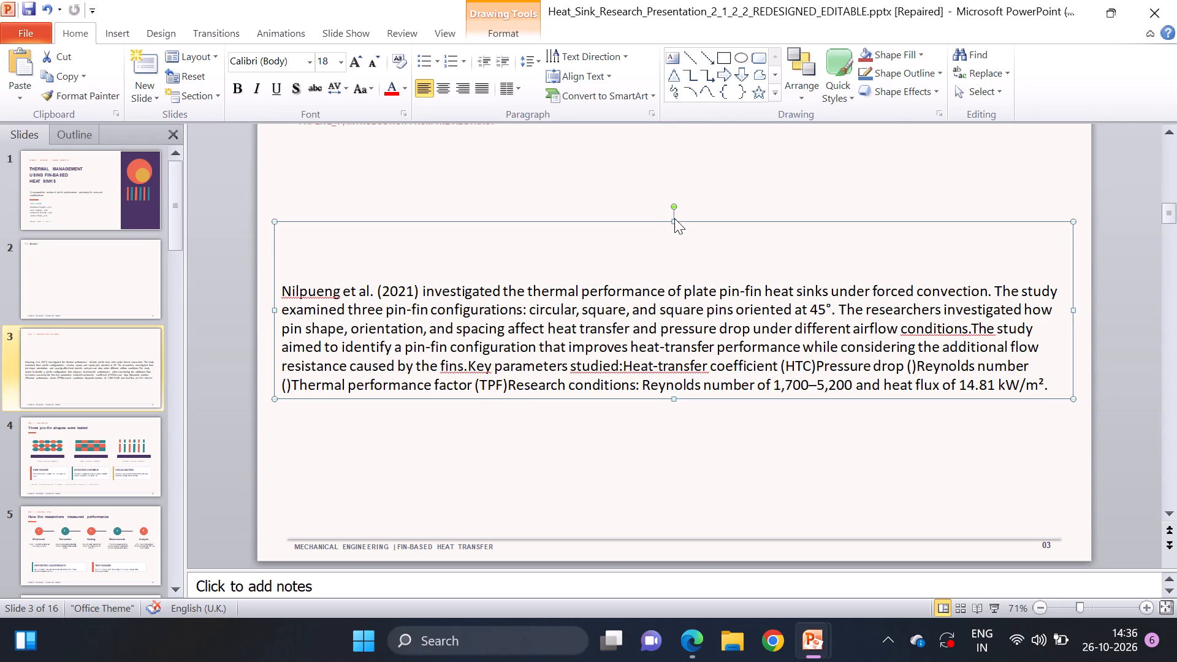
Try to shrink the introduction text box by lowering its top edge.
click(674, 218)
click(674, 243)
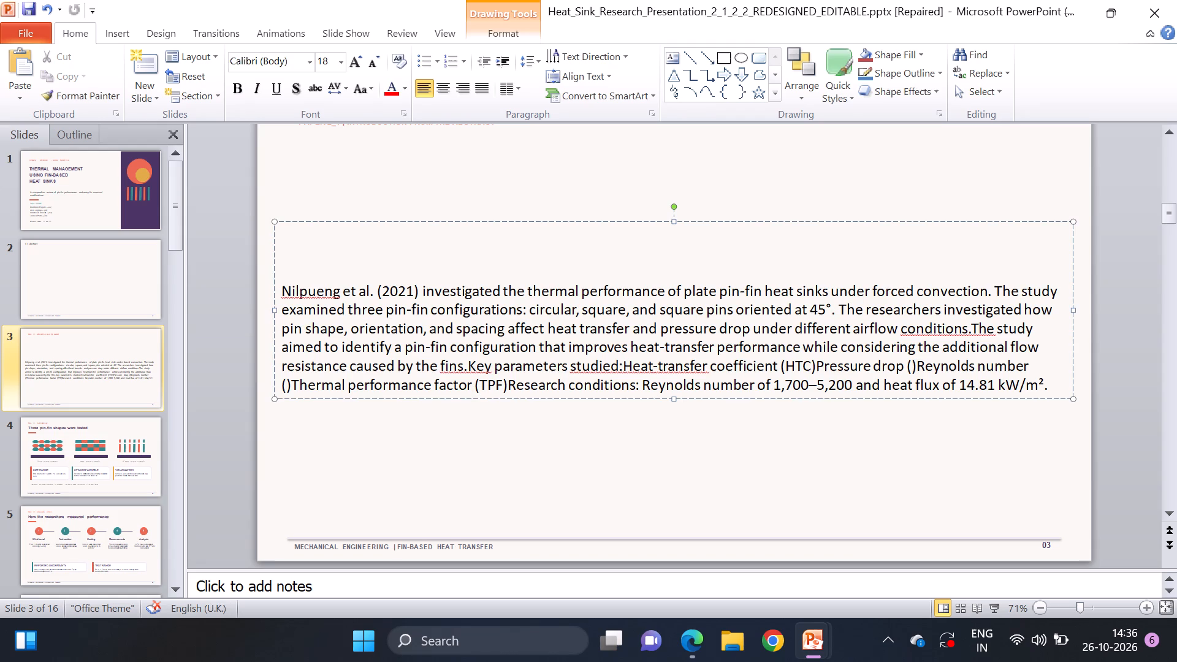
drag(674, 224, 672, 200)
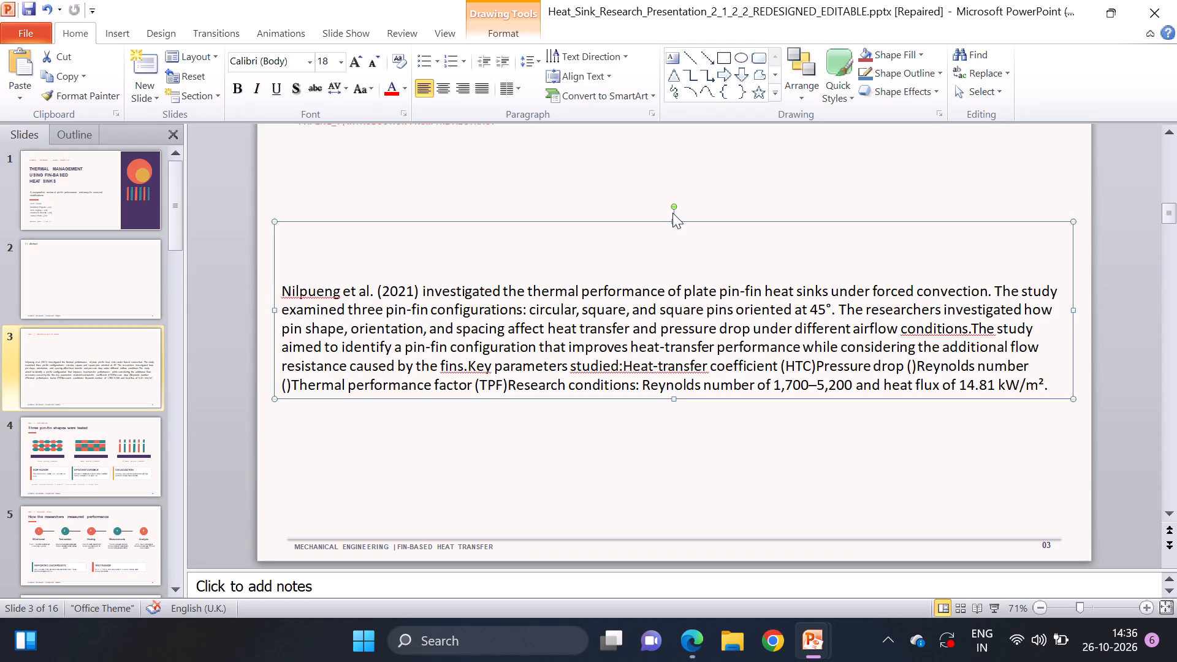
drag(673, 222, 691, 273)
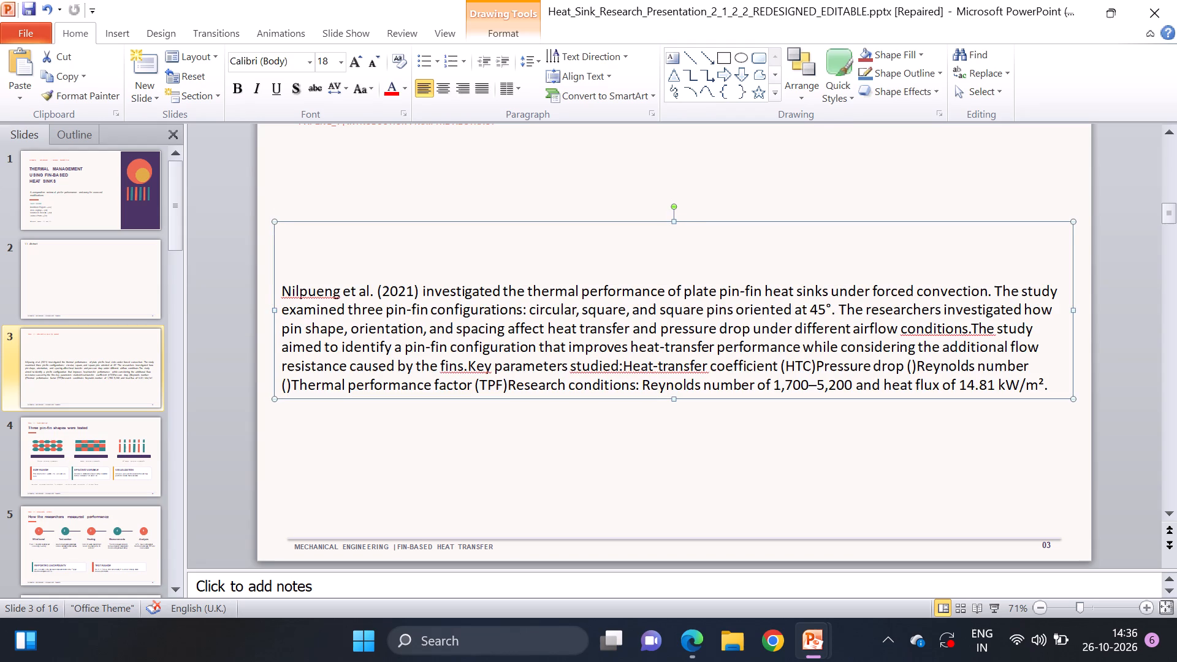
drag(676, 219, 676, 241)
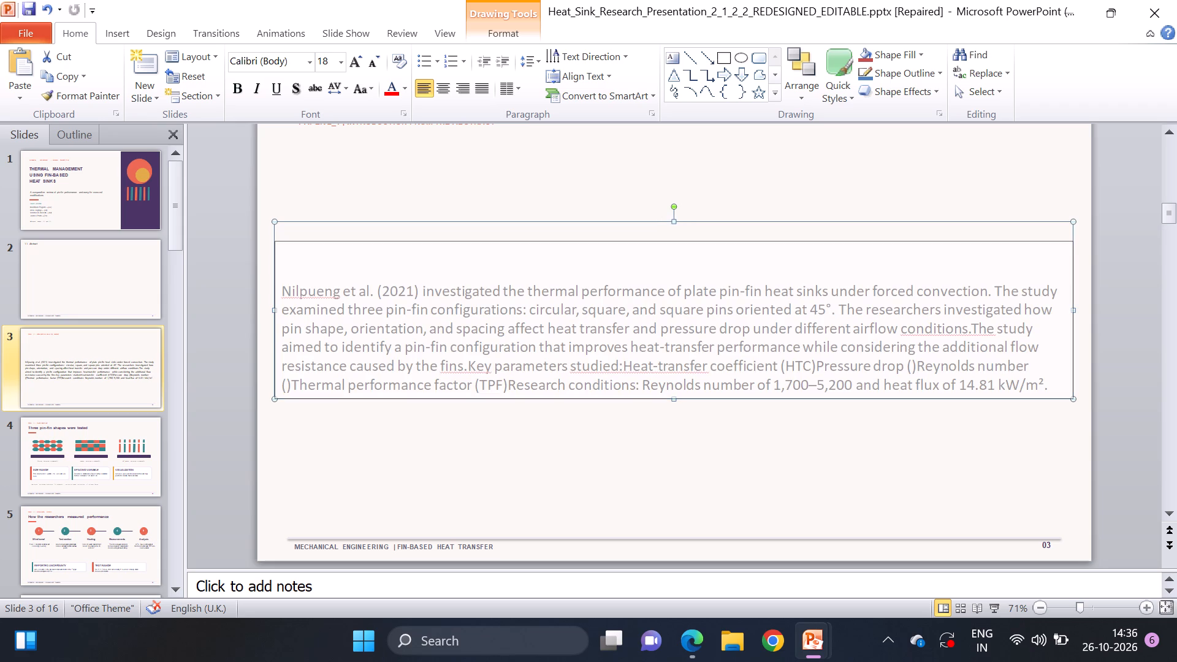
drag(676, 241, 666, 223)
Remove two of the blank lines above the introduction paragraph.
click(484, 275)
key(BackSpace)
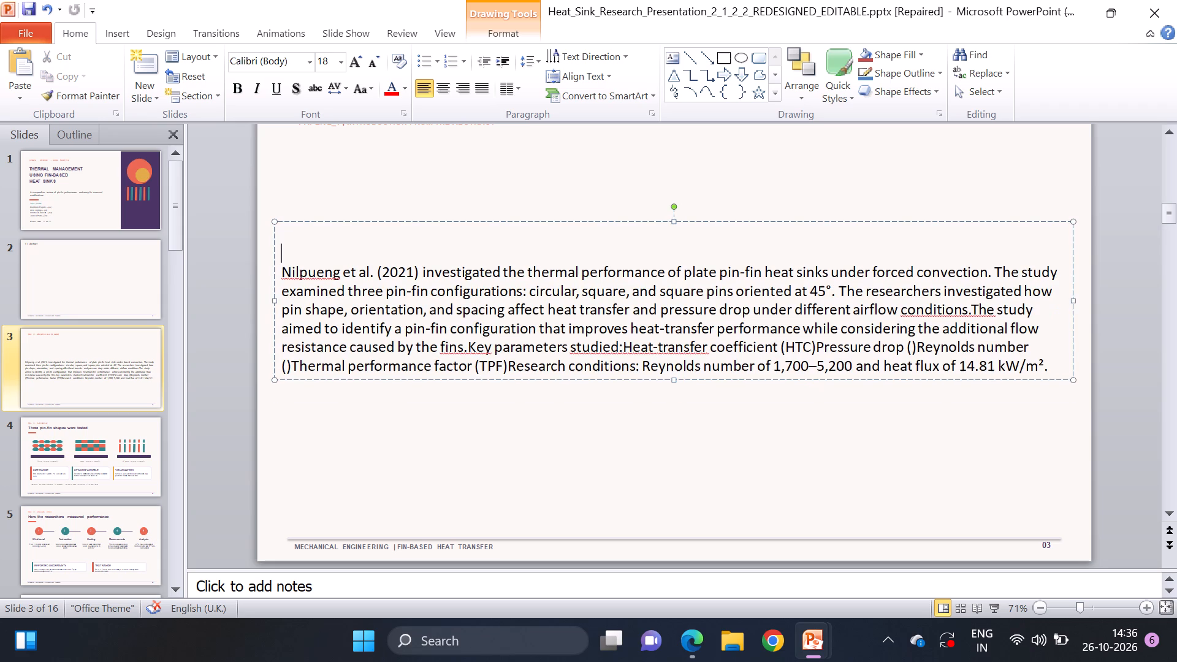
key(BackSpace)
key(BackSpace)
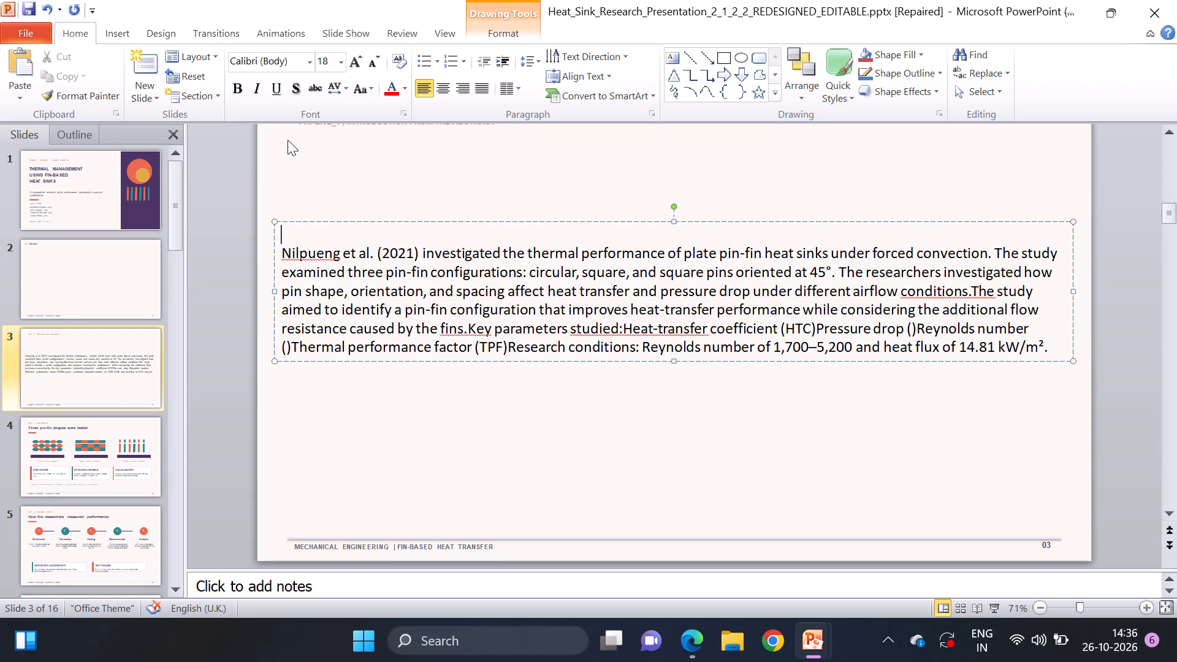
click(272, 137)
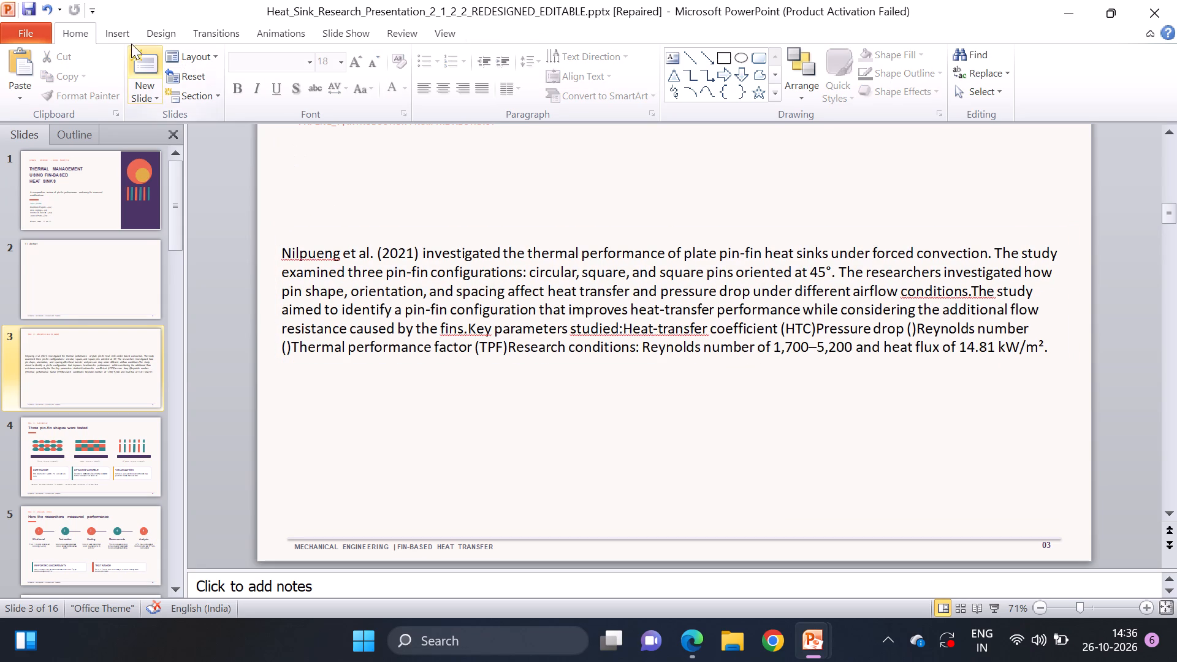
Paste the copied 1.2. Introduction heading into a new text box above the paragraph, lined up with the paragraph's left edge.
click(115, 30)
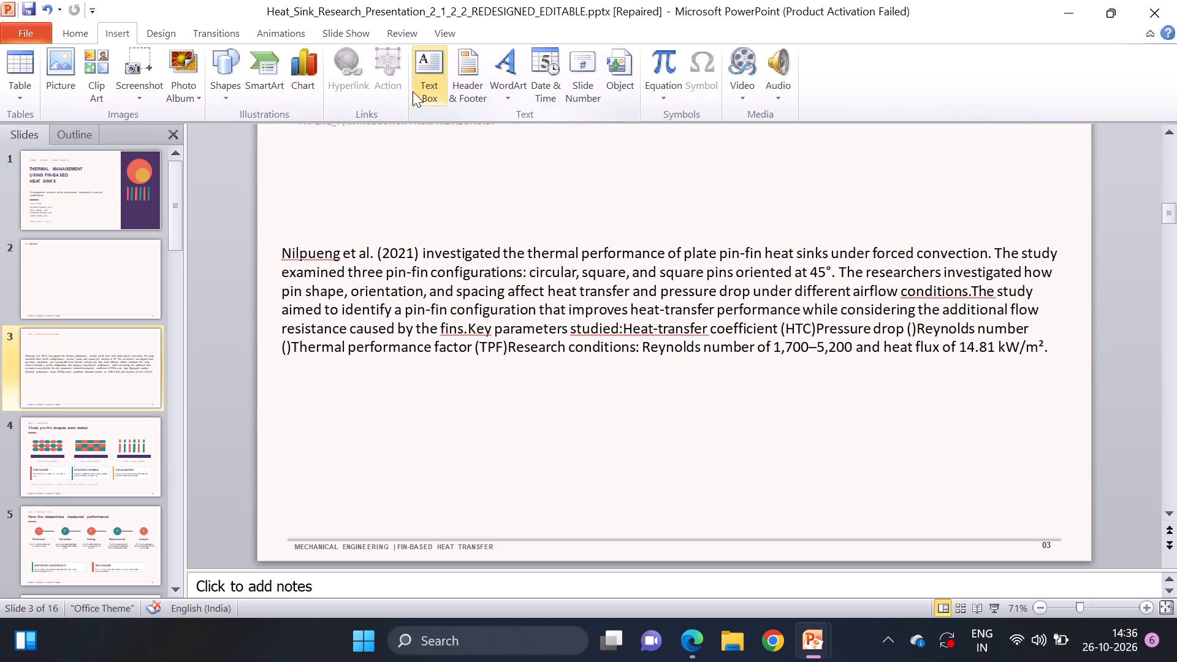
click(418, 89)
click(291, 157)
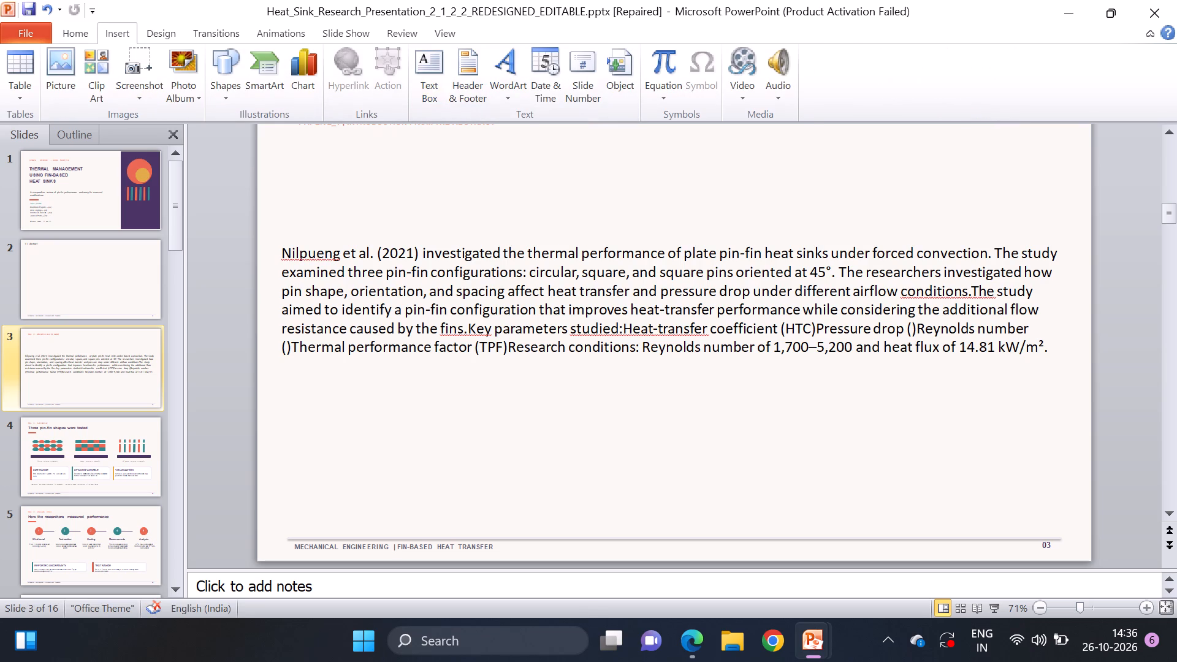
key(ctrl+v)
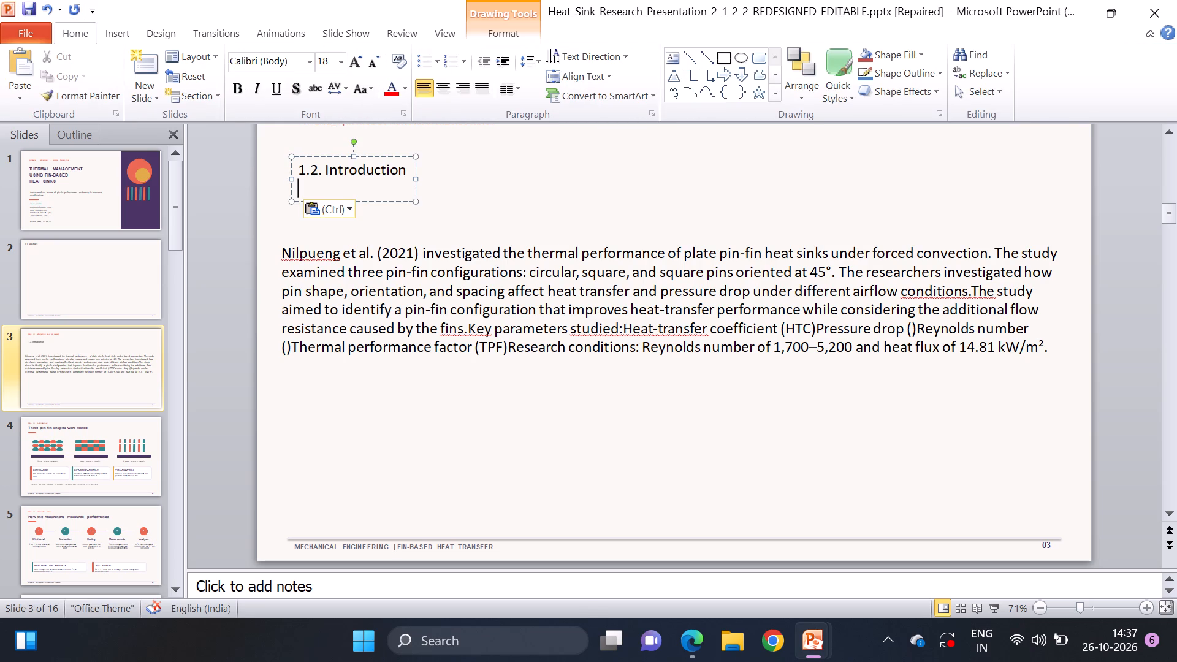
drag(349, 158, 332, 153)
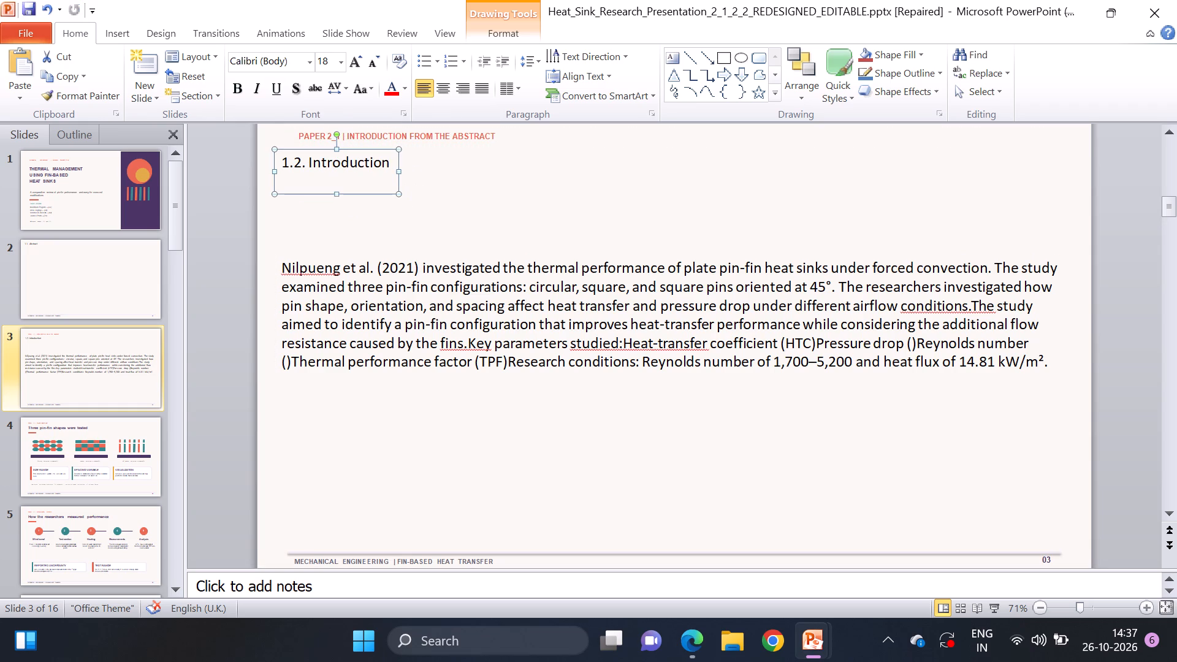
Enlarge the 1.2. Introduction heading to font size 28.
drag(283, 161, 387, 188)
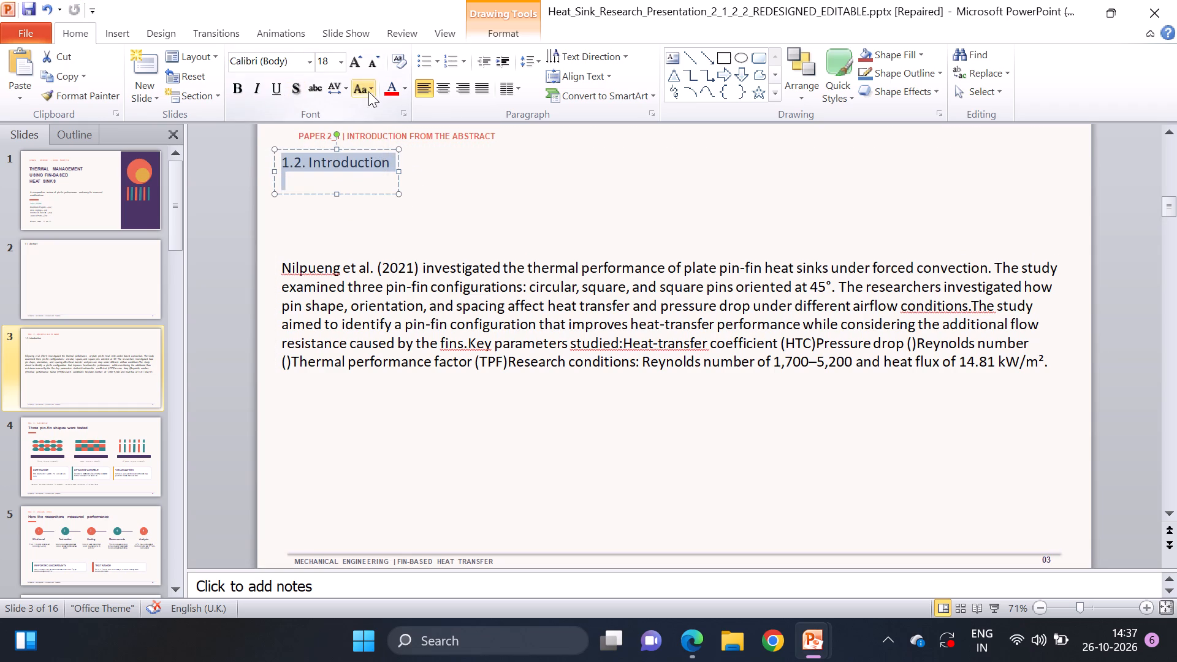
click(357, 63)
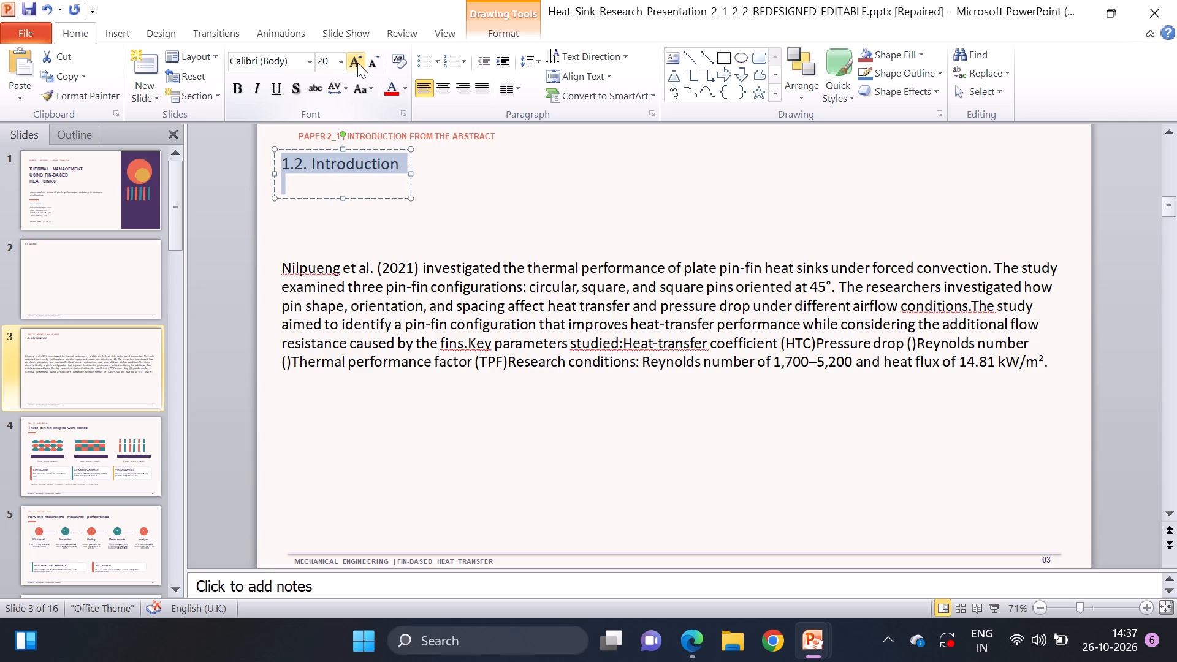
click(357, 63)
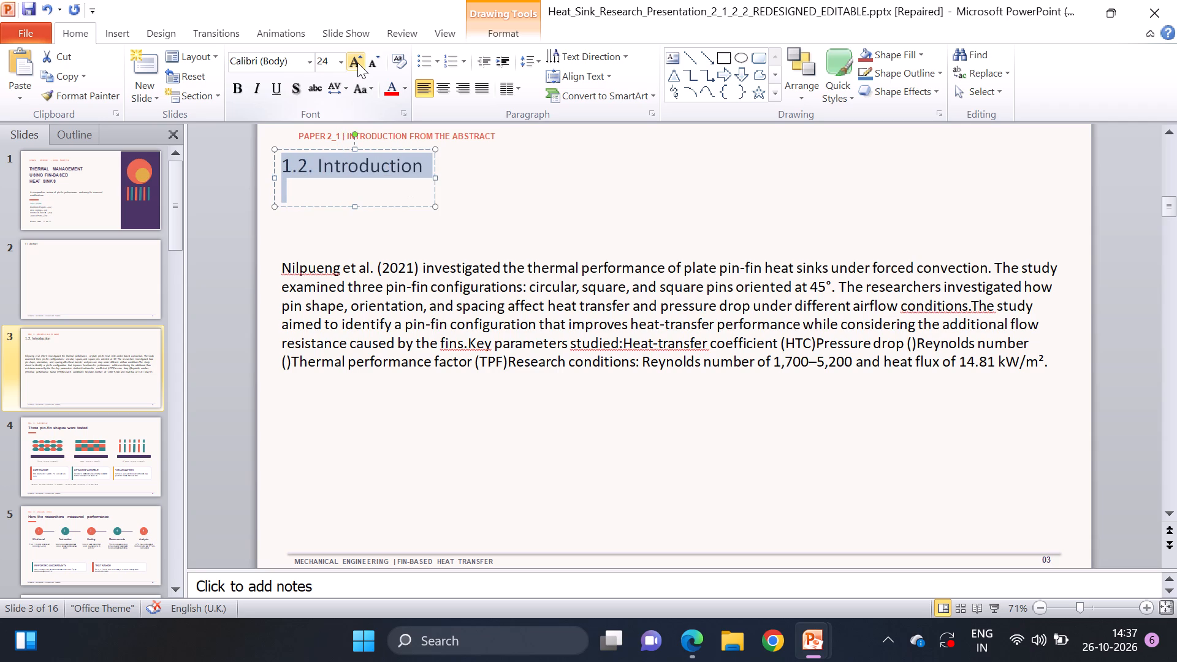
click(357, 63)
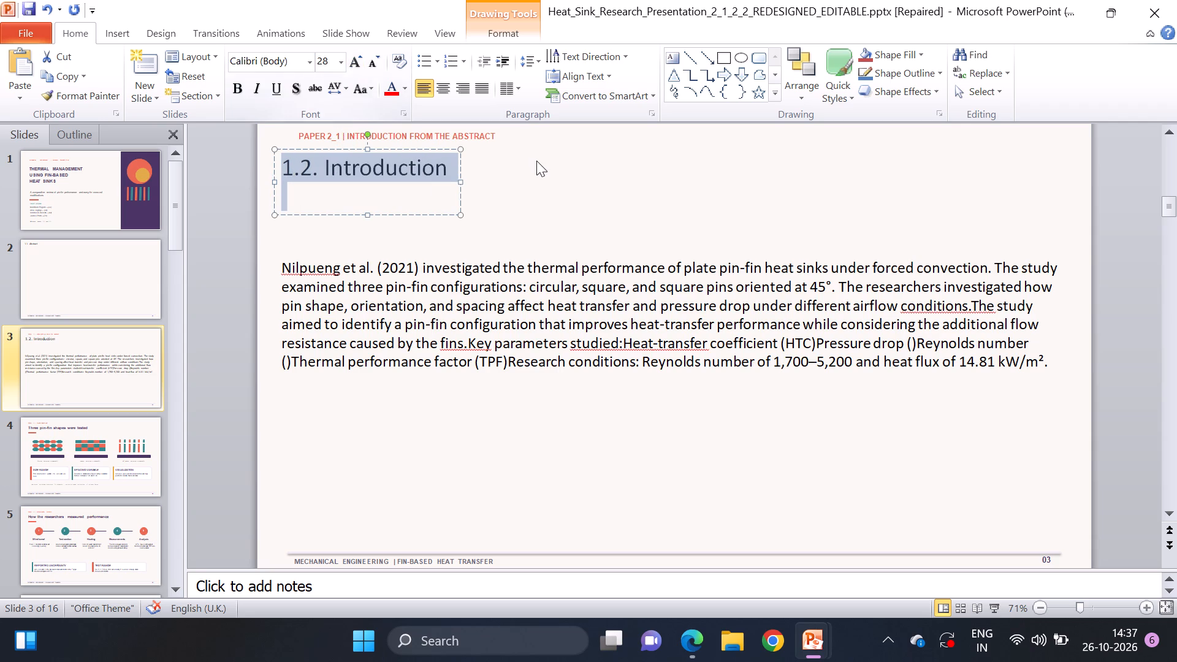
click(536, 161)
Set the 1.1. Abstract heading on slide 2 to font size 28.
click(109, 184)
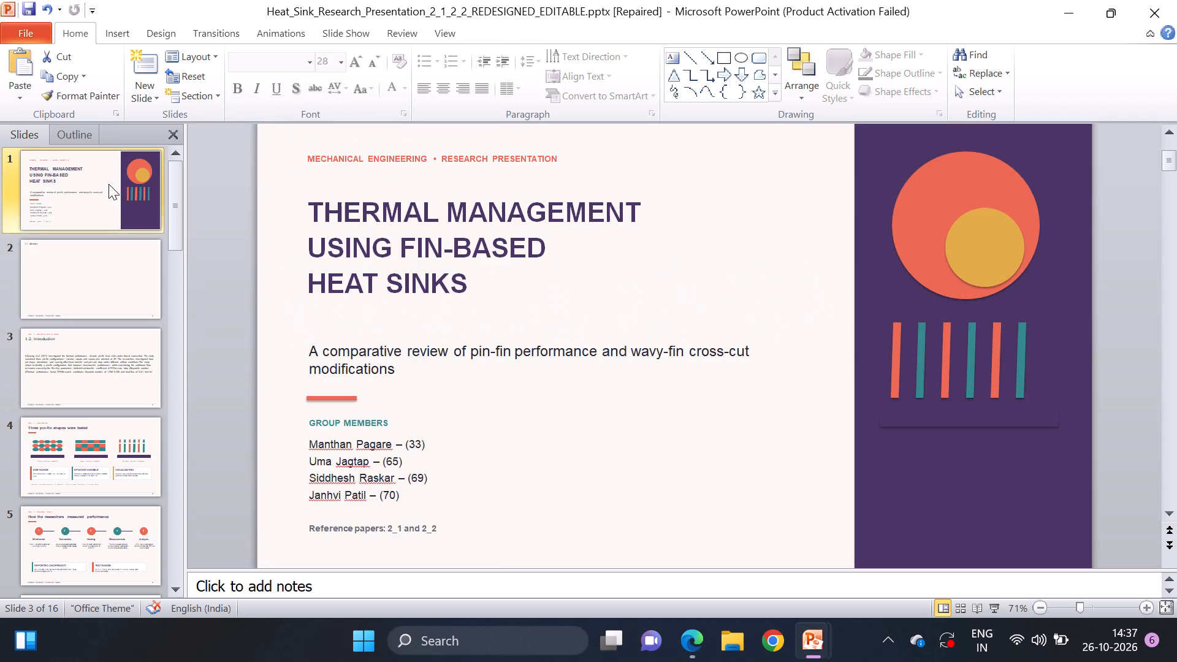
click(110, 269)
click(280, 129)
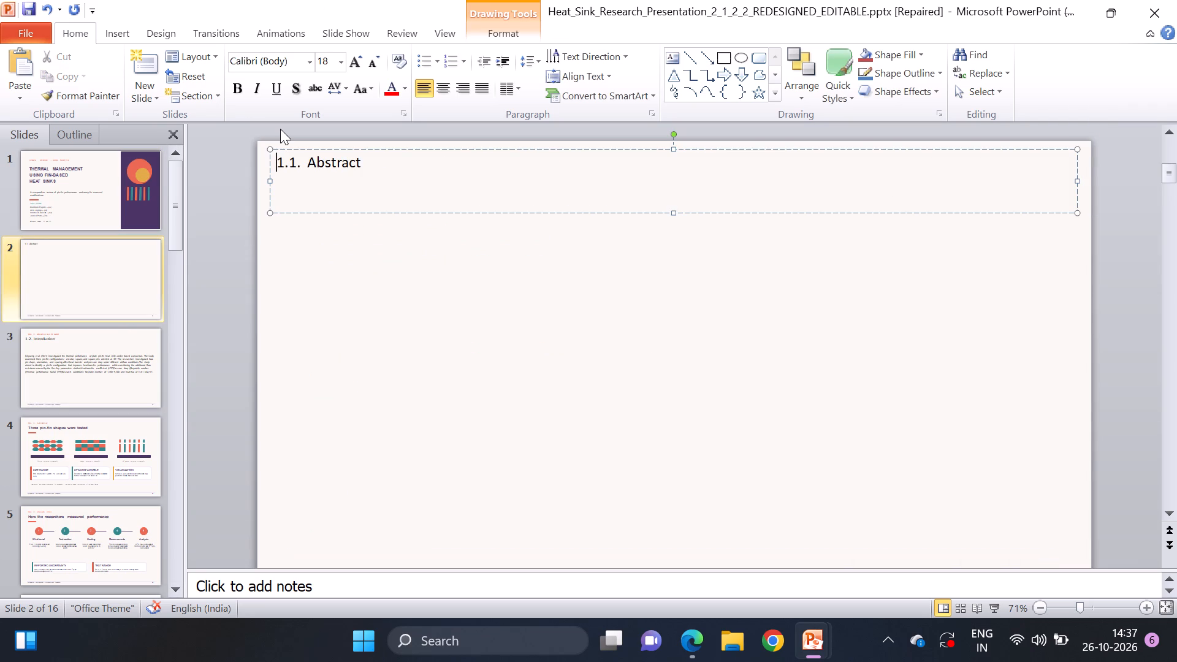
click(344, 72)
click(344, 72)
click(342, 53)
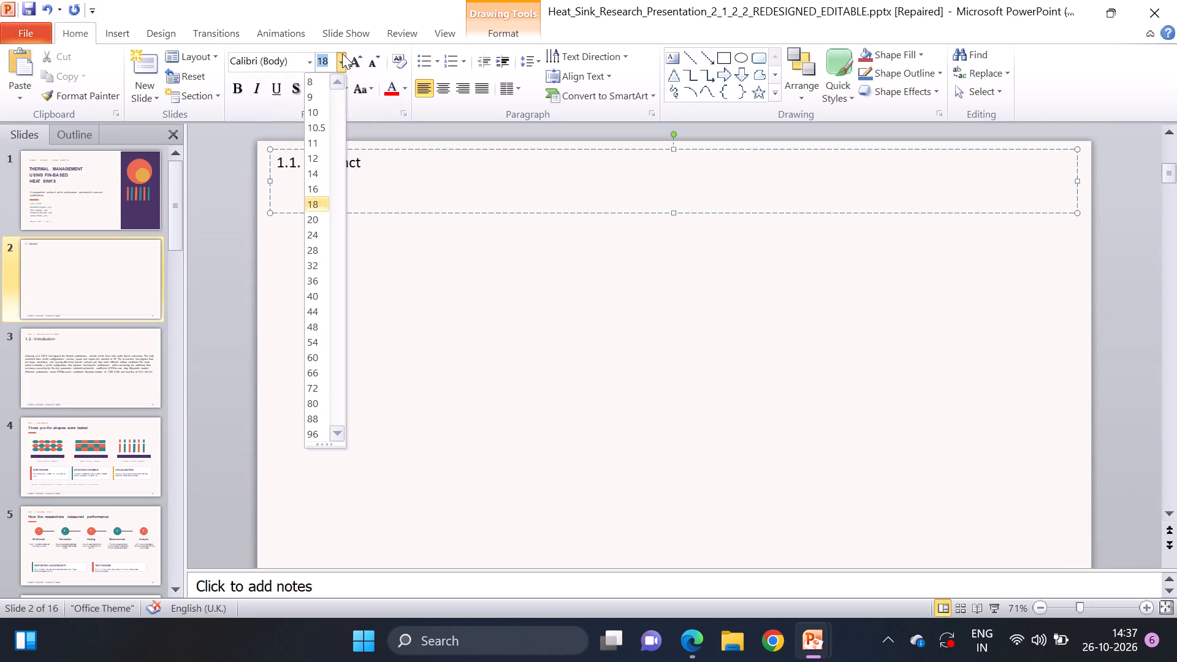
click(307, 249)
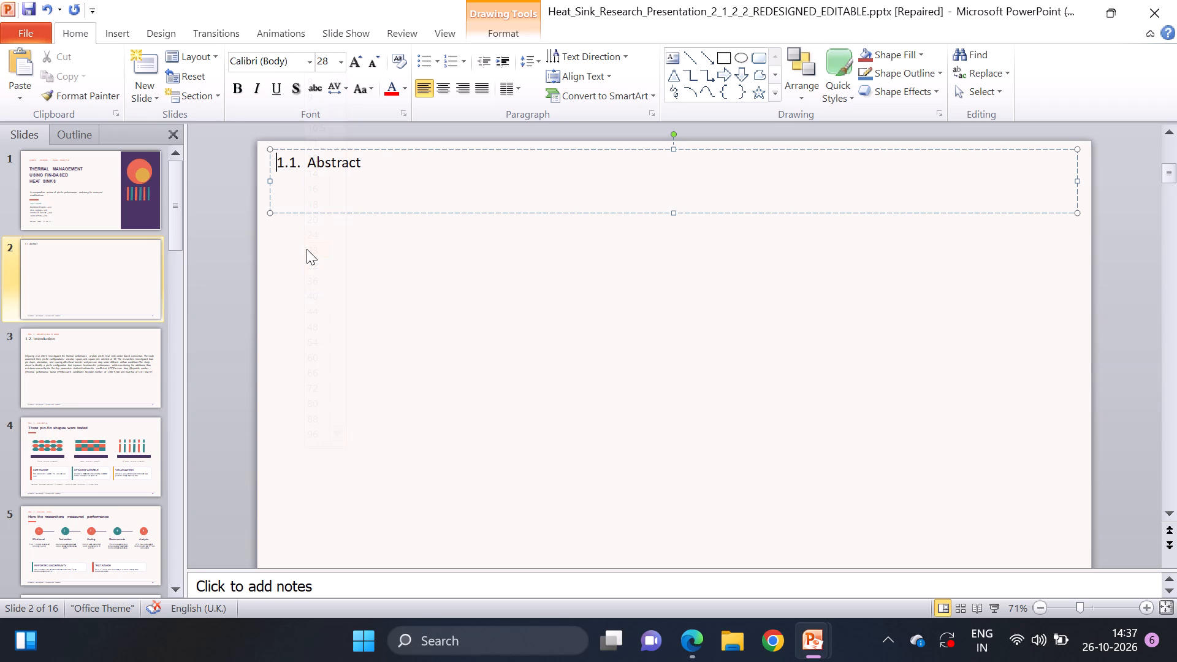
drag(278, 160, 365, 166)
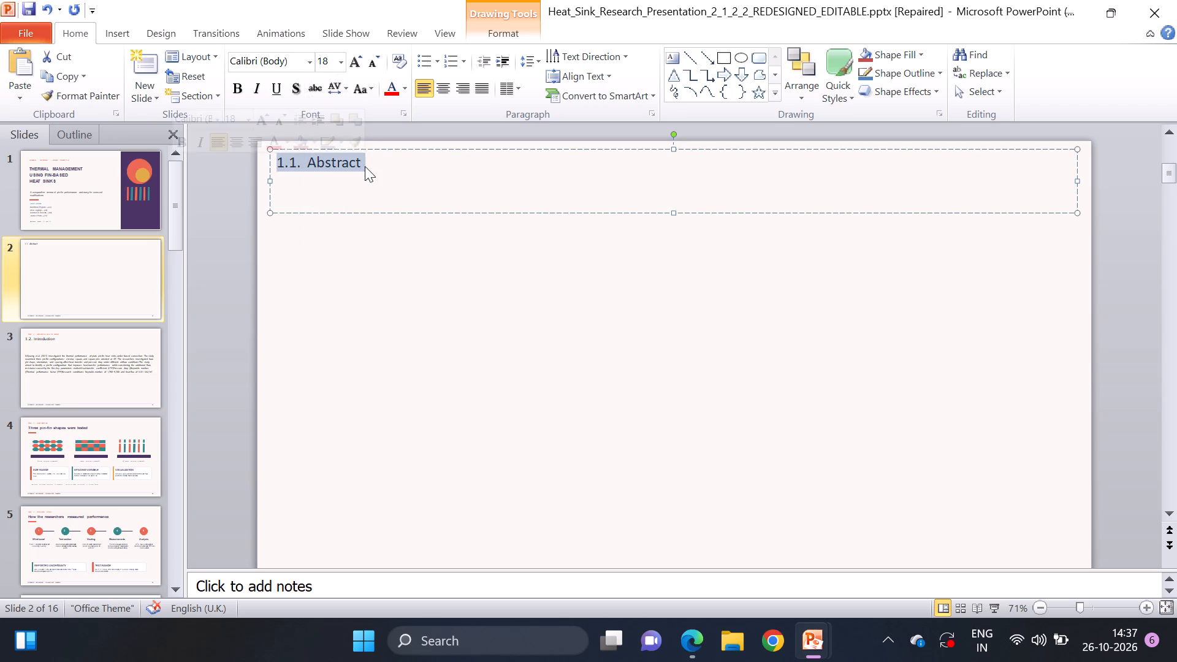
double_click(355, 56)
click(355, 56)
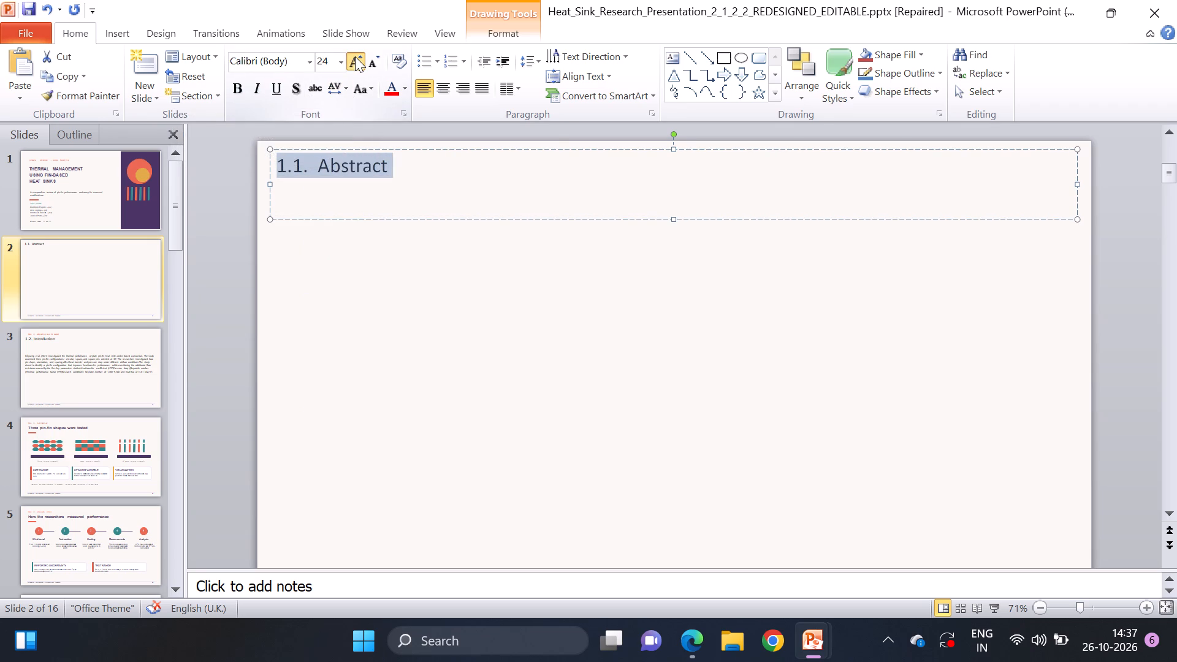
click(355, 56)
click(367, 61)
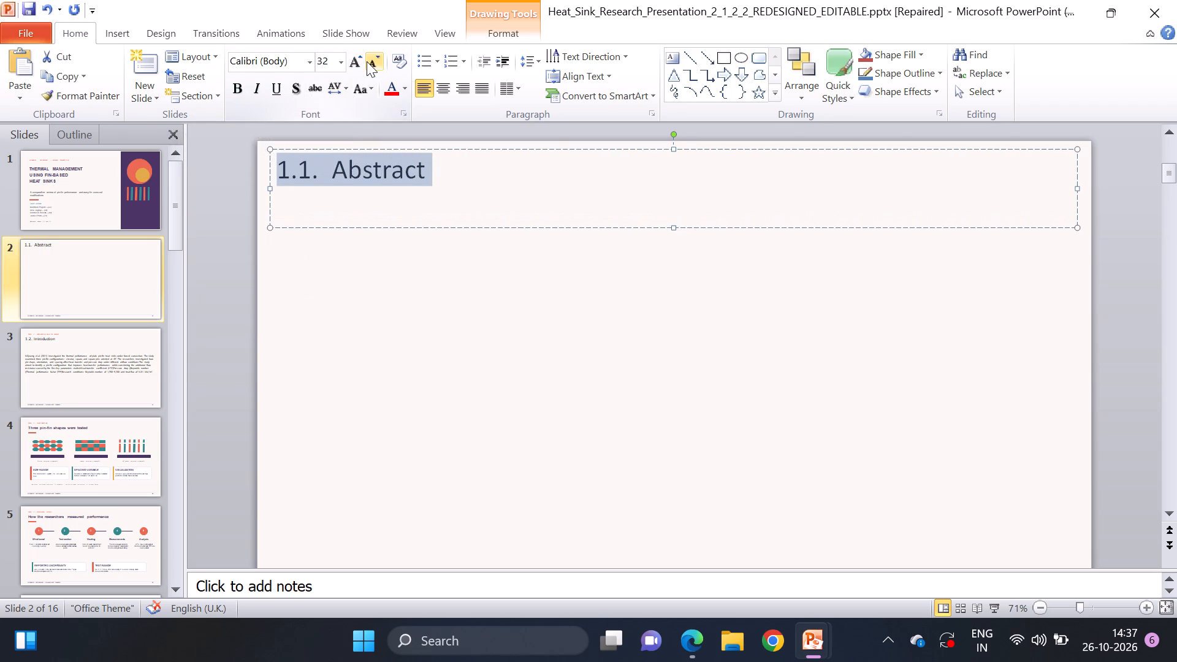
click(98, 278)
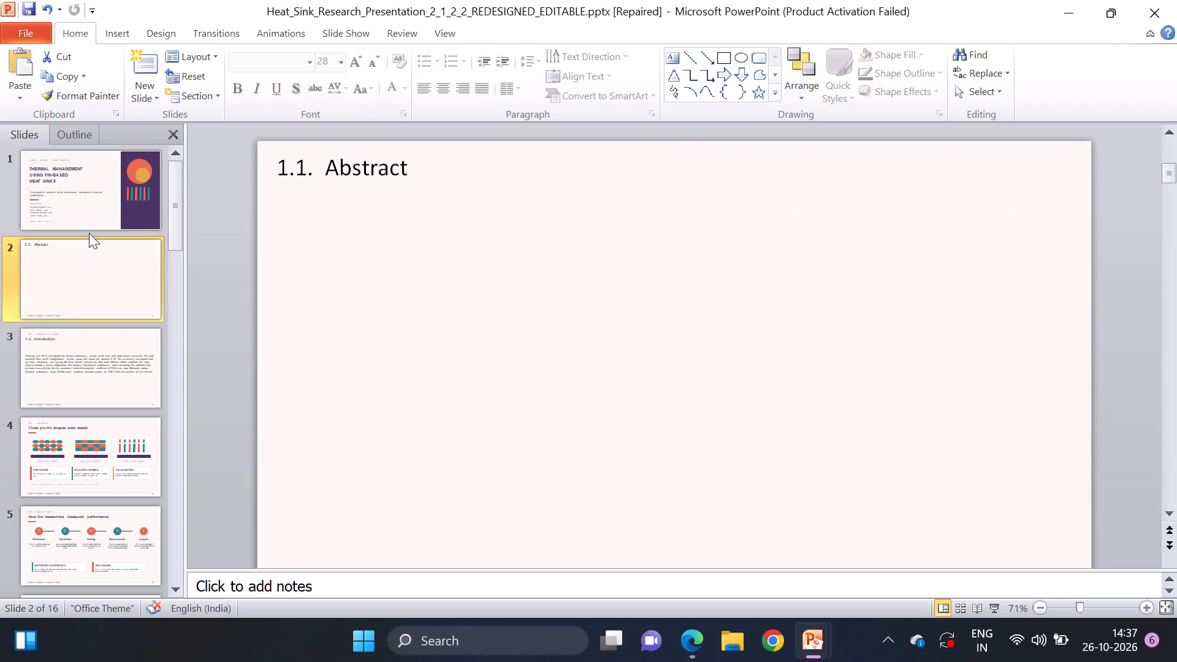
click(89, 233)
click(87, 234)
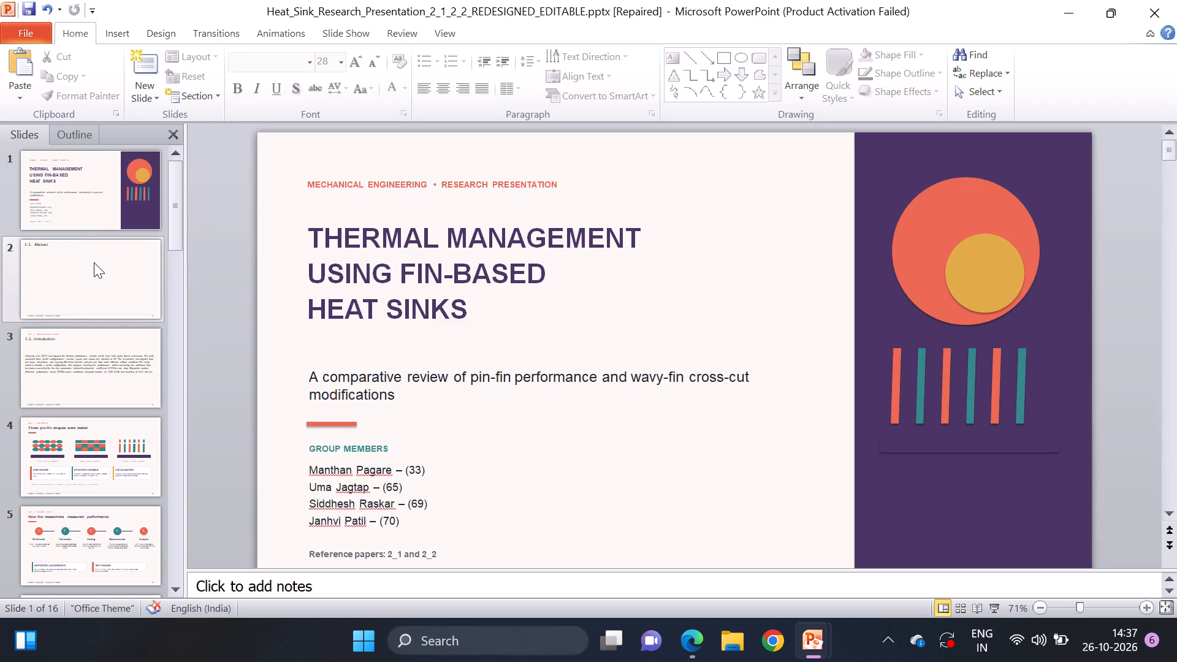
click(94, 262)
Add the missing spaces after "studied:", "fins." and "conditions." in the introduction paragraph on slide 3.
click(94, 378)
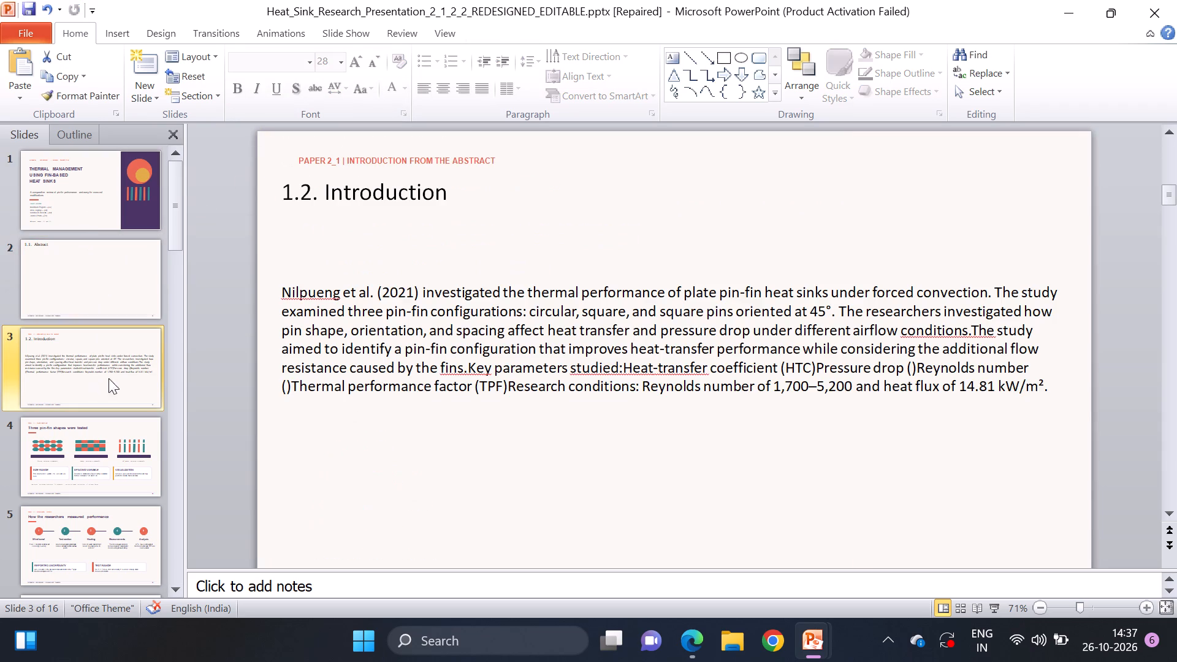
key(space)
click(622, 370)
key(space)
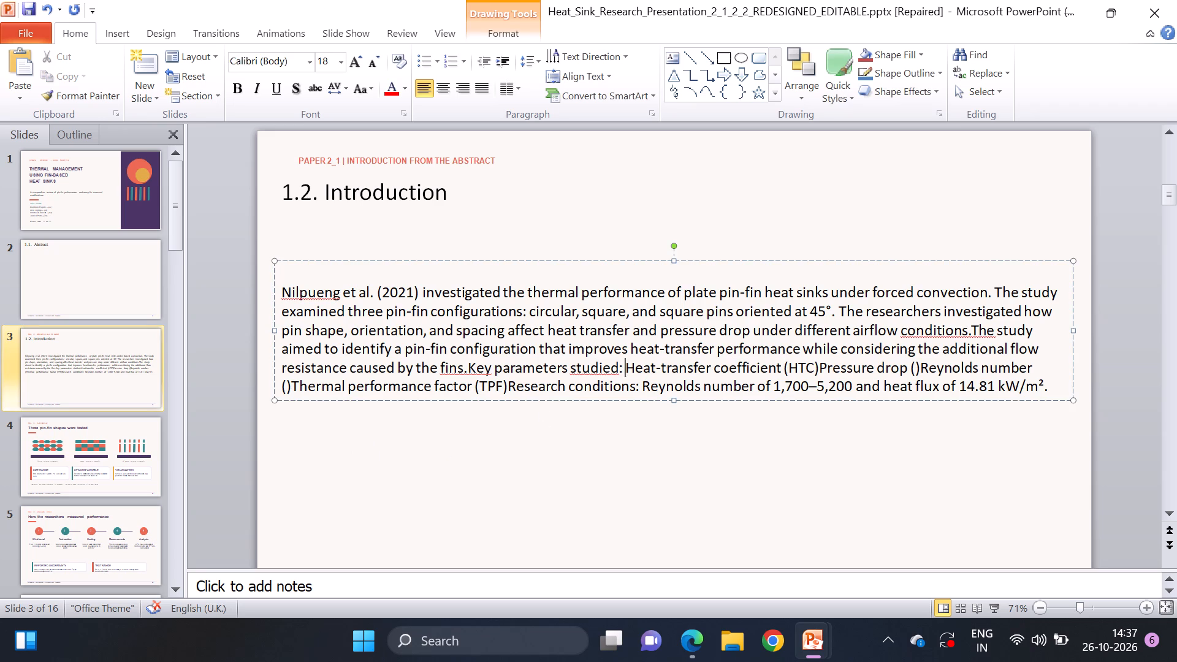
click(467, 370)
key(space)
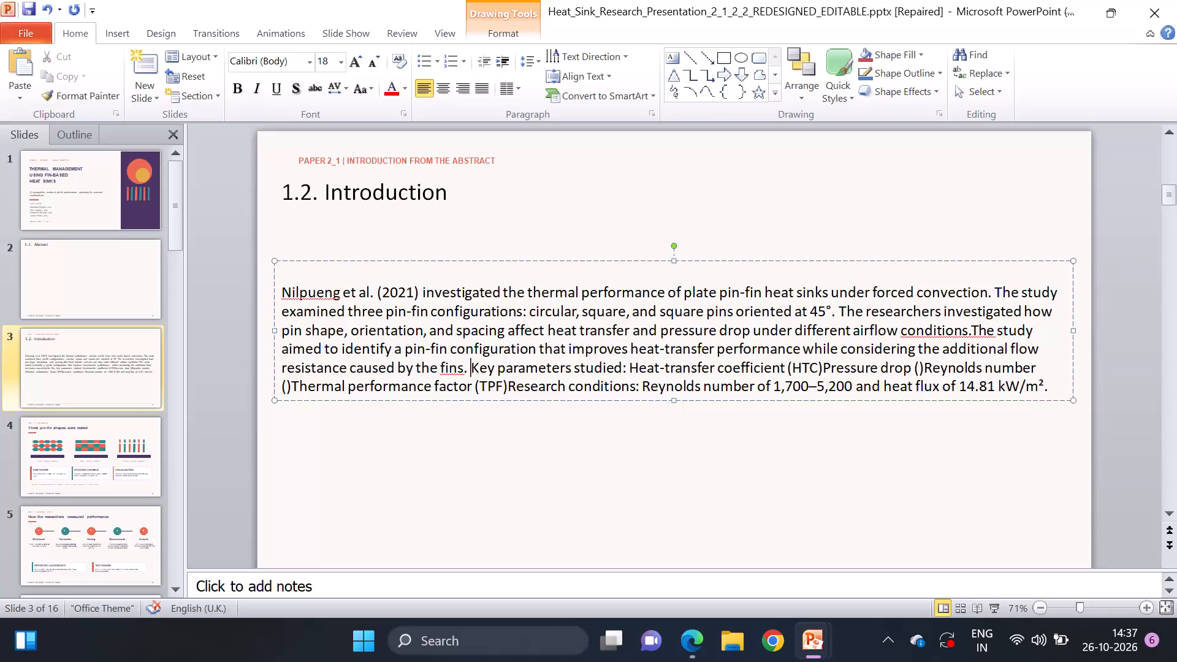
click(970, 333)
key(space)
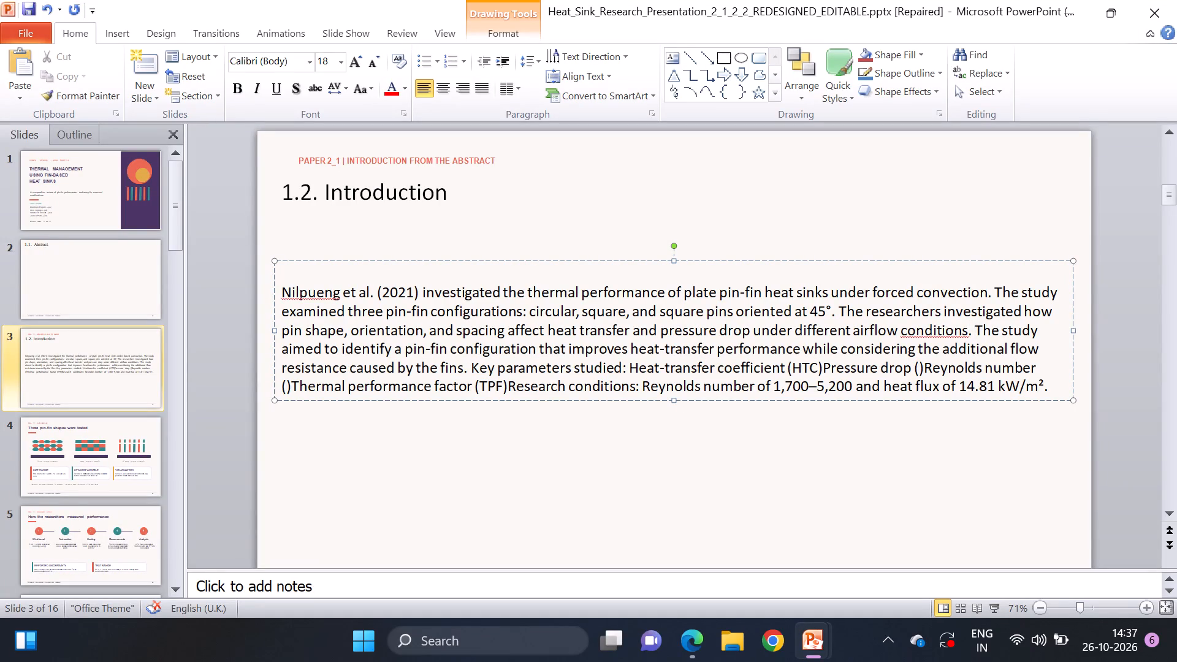
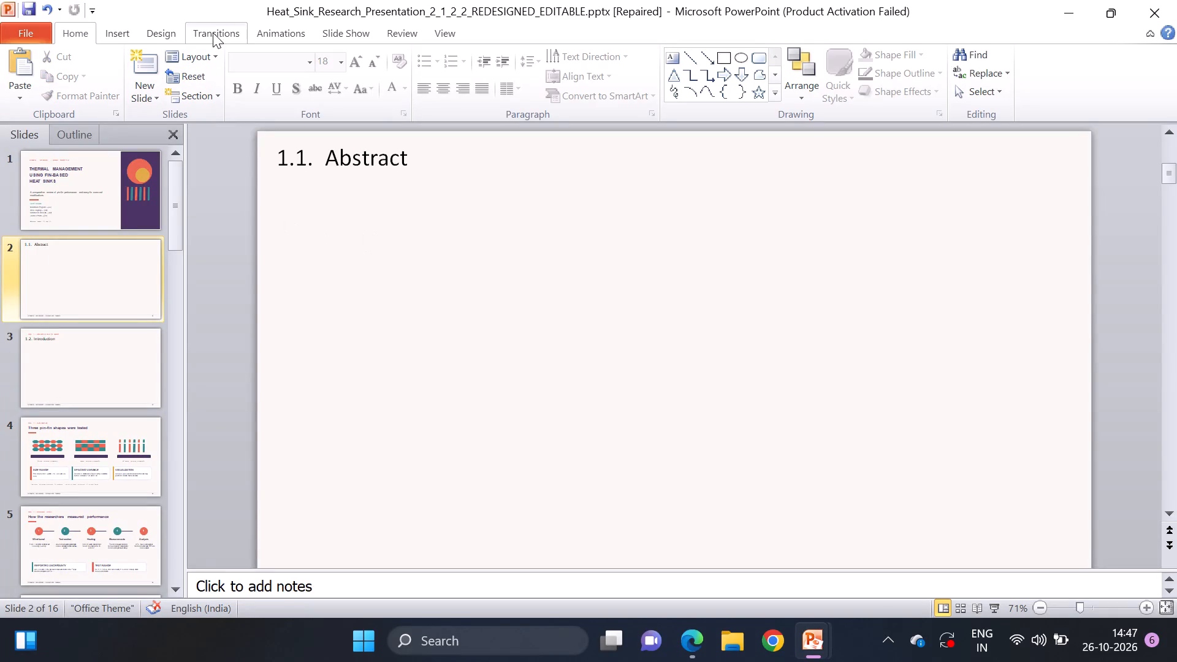
Paste the copied abstract paragraph, beginning "This study investigates the flow behaviour", onto slide 2 as its body text.
click(115, 25)
click(422, 90)
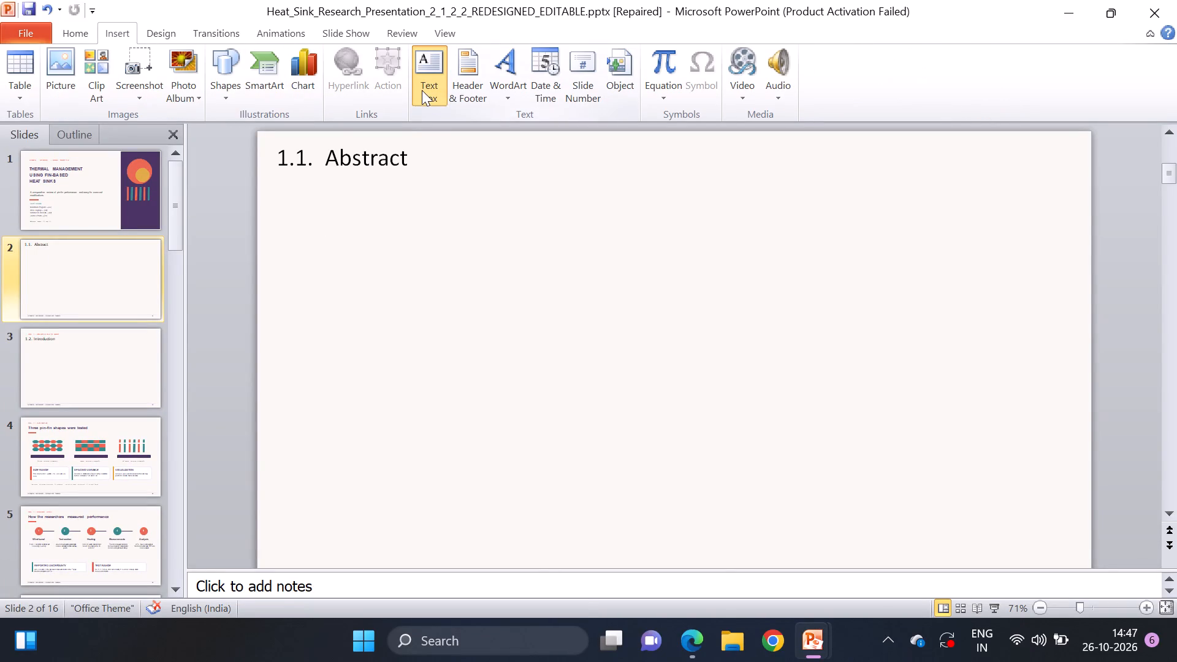
click(306, 238)
click(372, 280)
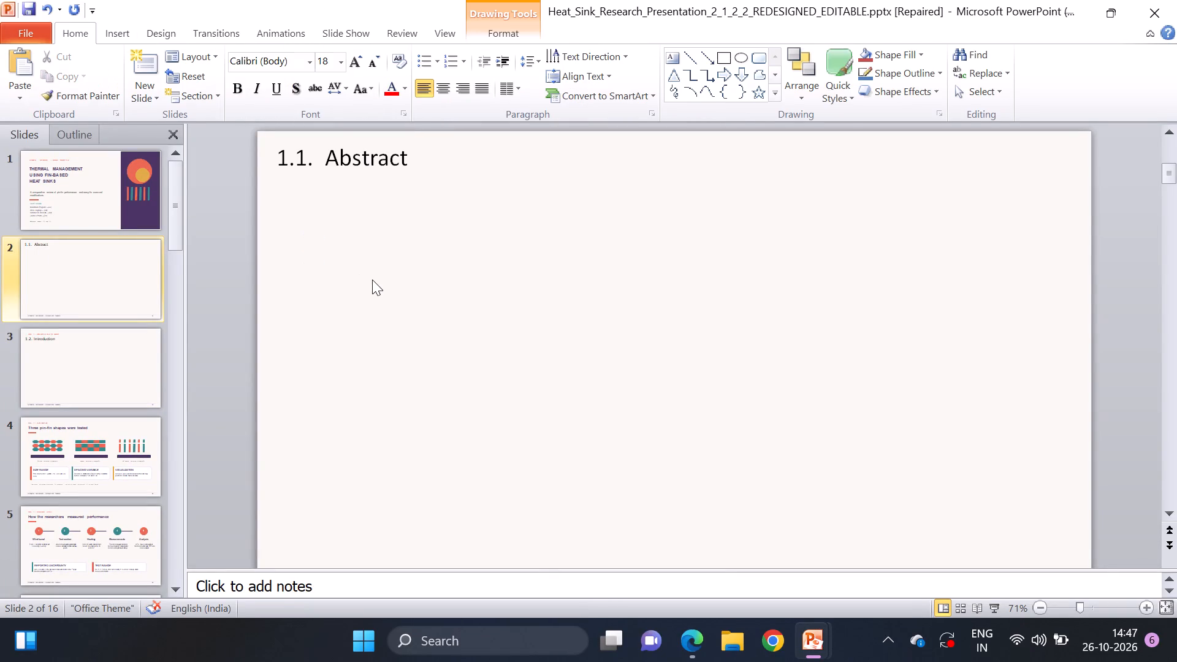
key(ctrl+v)
Move the abstract paragraph's text box up beneath the 1.1. Abstract heading, slightly indented from the heading's left edge.
drag(542, 336, 543, 335)
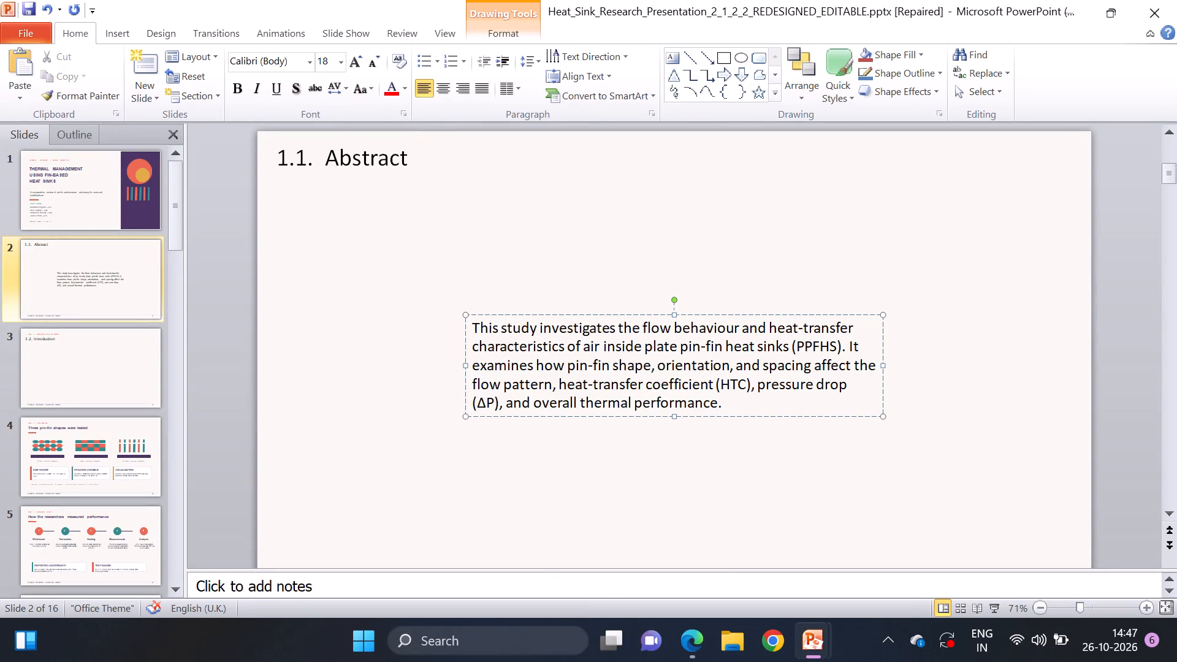
drag(543, 335, 468, 310)
click(468, 310)
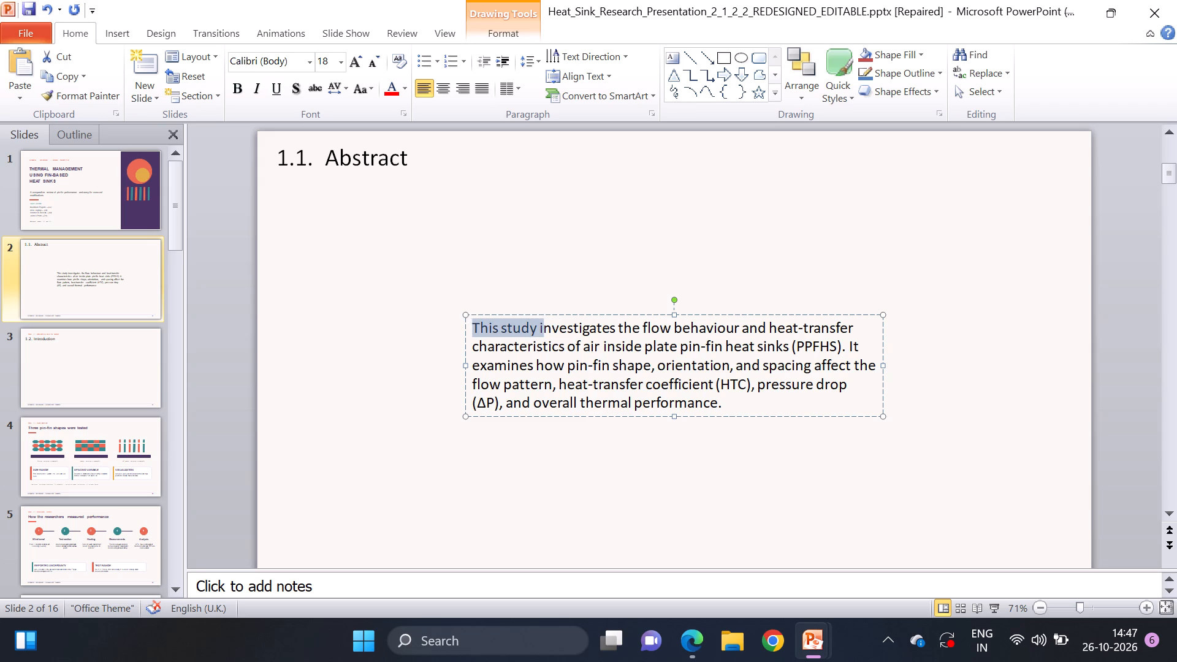
click(525, 335)
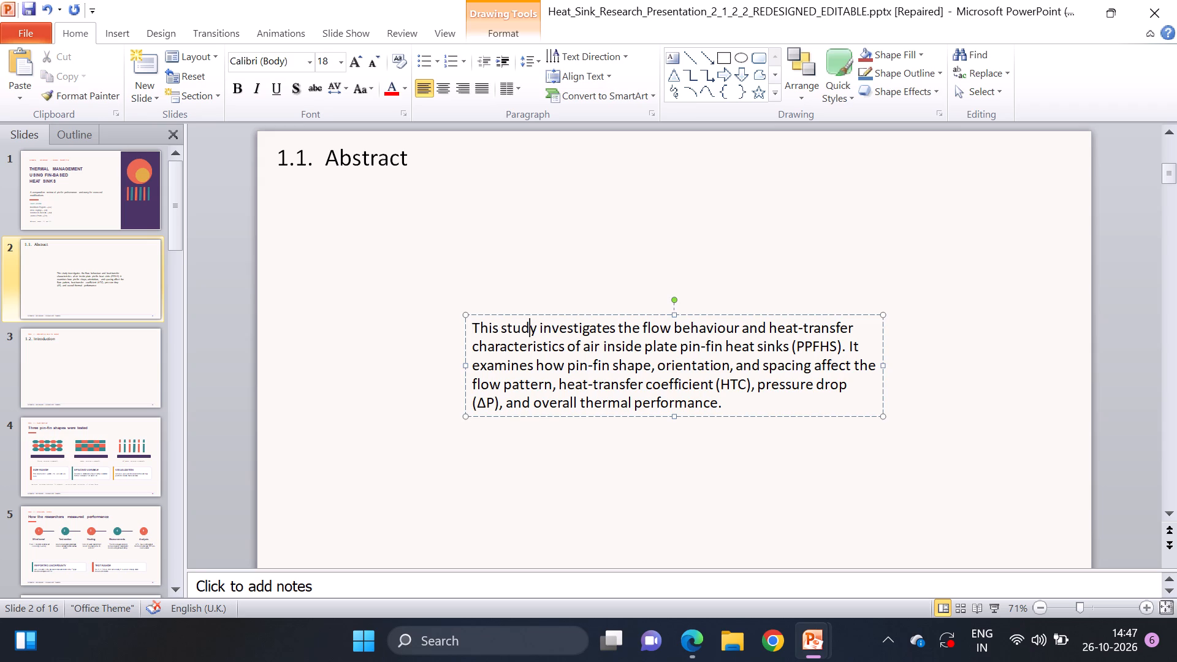
drag(668, 318, 509, 223)
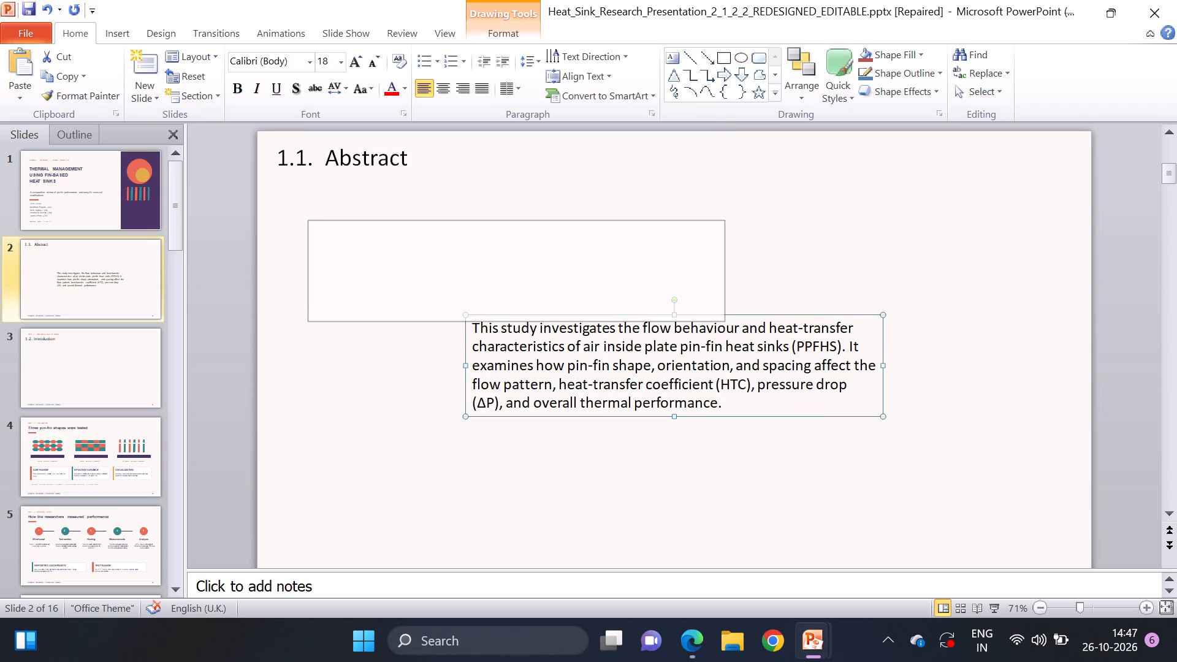
drag(509, 223, 511, 224)
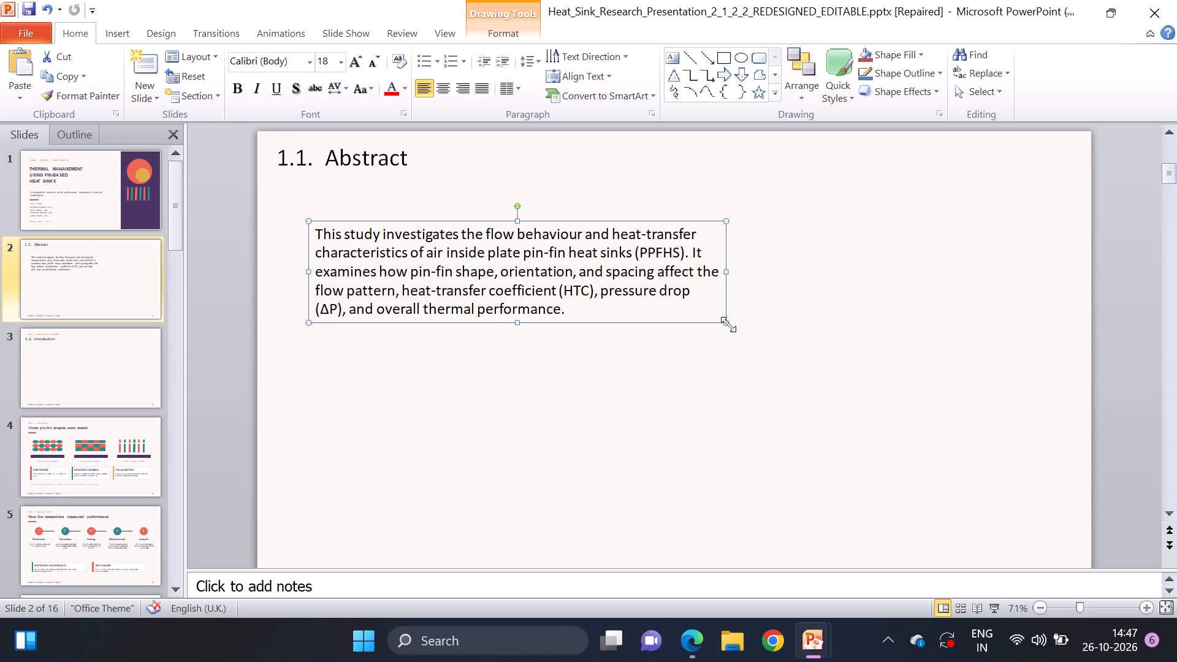
Widen the abstract text box towards the slide's right edge so the paragraph wraps onto three lines.
drag(728, 324, 907, 426)
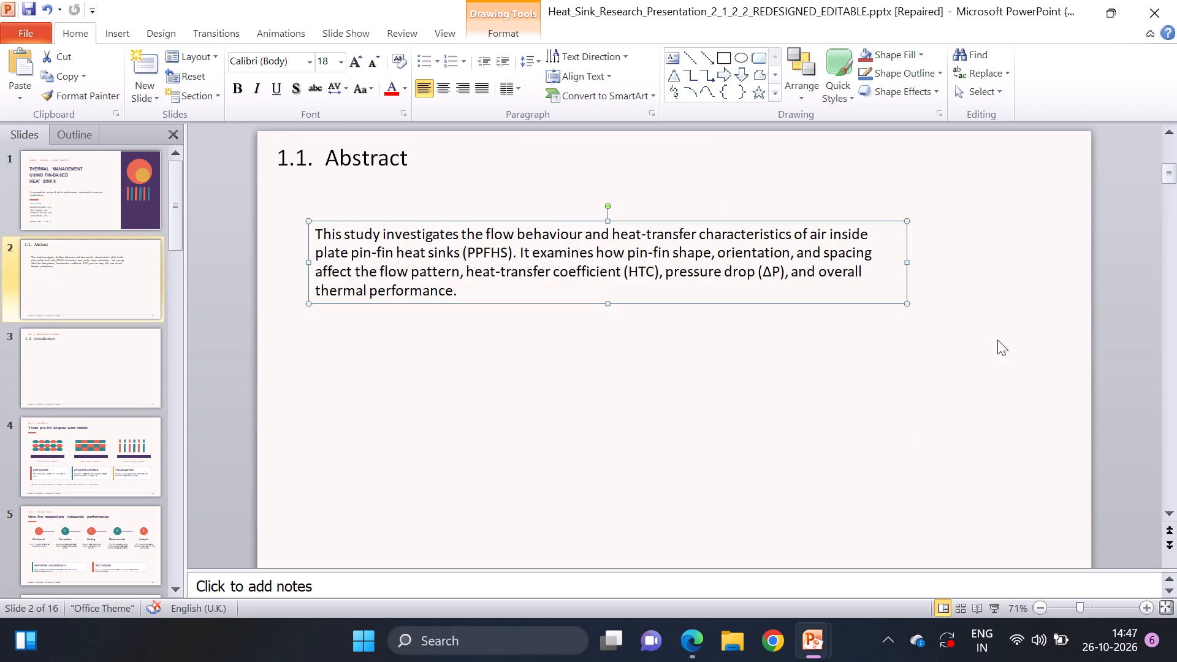
click(911, 321)
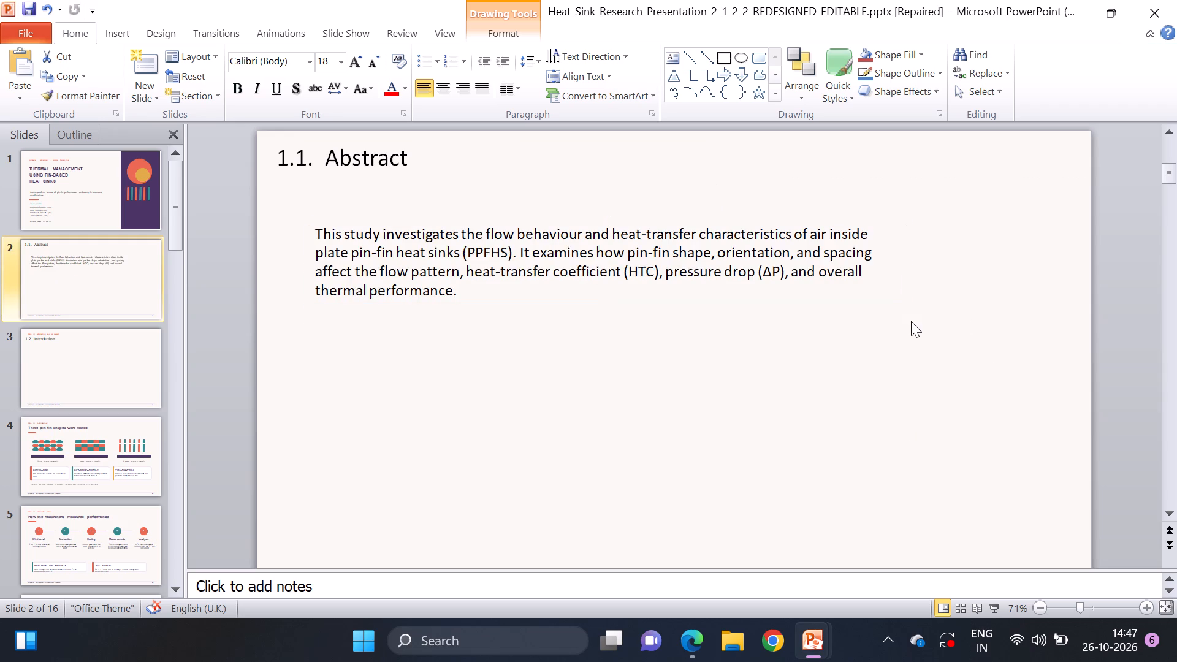
click(867, 257)
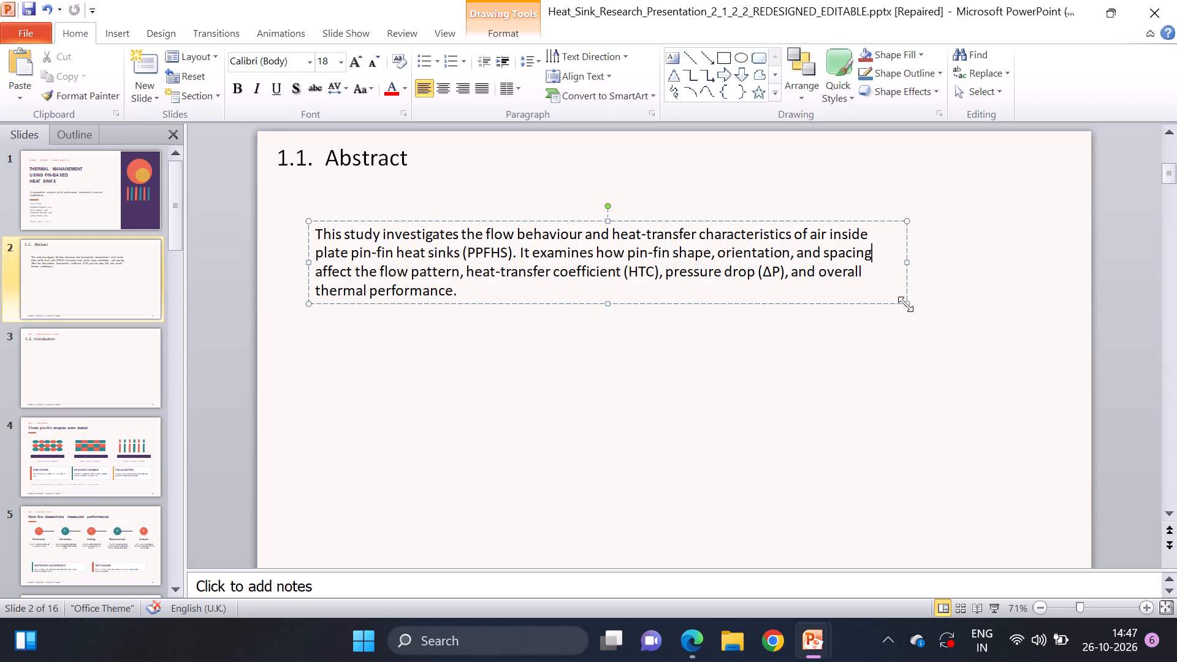
drag(905, 304, 943, 332)
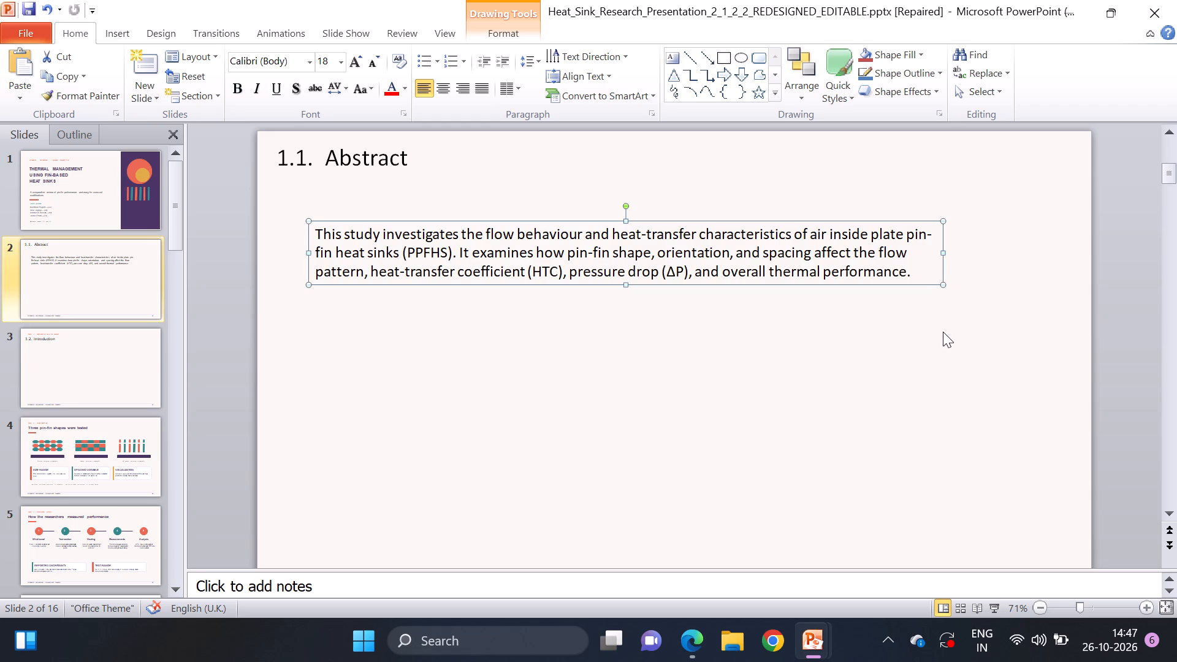
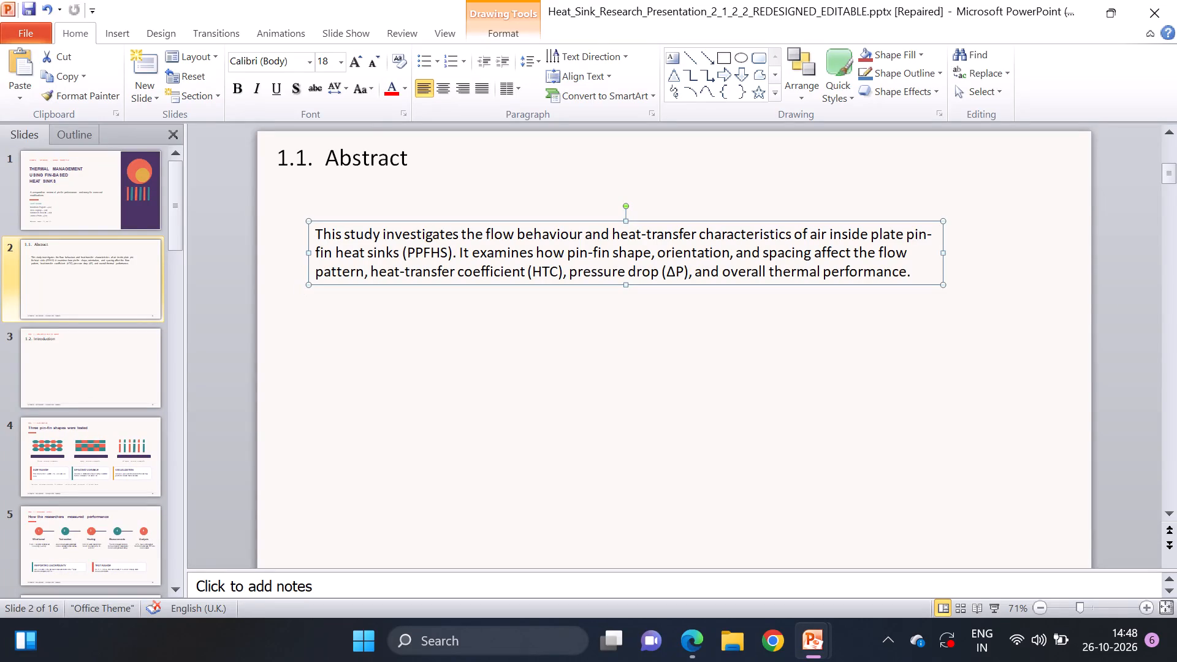
Replace the whole body paragraph on slide 2 with the copied paragraph beginning "Plate pin-fin heat sinks (PPFHS) are widely used".
drag(348, 235, 687, 305)
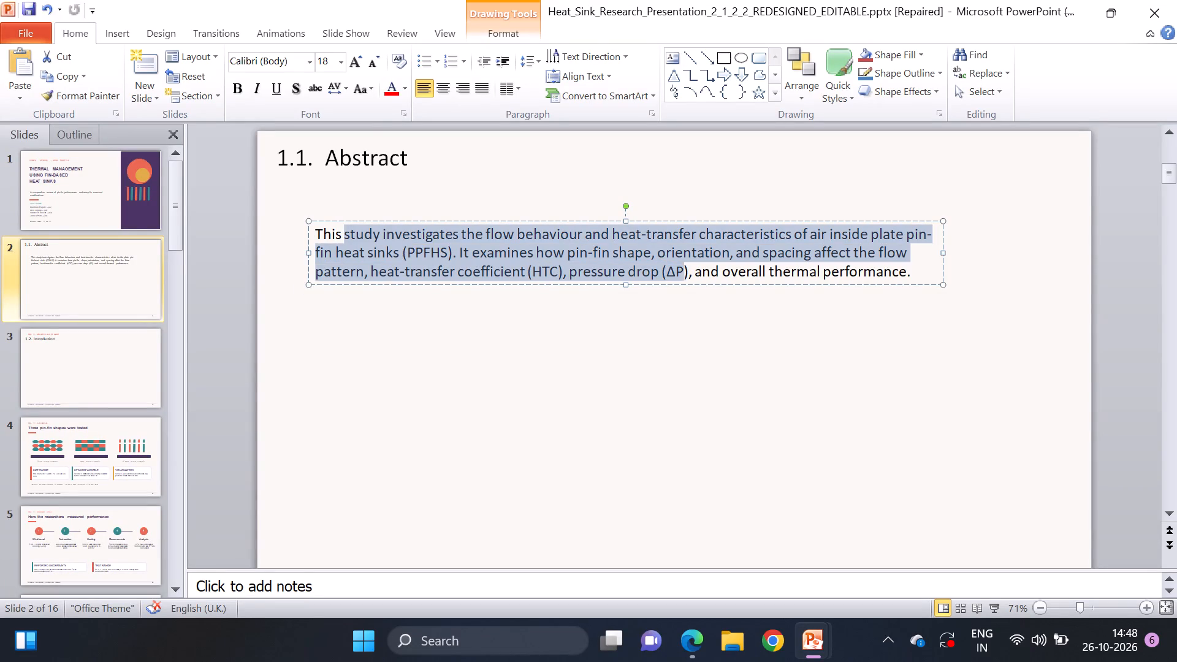
drag(687, 305, 840, 286)
key(BackSpace)
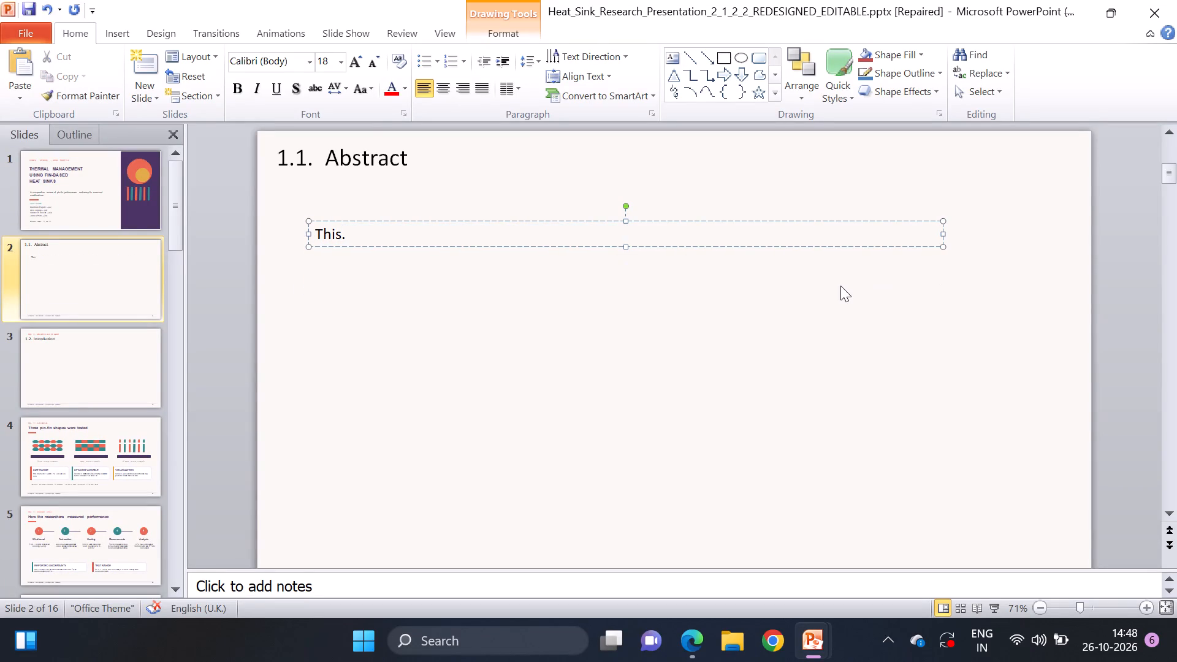
click(460, 229)
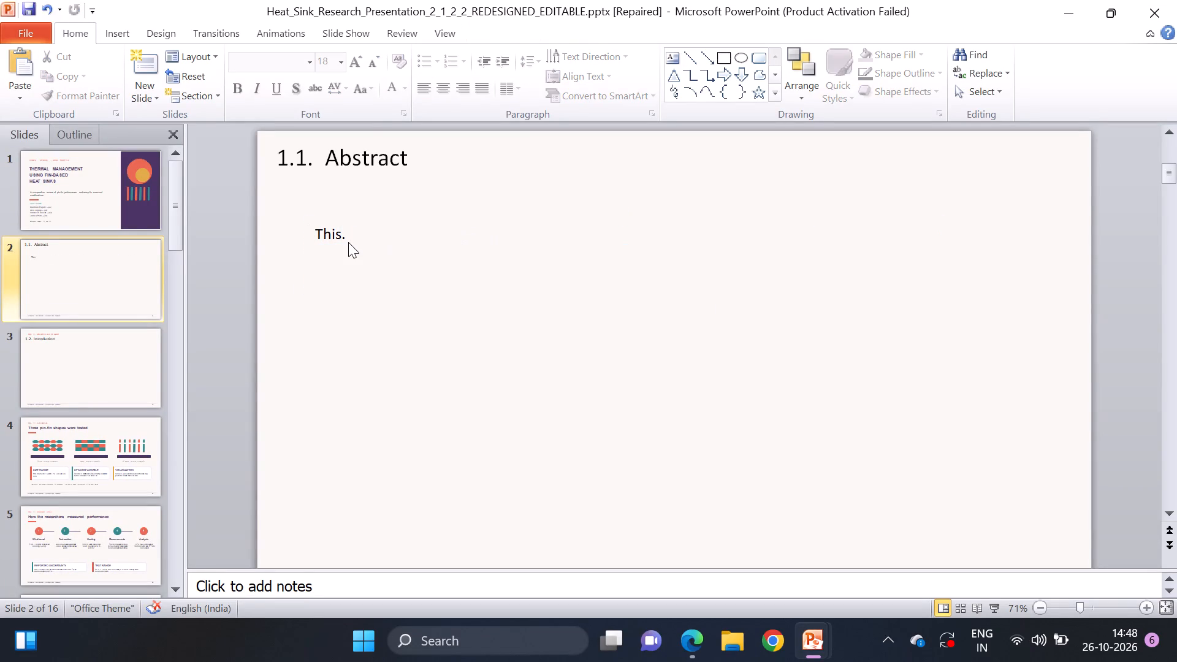
click(348, 242)
click(346, 238)
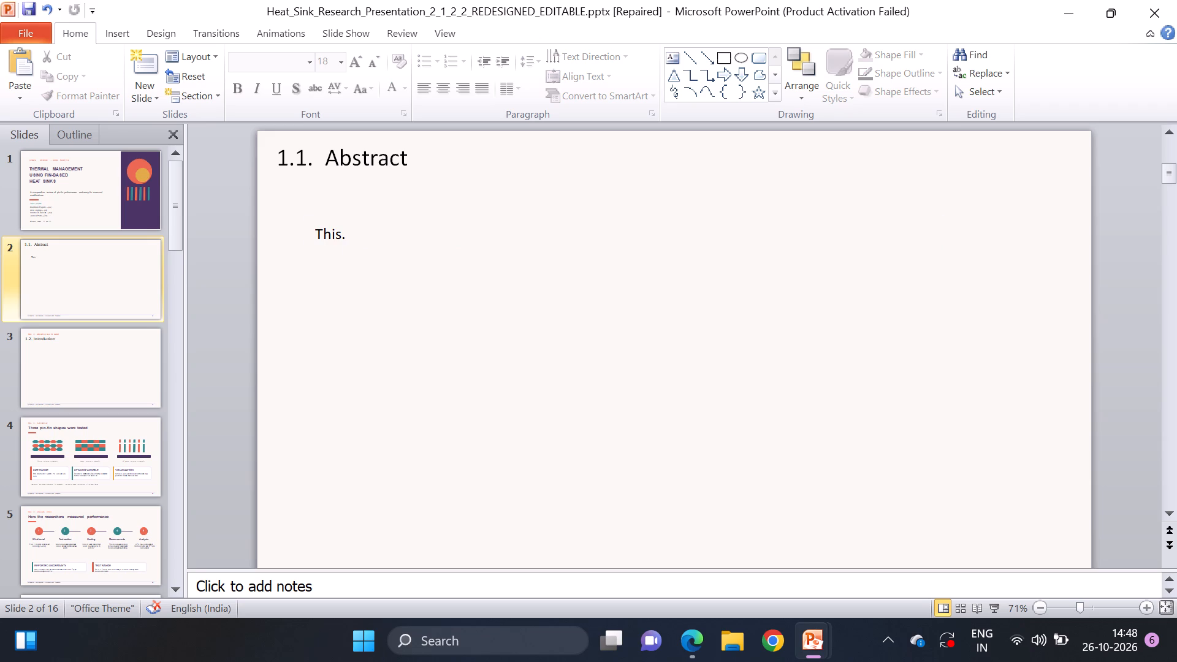
click(340, 234)
click(344, 234)
key(BackSpace)
key(BackSpace)
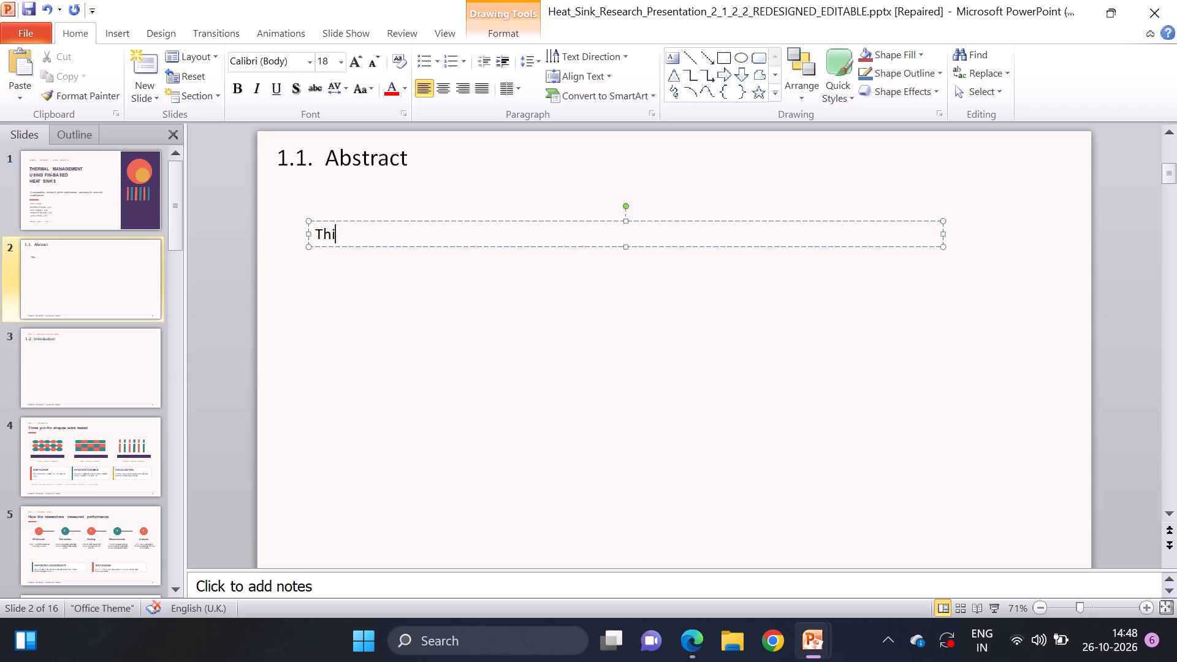
key(BackSpace)
key(BackSpace)
key(BackSpace)
key(ctrl+v)
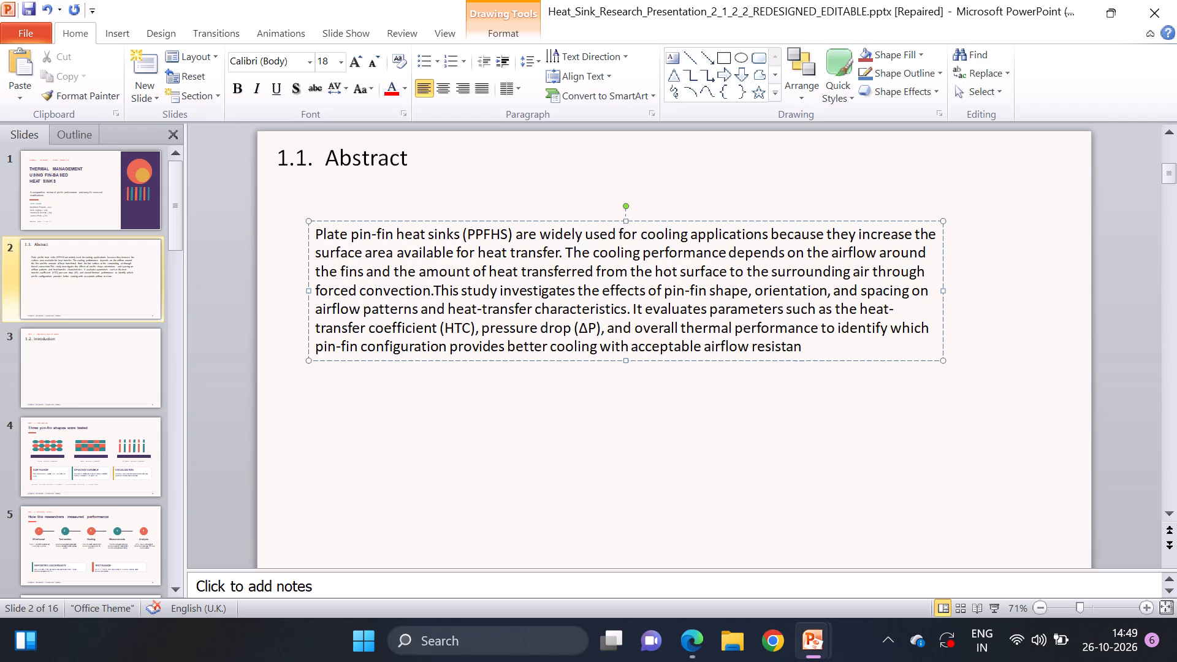
Move slide 2's body text box up close beneath the heading and widen it to near the slide's right edge.
drag(308, 229, 285, 204)
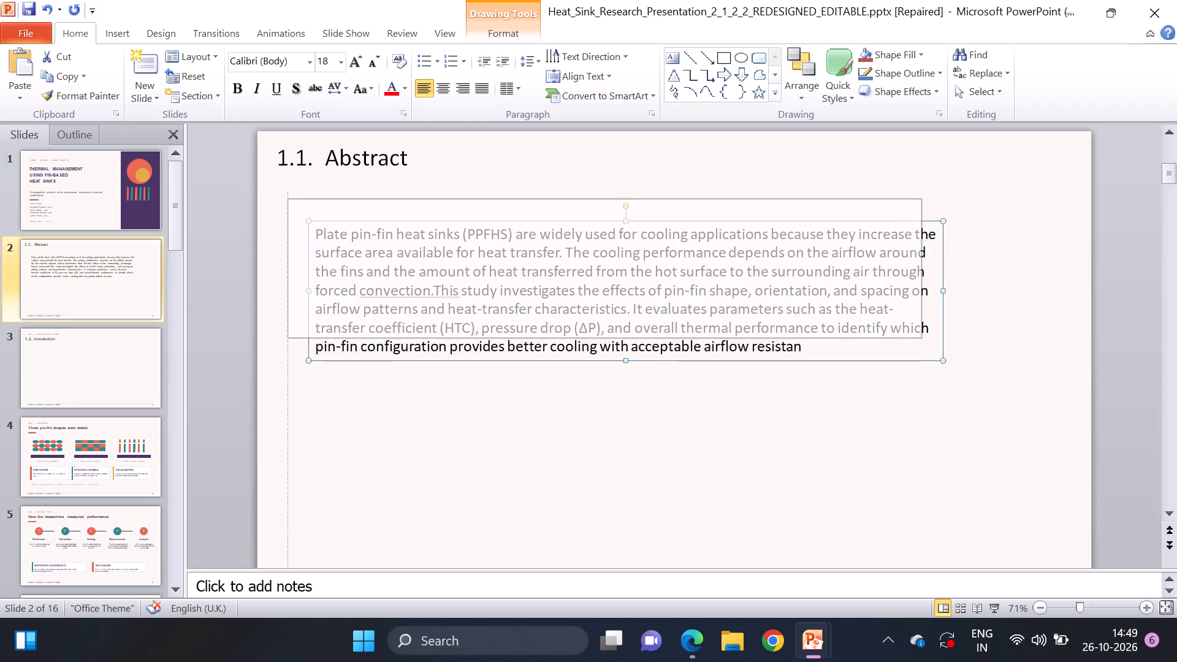
drag(285, 204, 283, 202)
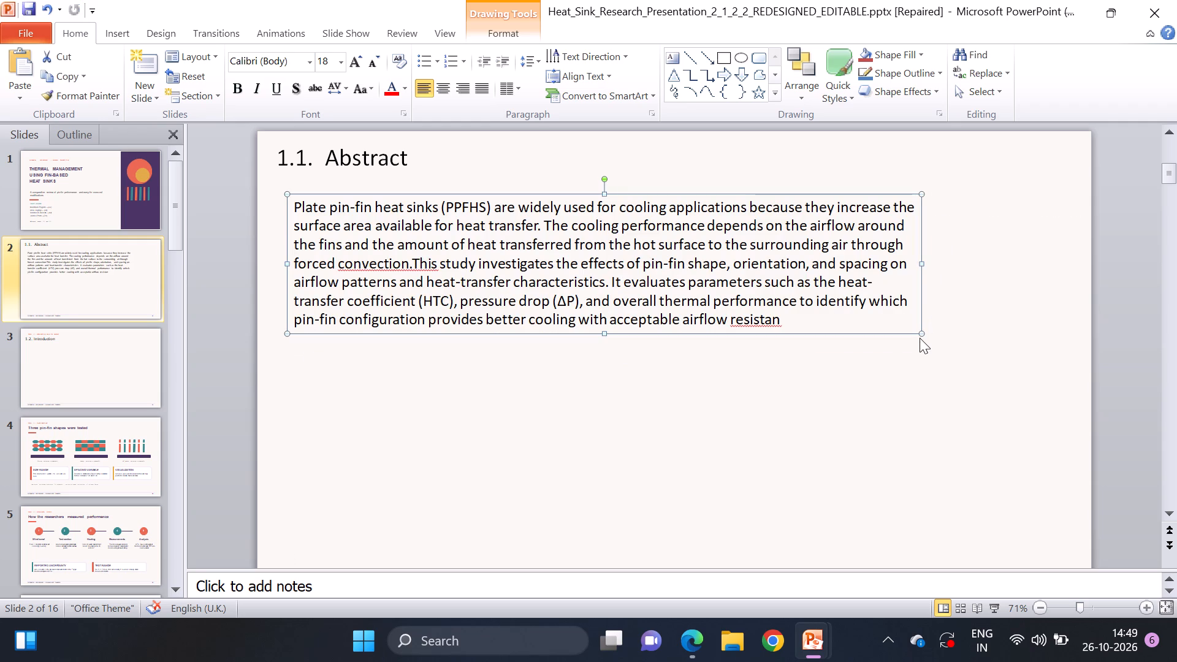
drag(921, 333, 1054, 401)
click(859, 397)
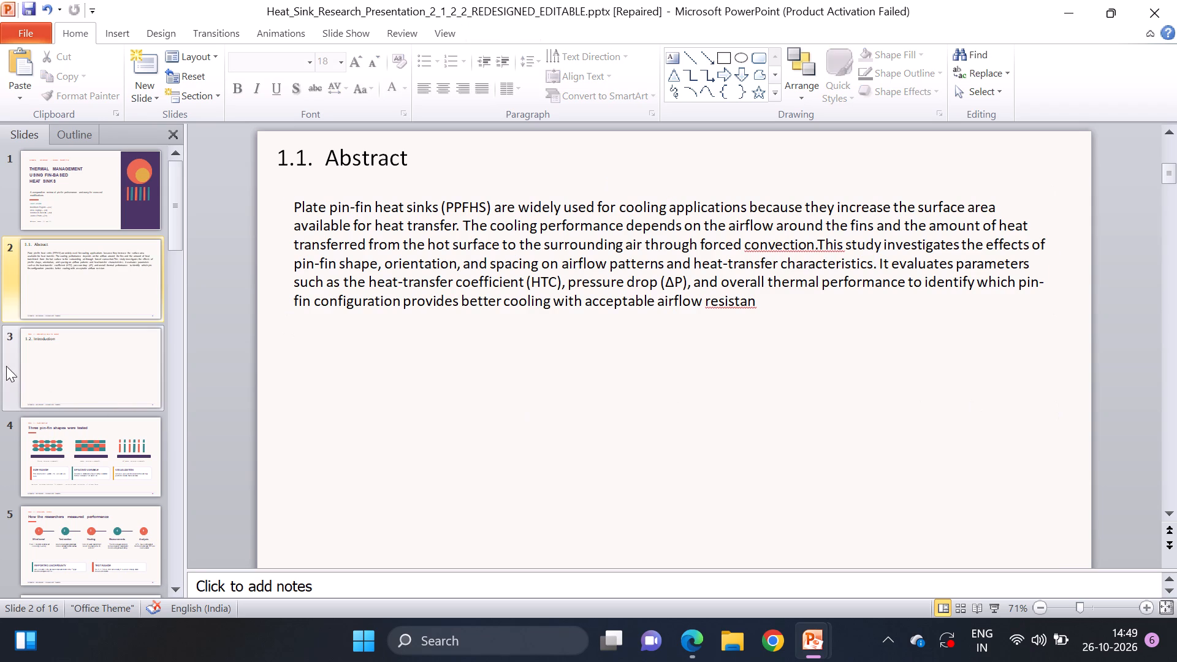
Change the wording of slide 2's heading to "Introduction", keeping the 1.1. number in front.
click(74, 359)
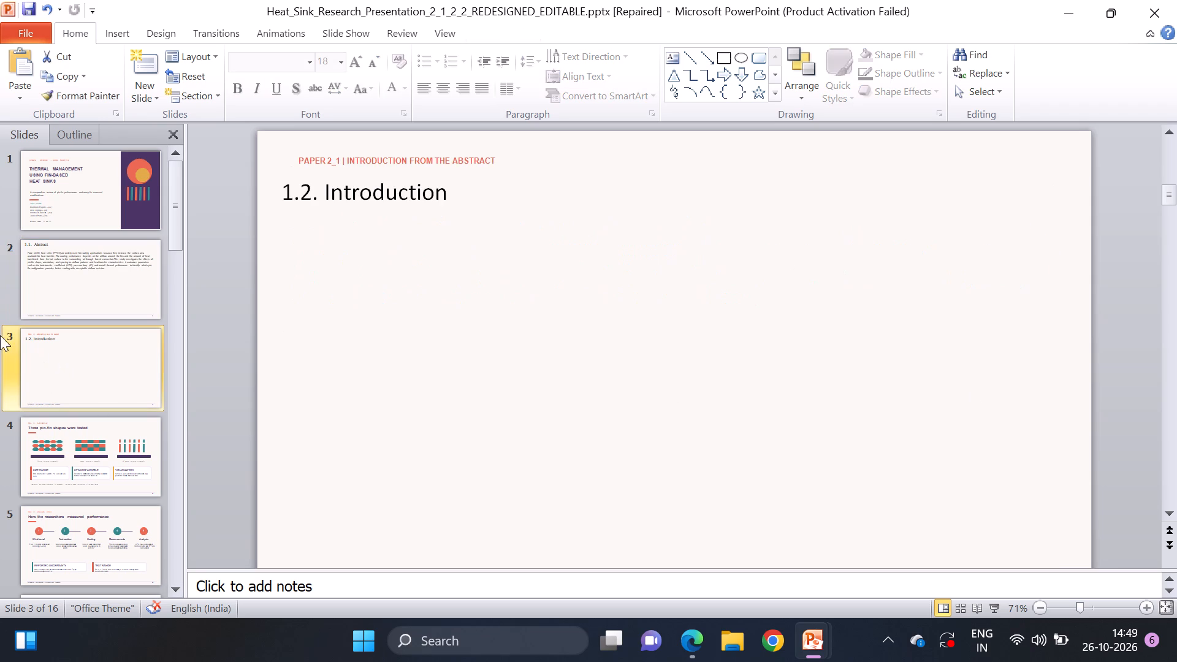
click(105, 185)
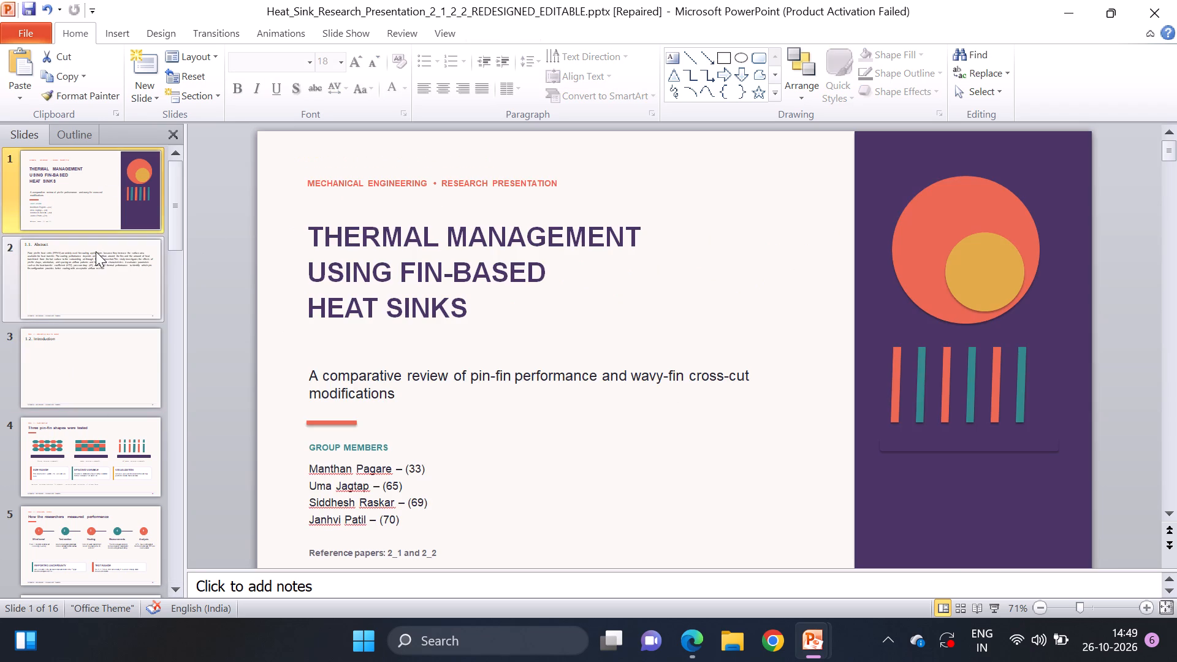
click(96, 251)
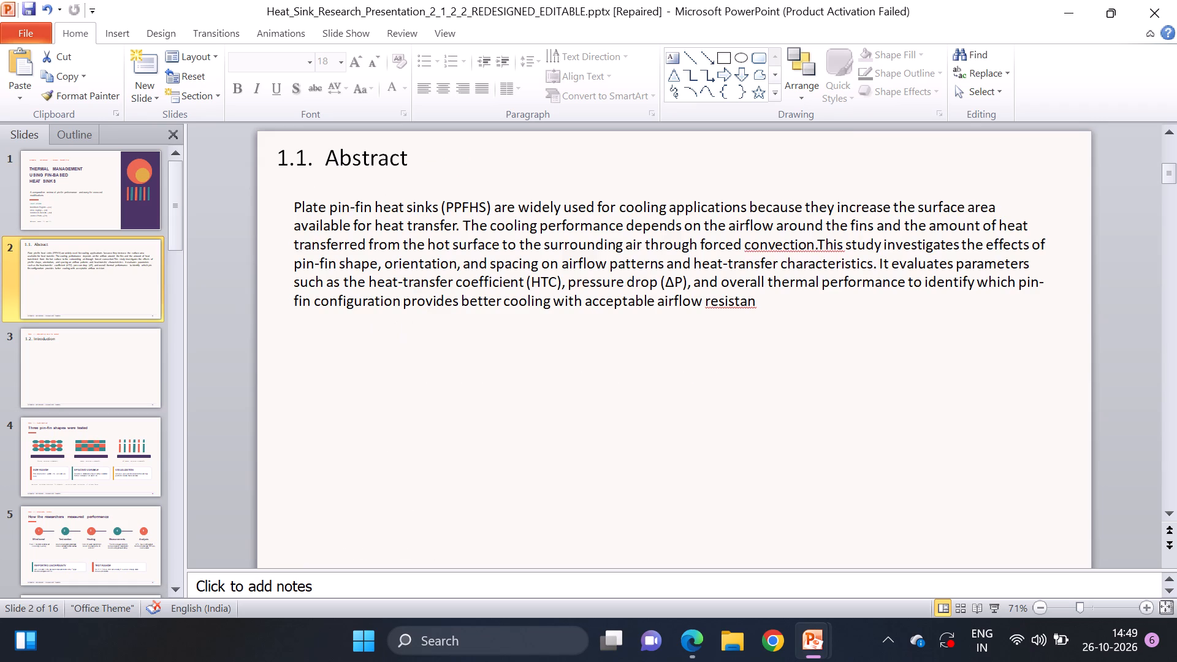
click(408, 158)
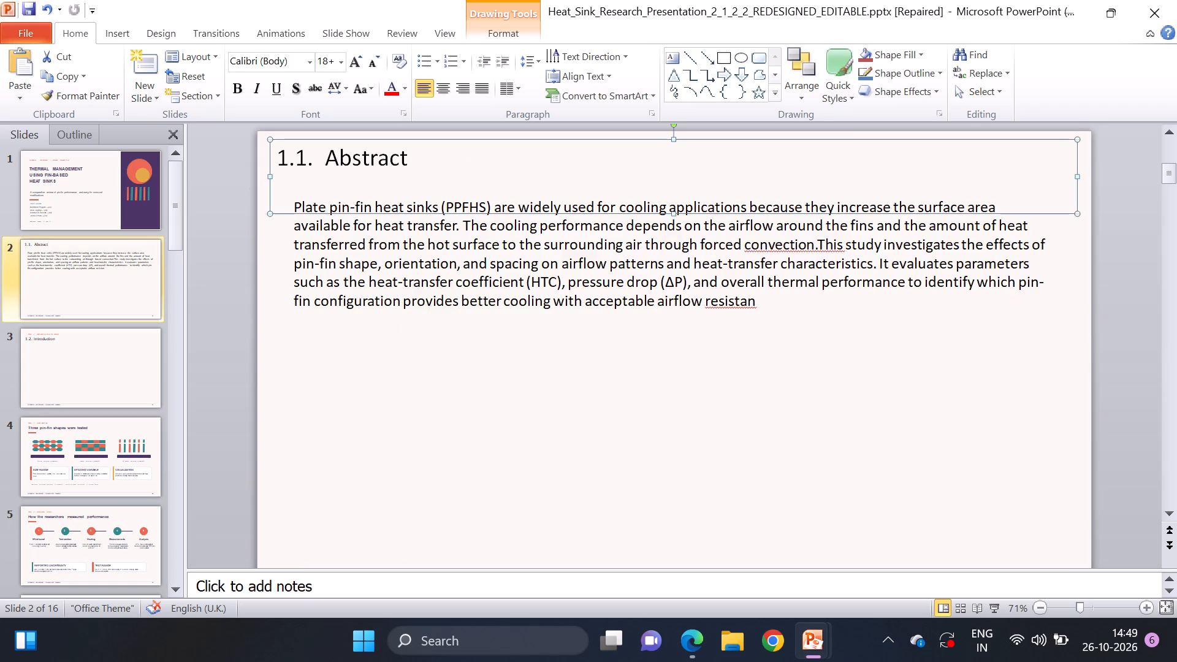
click(392, 158)
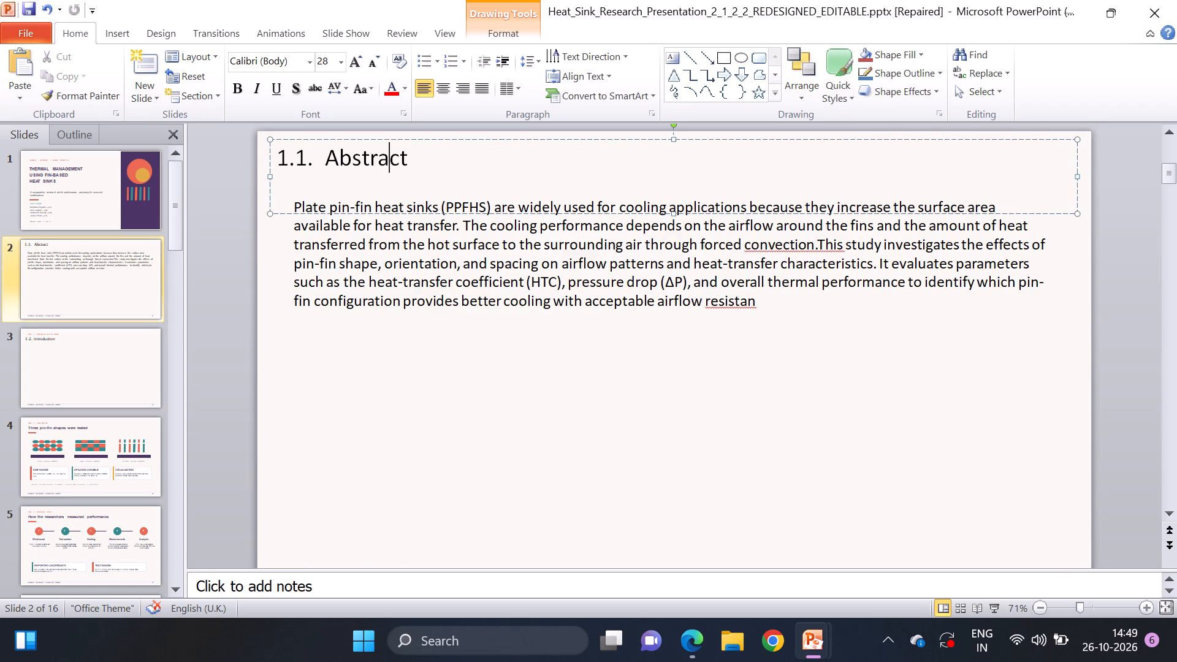
click(405, 158)
key(BackSpace)
key(BackSpace)
key(BackSpace)
key(BackSpace)
key(BackSpace)
key(BackSpace)
key(BackSpace)
key(BackSpace)
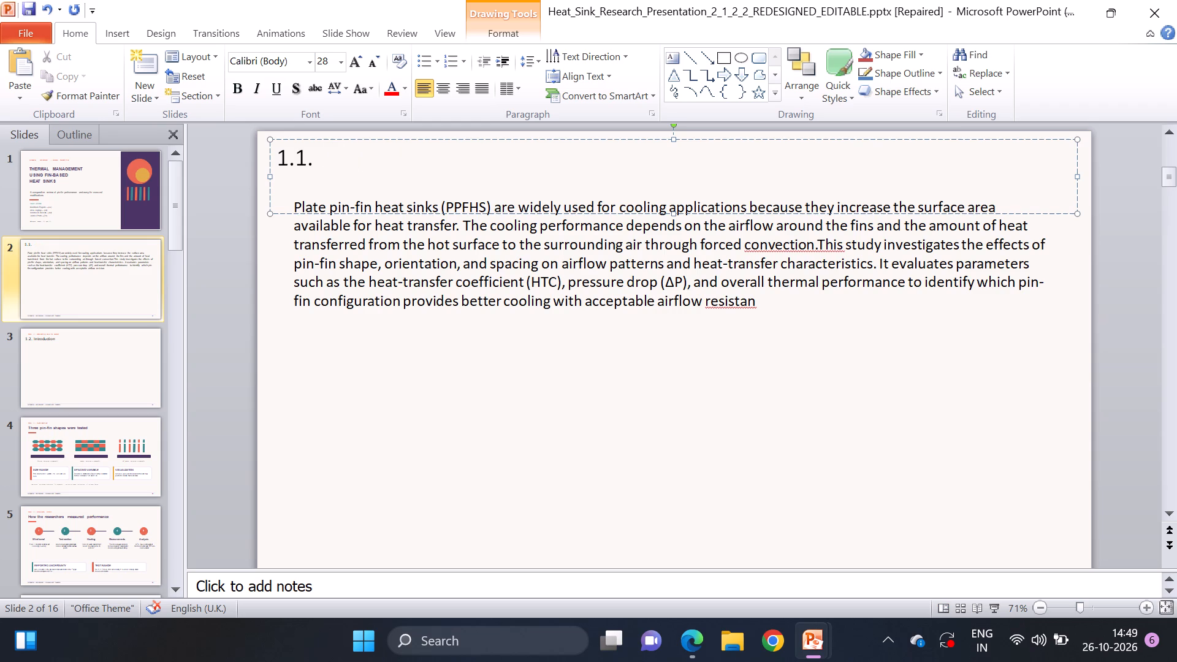
text(Introduction)
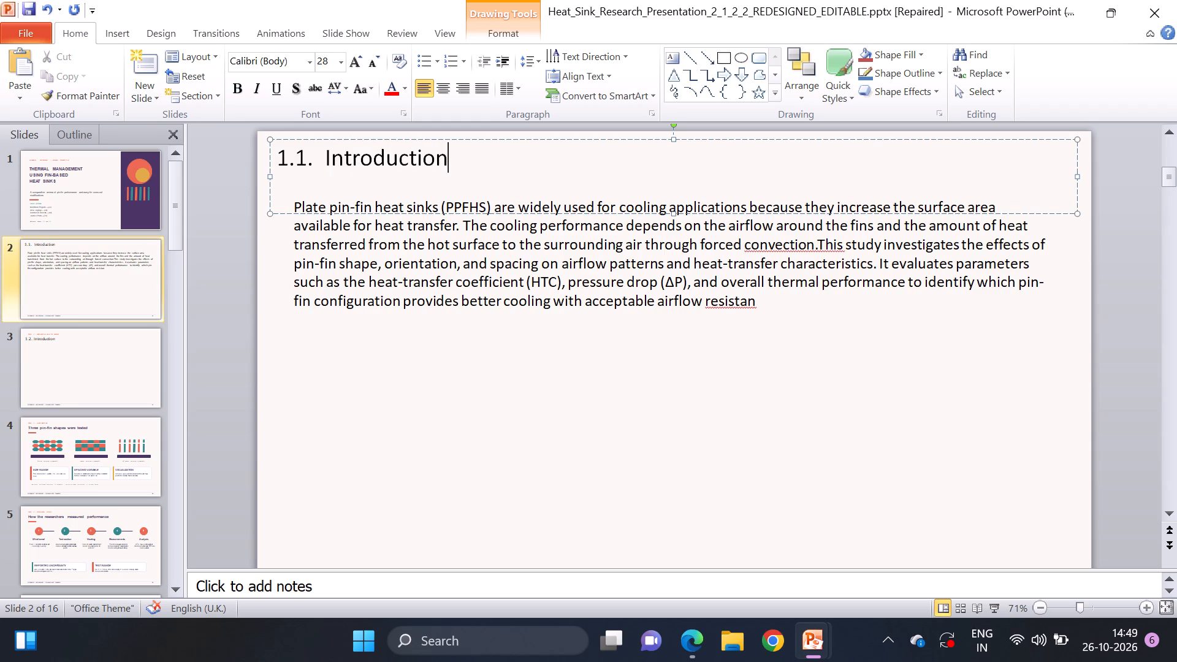
click(334, 375)
Open slide 3, the one headed 1.2. Introduction.
click(77, 341)
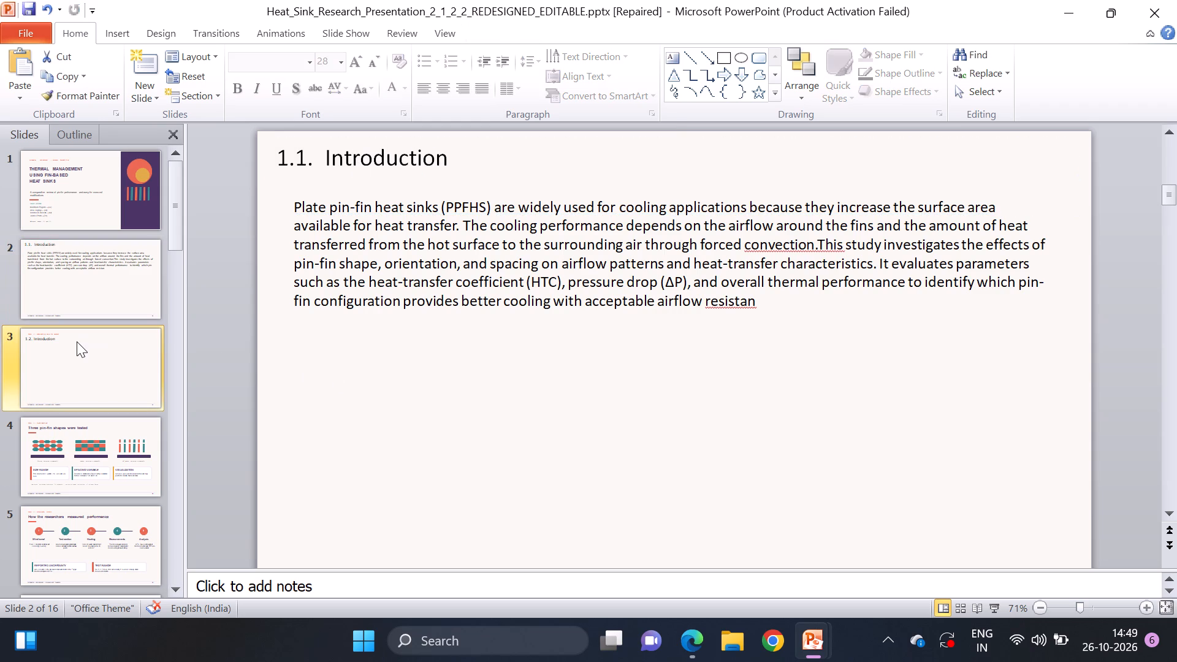
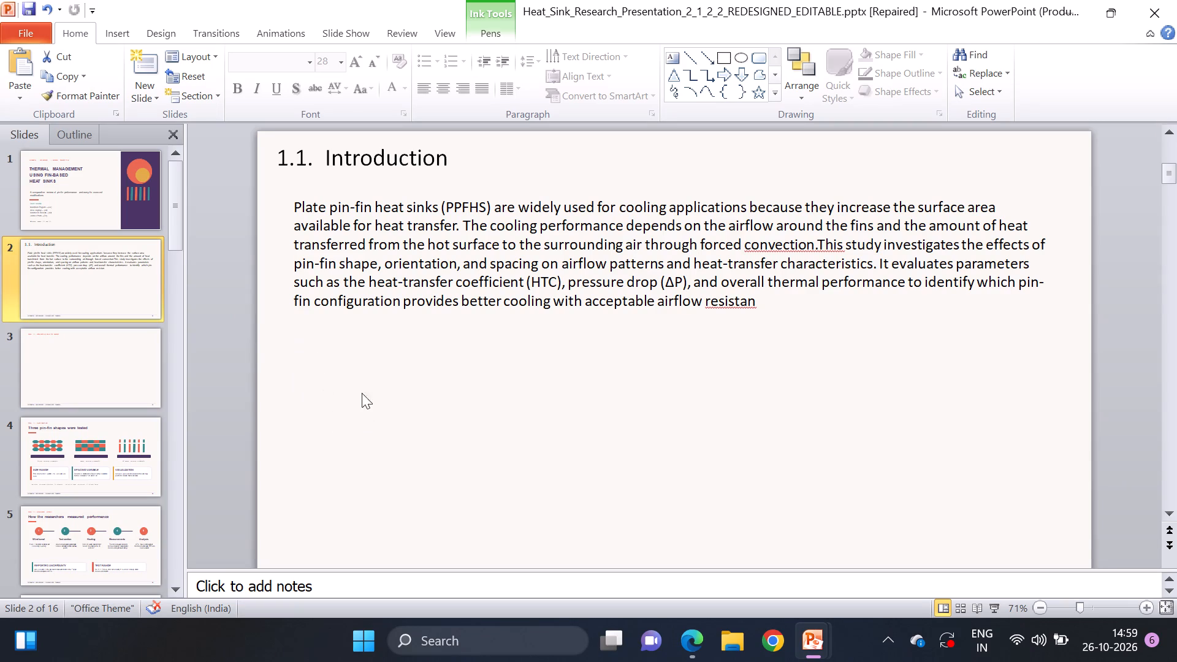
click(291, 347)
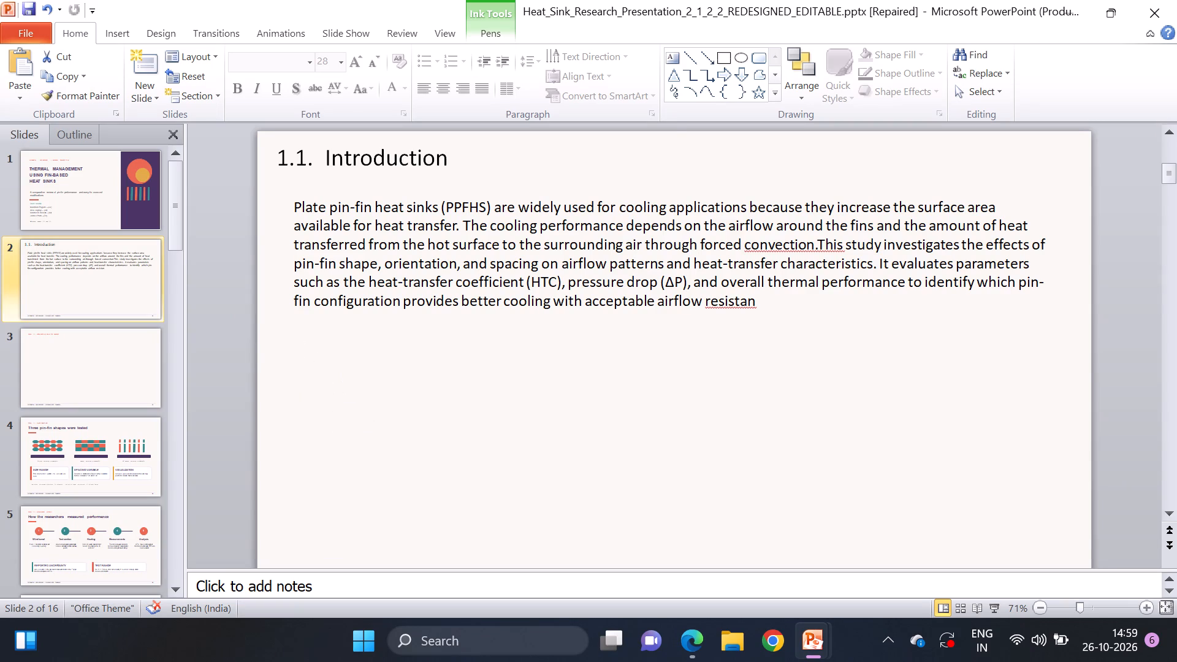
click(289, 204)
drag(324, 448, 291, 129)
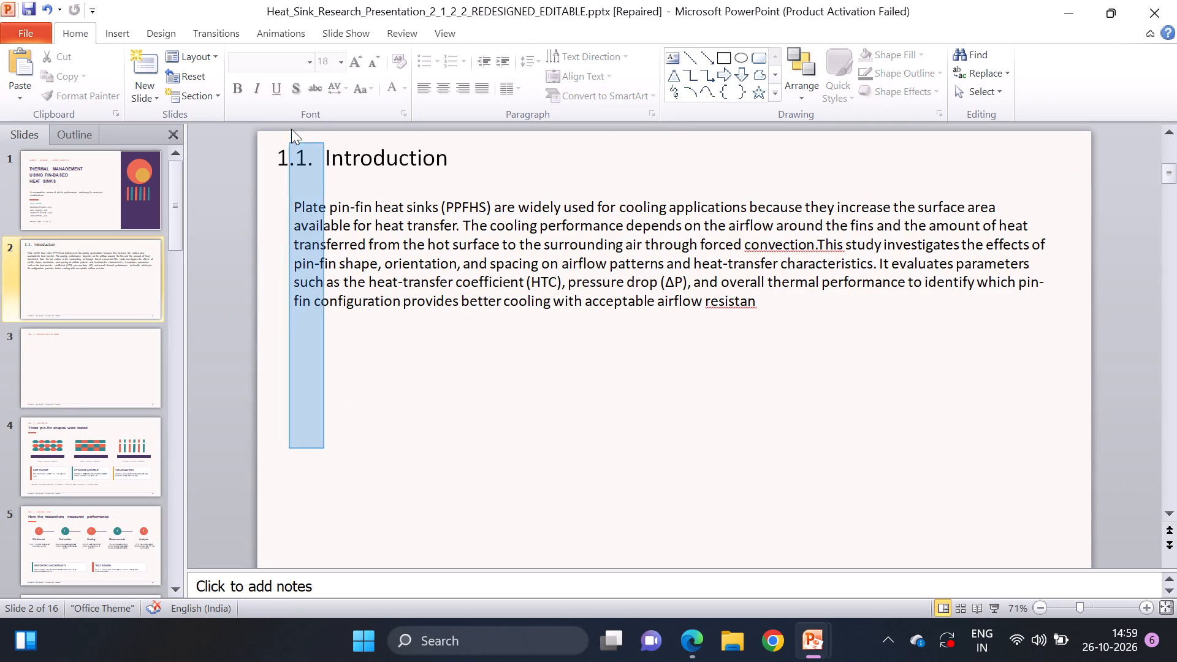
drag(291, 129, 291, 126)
Insert an empty text box below slide 2's body paragraph, aligned with its left edge and a little over half the slide wide.
click(151, 28)
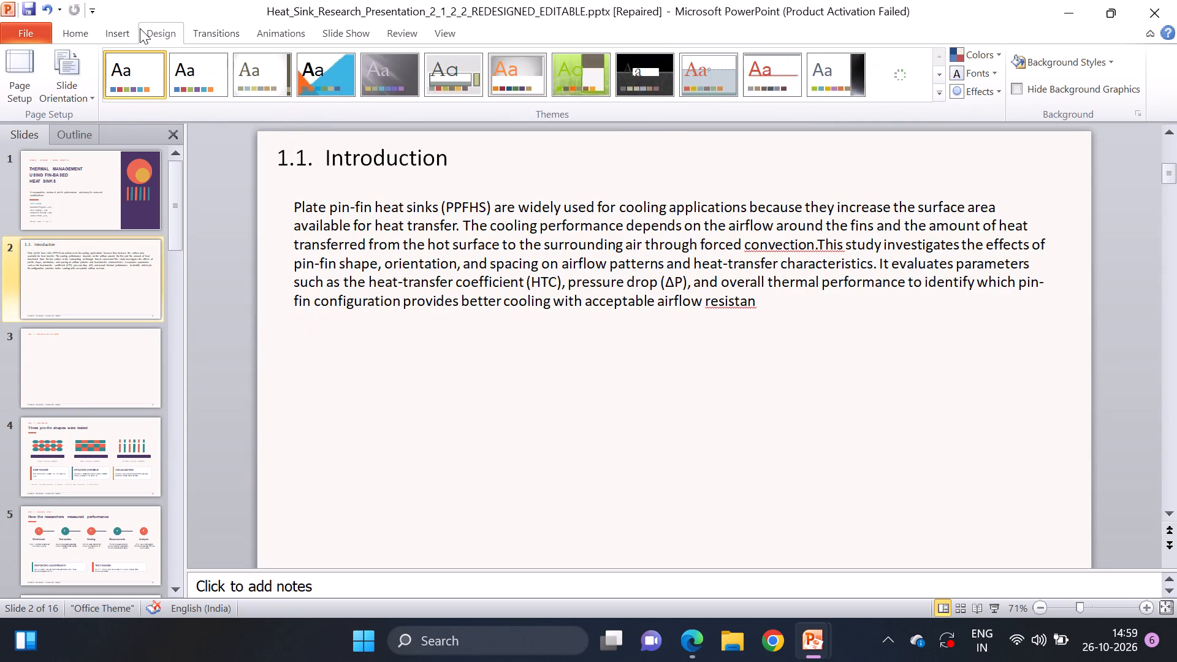
click(132, 28)
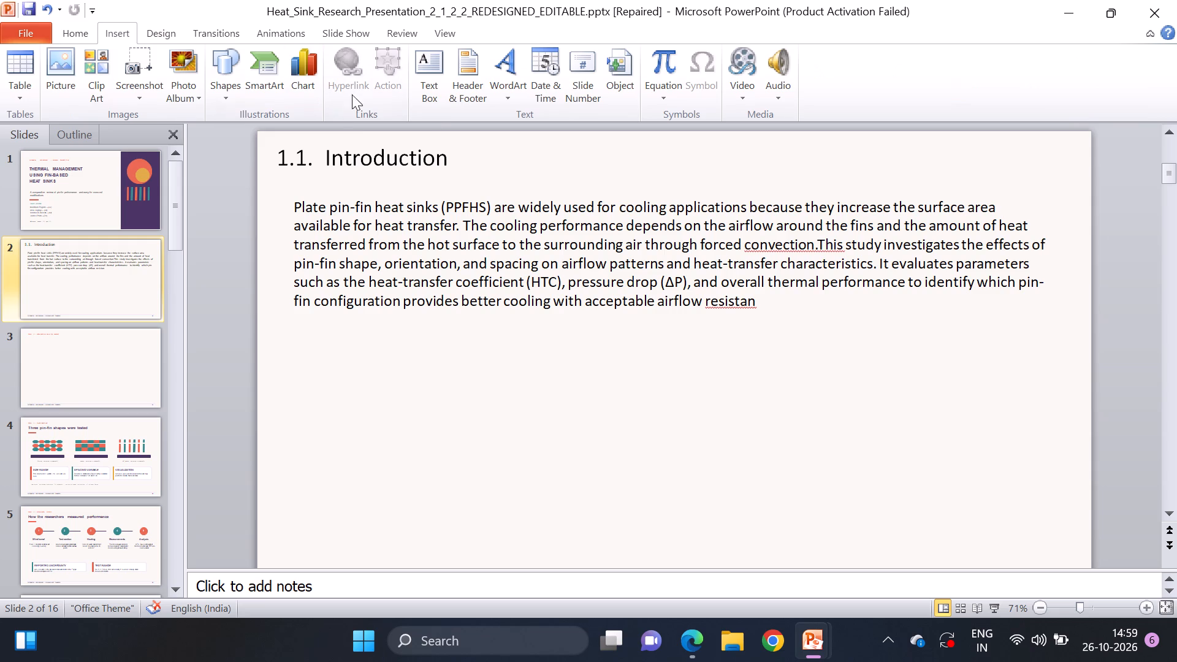
click(438, 93)
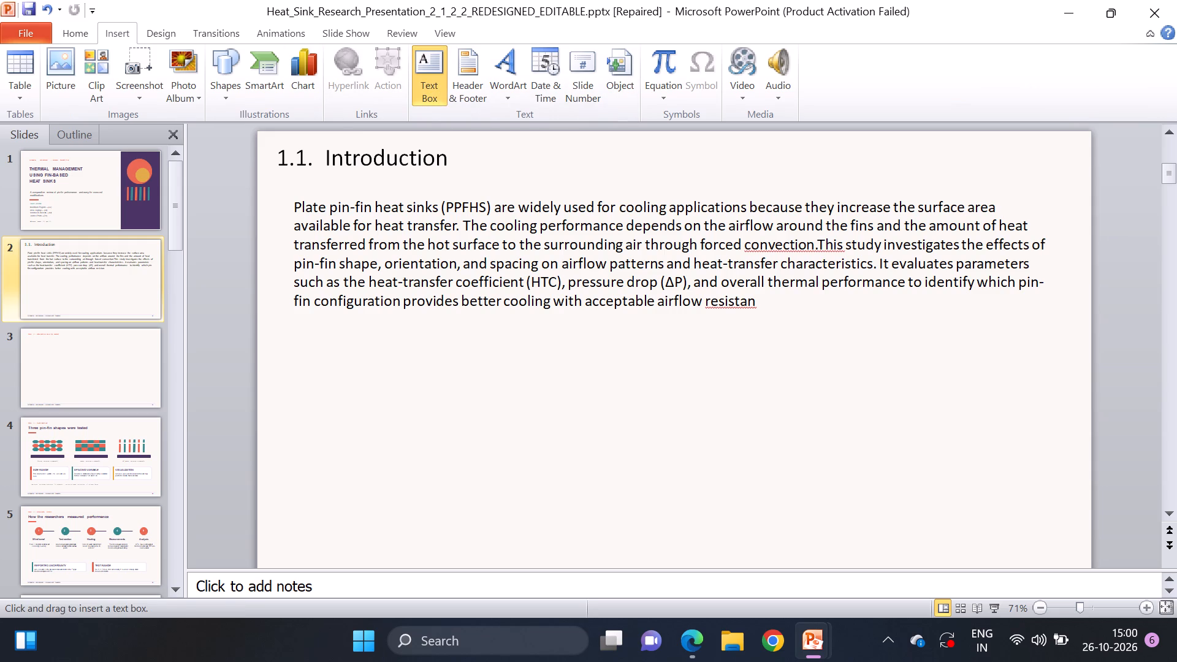
drag(295, 349, 752, 511)
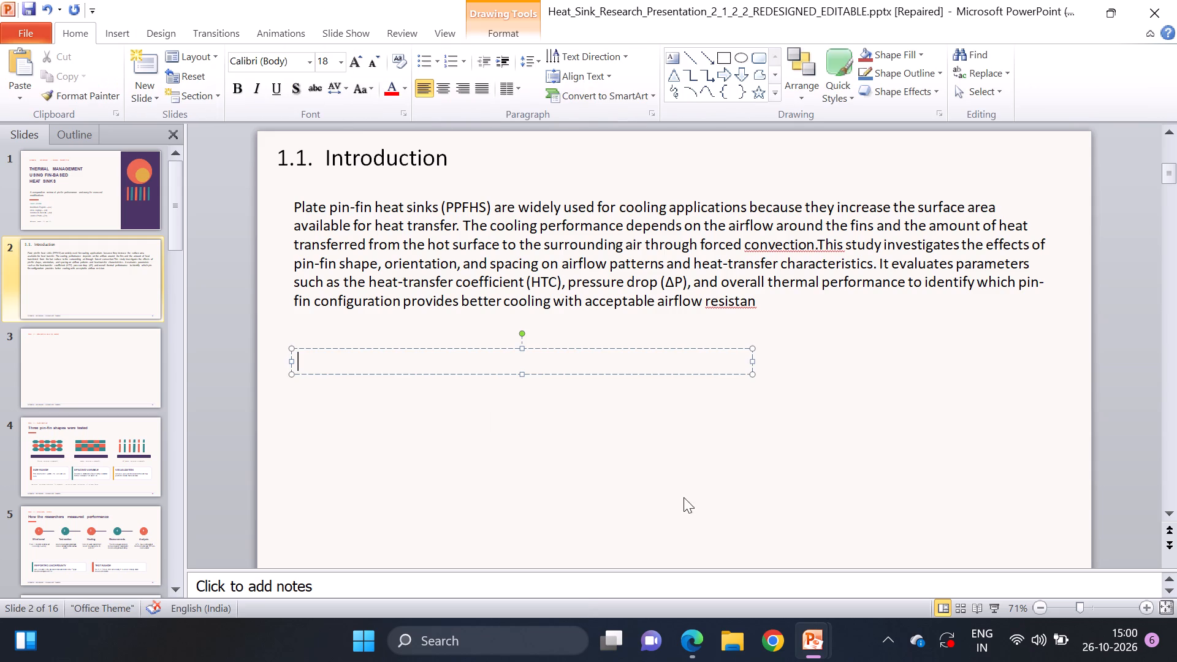
click(378, 361)
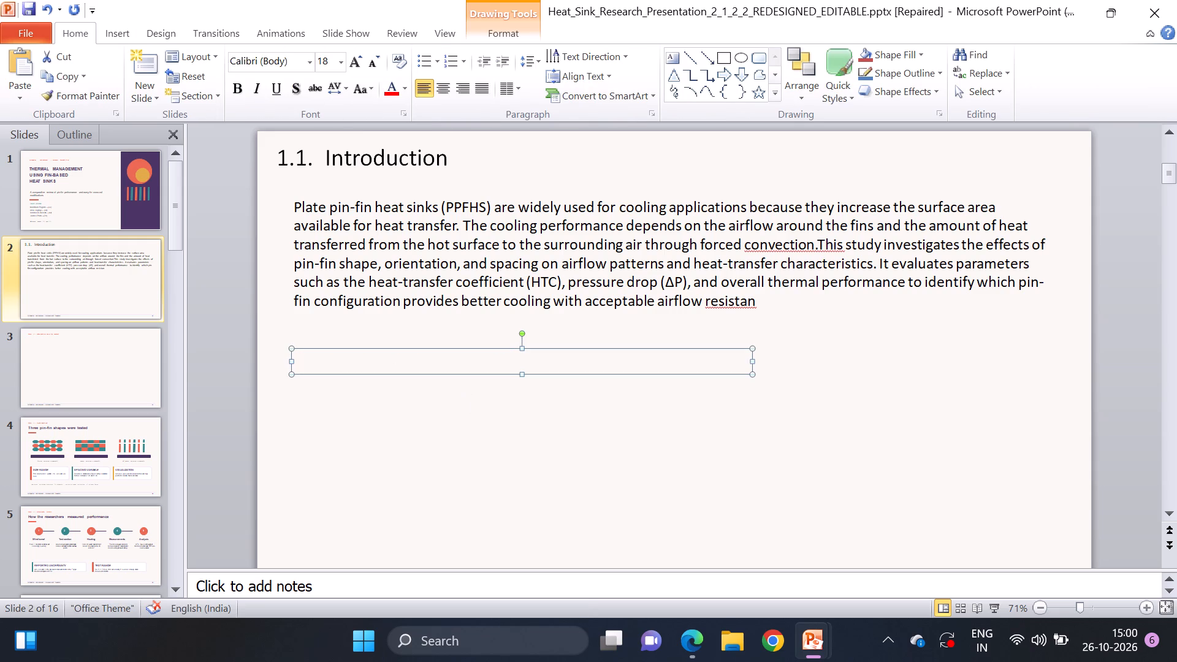
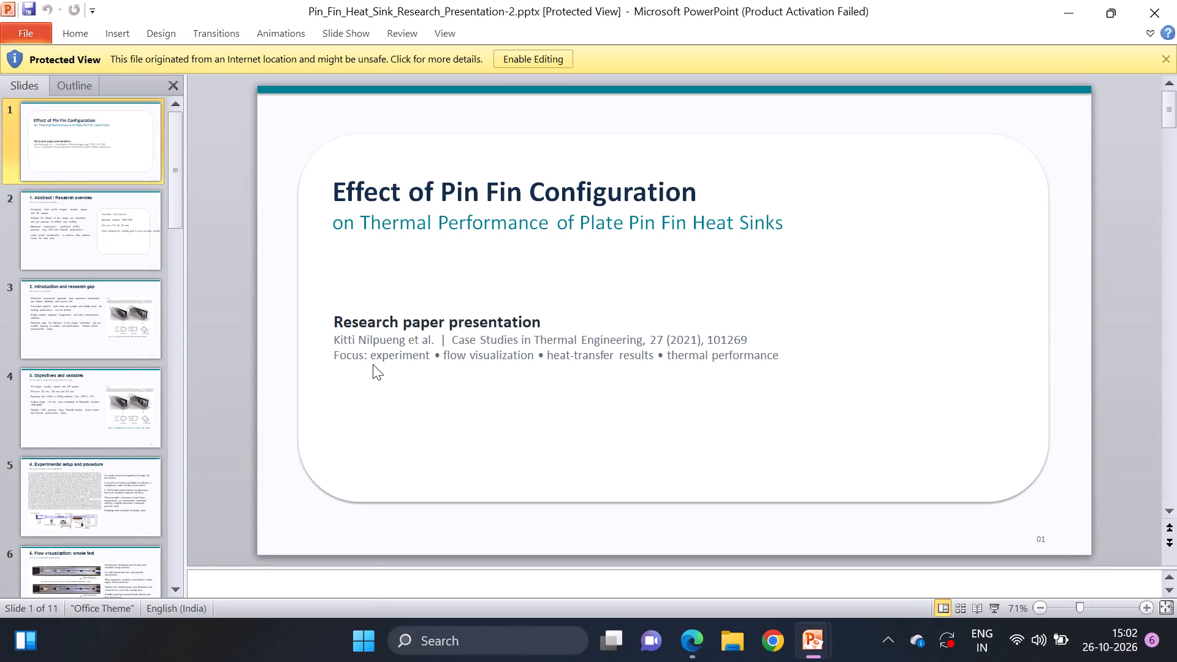
Enable editing of the protected Pin_Fin_Heat_Sink_Research_Presentation-2 file.
click(341, 317)
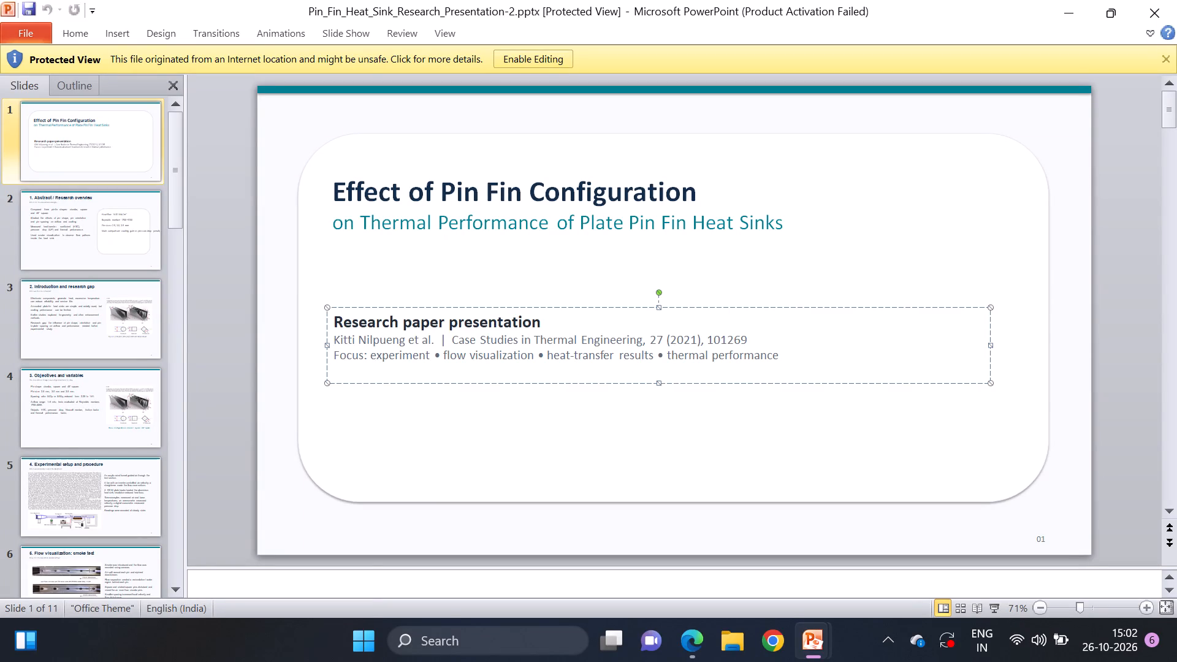
key(BackSpace)
key(BackSpace)
key(BackSpace)
click(519, 56)
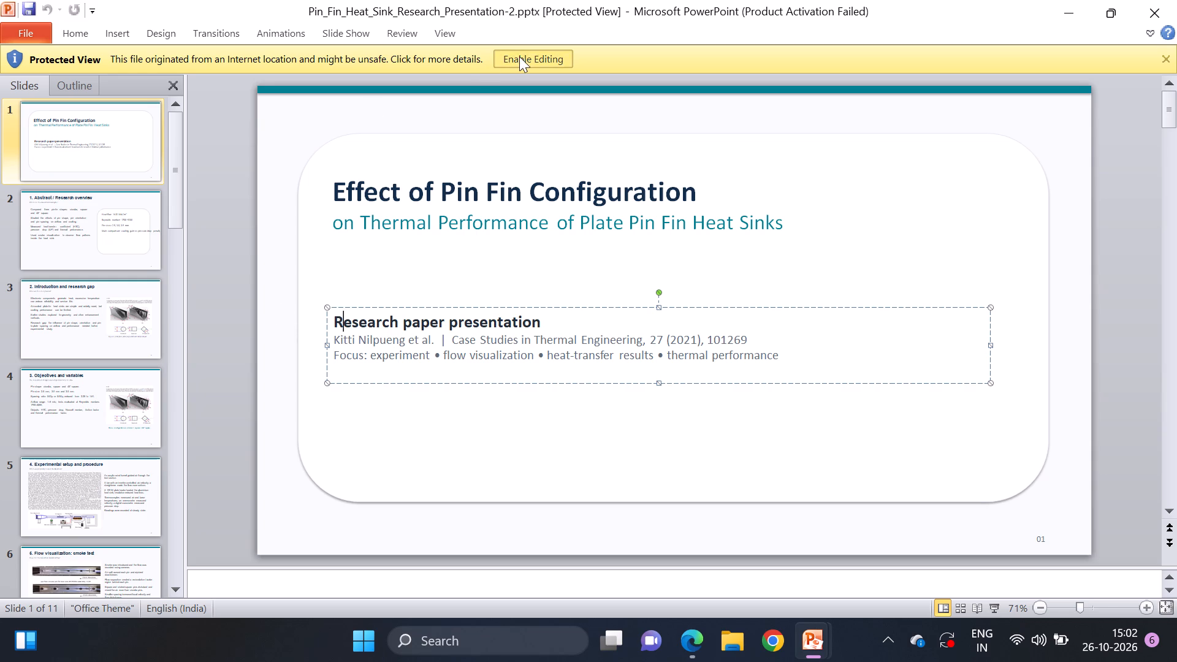
Clear all text from the research paper presentation text box below slide 1's subtitle, including the citation and focus lines.
click(367, 355)
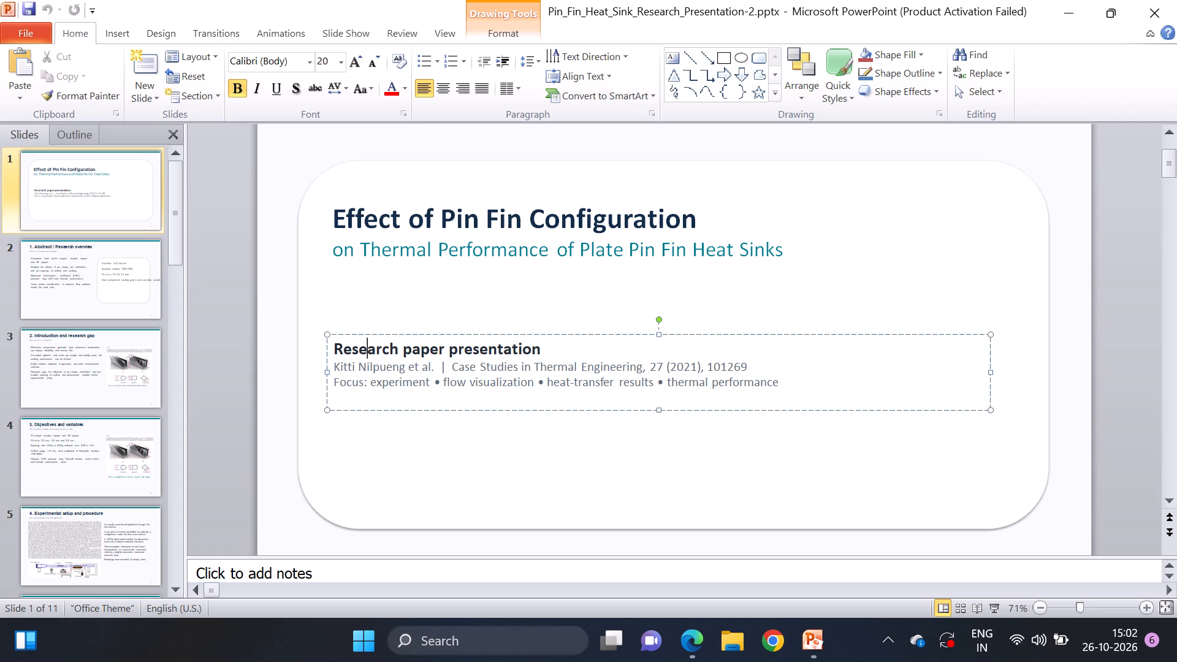
drag(778, 385, 317, 426)
key(ctrl+c)
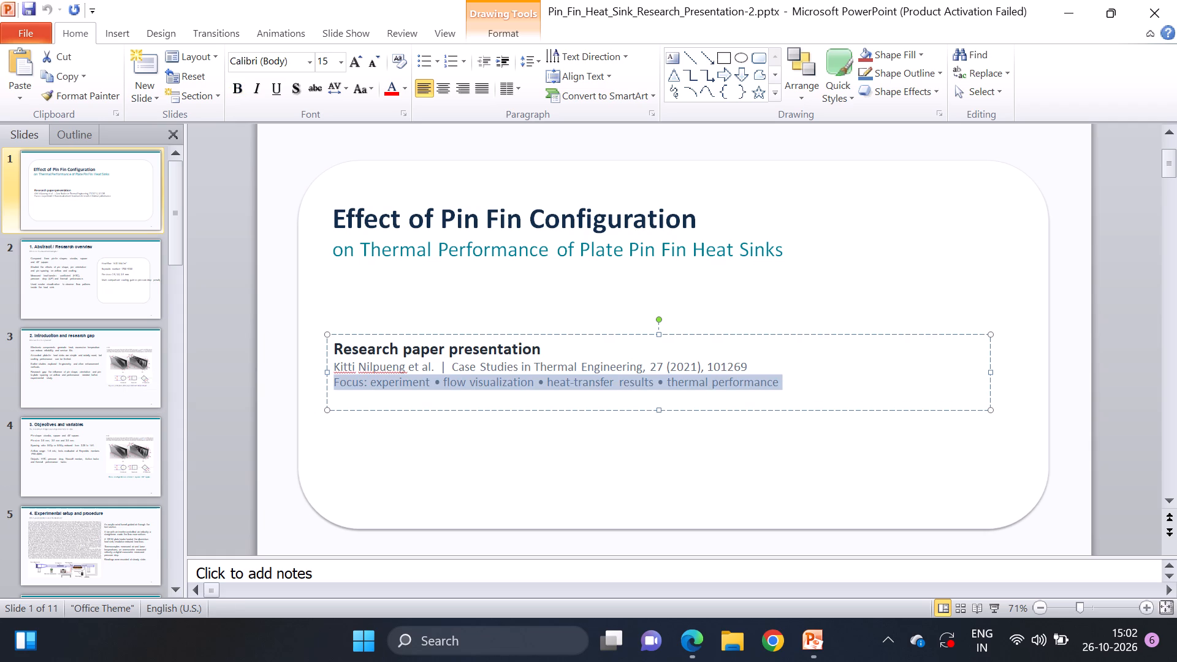
key(BackSpace)
key(BackSpace)
key(BackSpace)
key(BackSpace)
key(BackSpace)
key(BackSpace)
key(BackSpace)
key(BackSpace)
key(BackSpace)
key(BackSpace)
key(BackSpace)
key(BackSpace)
key(BackSpace)
key(BackSpace)
key(BackSpace)
key(BackSpace)
key(BackSpace)
key(BackSpace)
key(BackSpace)
key(BackSpace)
key(BackSpace)
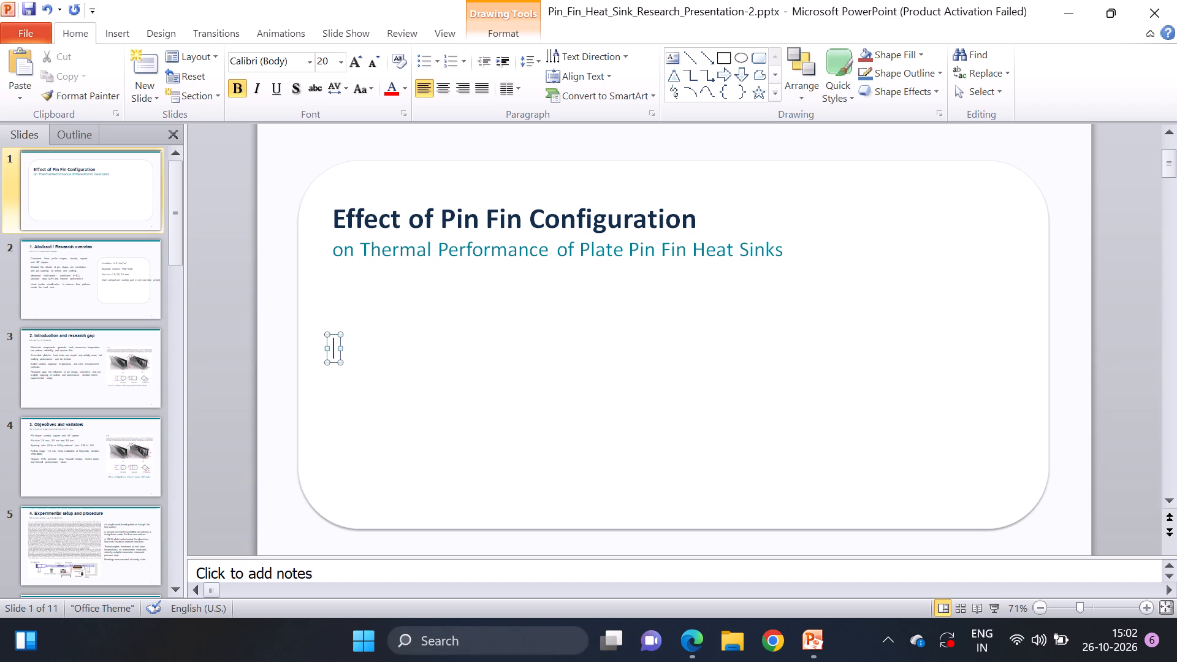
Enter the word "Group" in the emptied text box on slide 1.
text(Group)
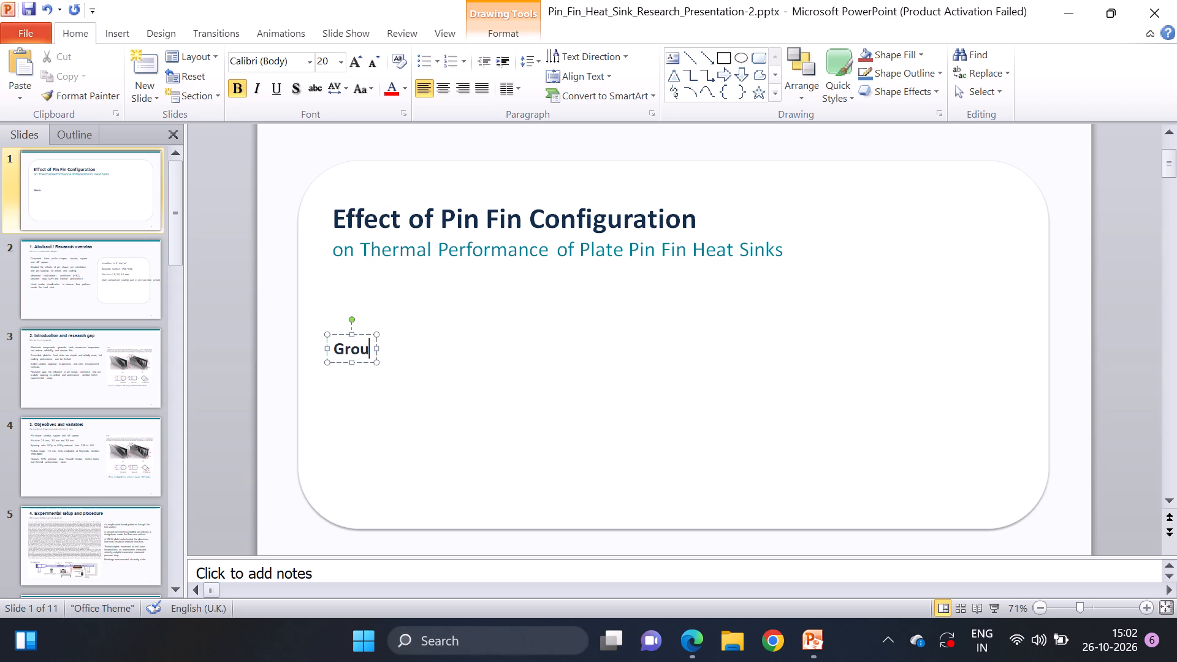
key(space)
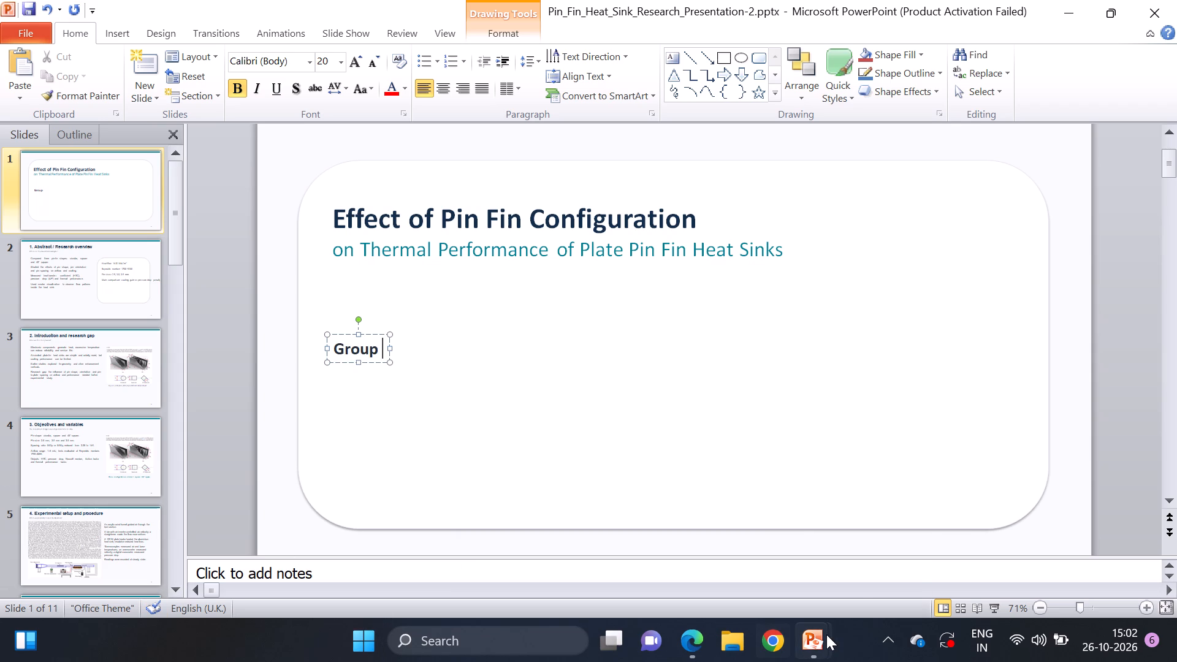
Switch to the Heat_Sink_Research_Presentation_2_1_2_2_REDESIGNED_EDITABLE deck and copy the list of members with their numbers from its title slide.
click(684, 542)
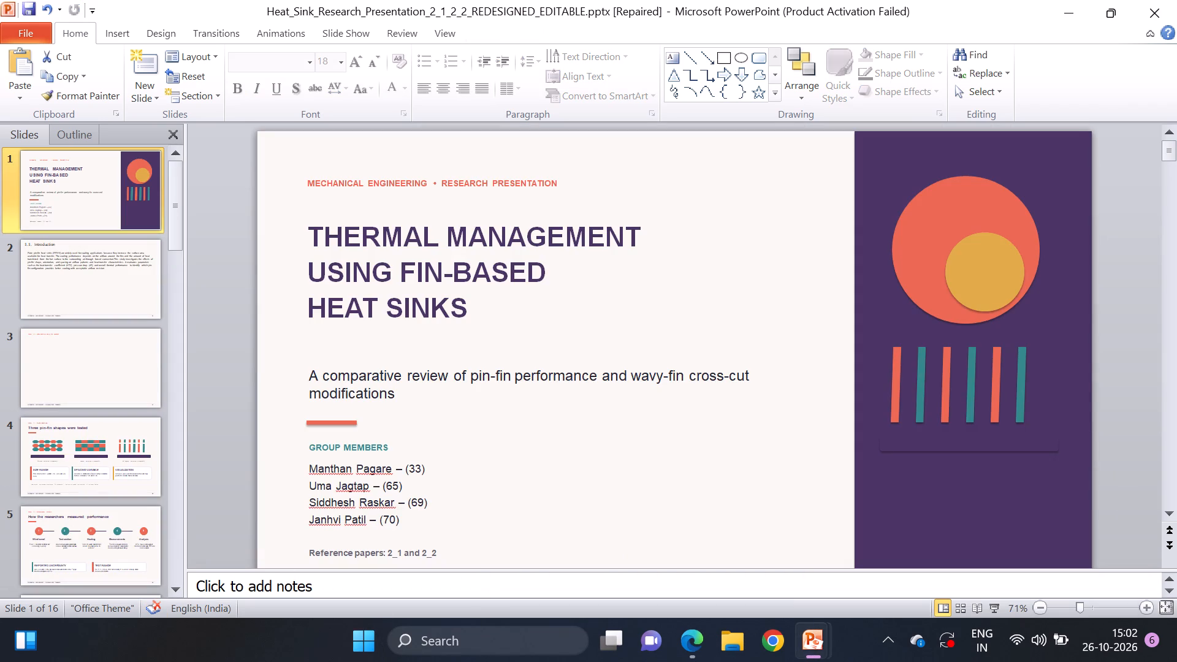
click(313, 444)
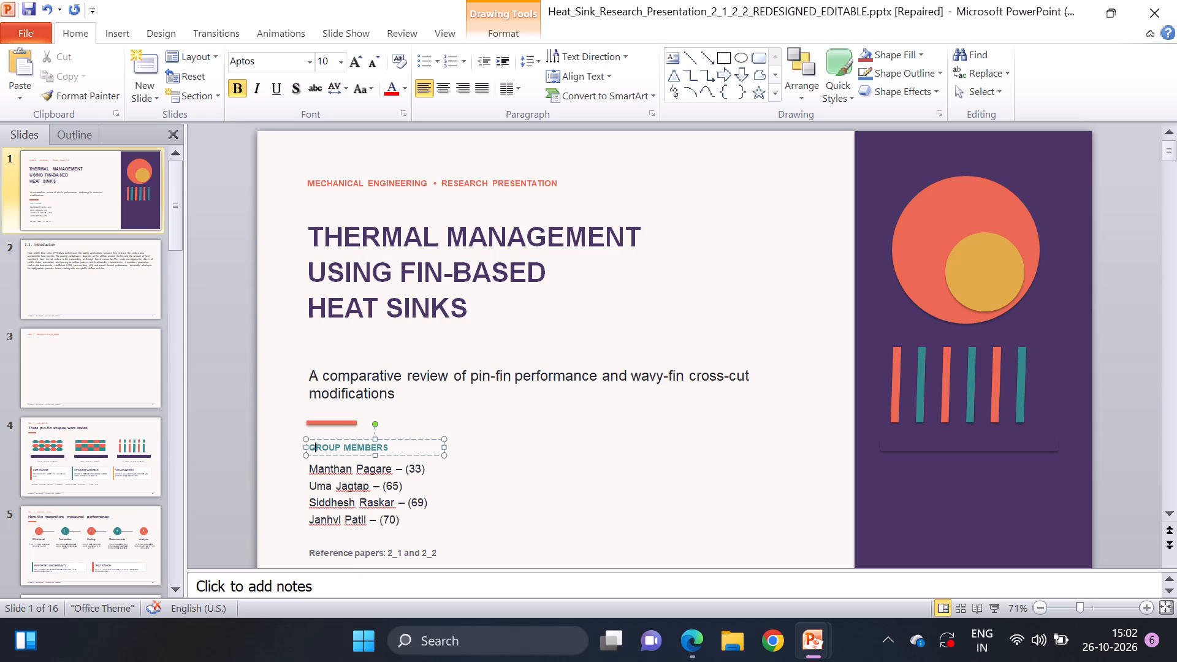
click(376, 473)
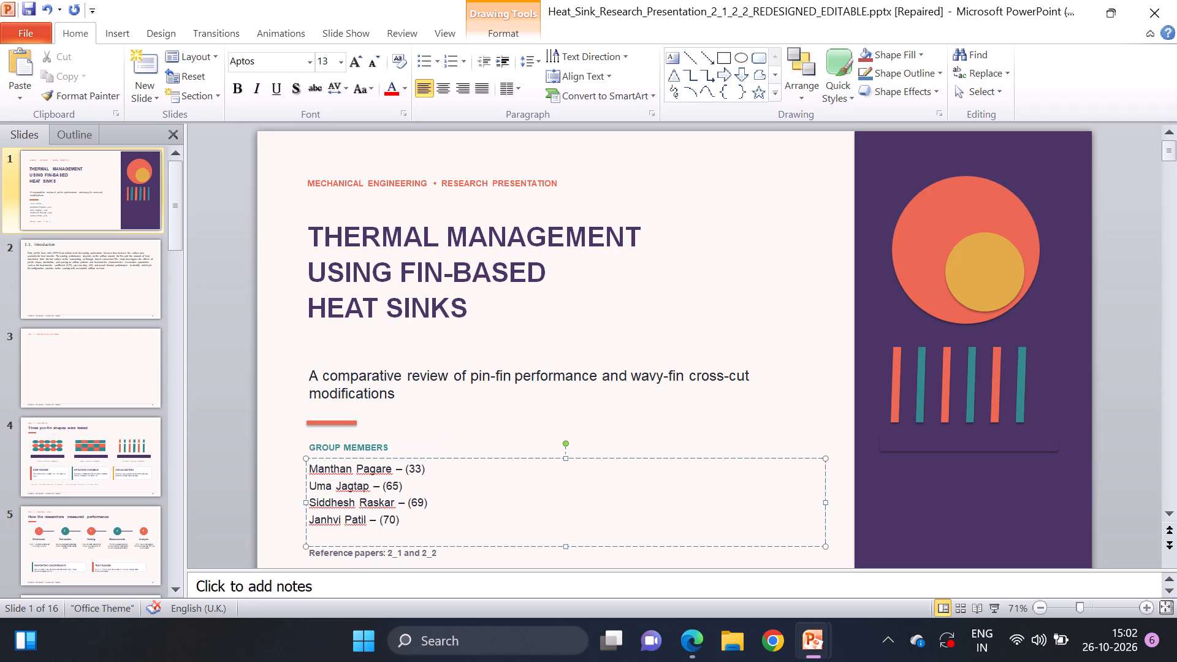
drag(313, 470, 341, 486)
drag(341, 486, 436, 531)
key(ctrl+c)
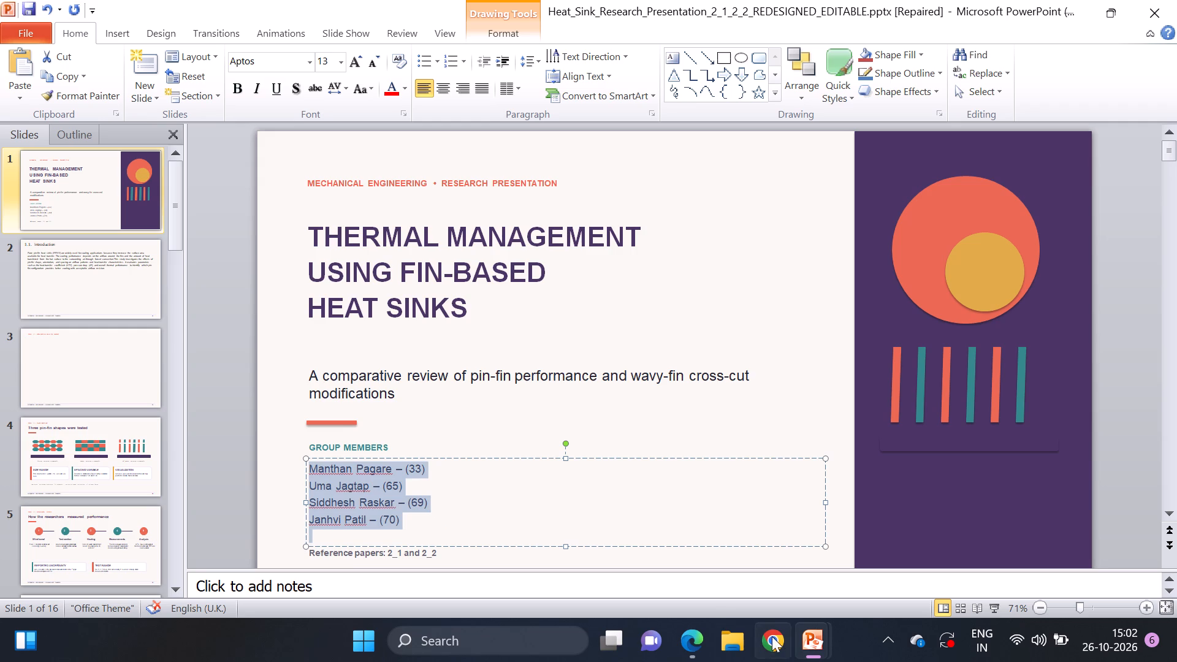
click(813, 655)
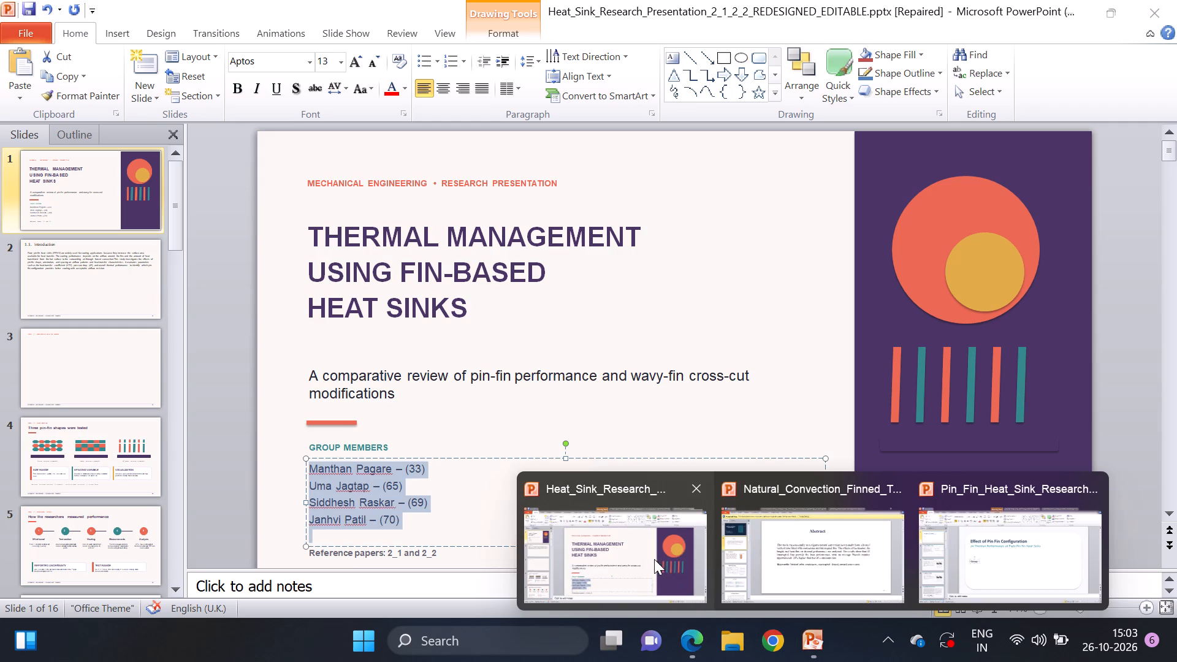
Copy the "GROUP MEMBERS" heading from the title slide of the redesigned heat sink deck.
triple_click(310, 441)
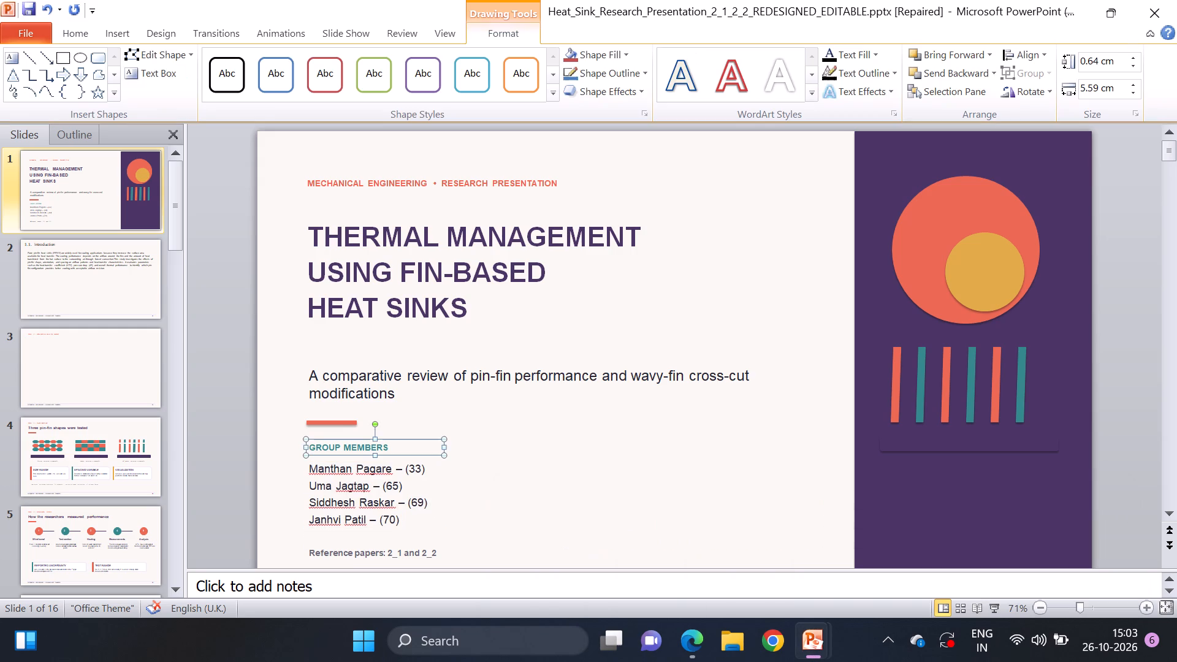
double_click(310, 441)
drag(318, 444, 327, 447)
drag(327, 447, 406, 453)
key(ctrl+c)
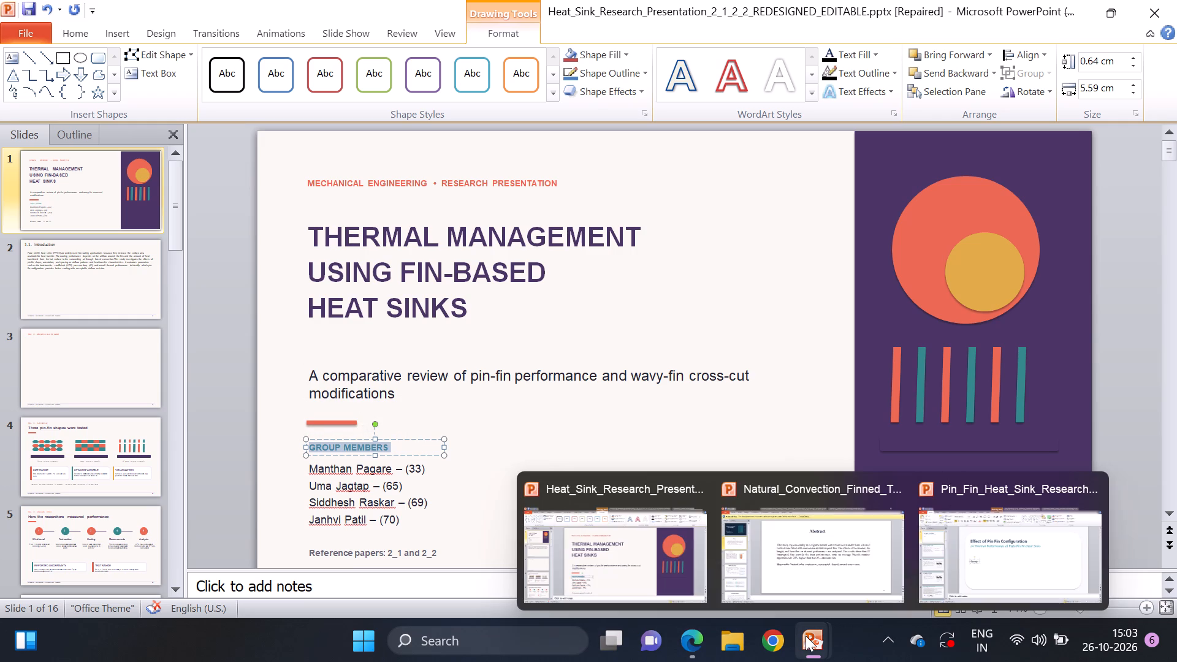
Close the Natural_Convection_Finned_Tubes_Research_Presentation NEW (4) presentation.
click(813, 554)
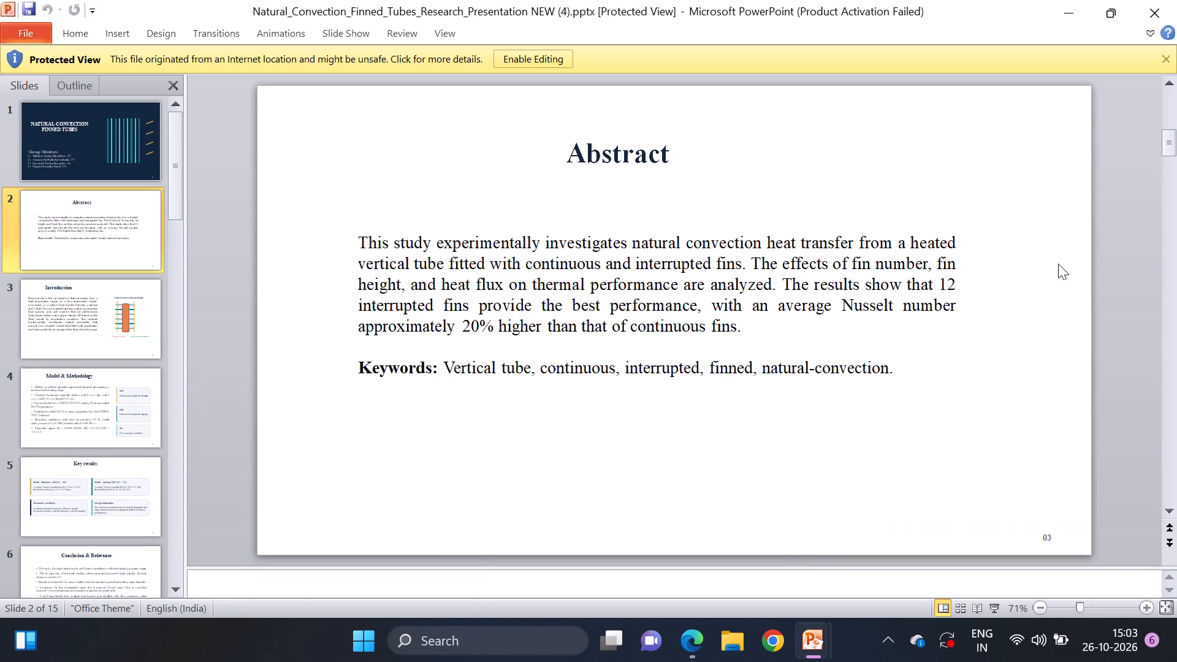
click(1159, 10)
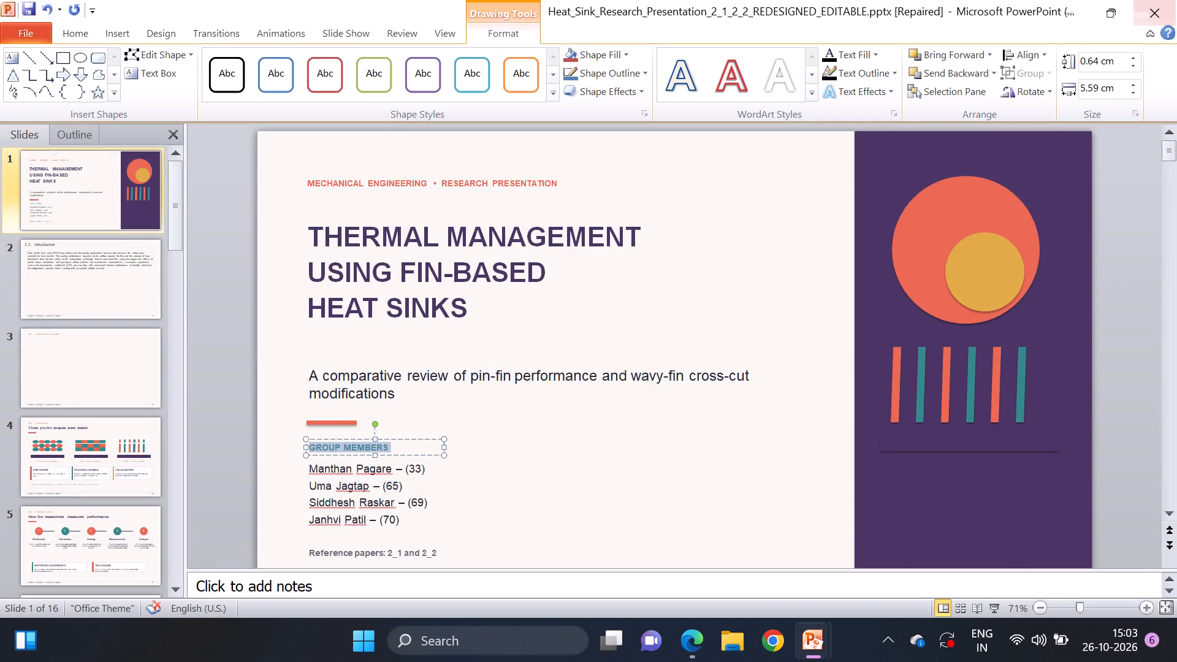
In the Pin_Fin_Heat_Sink_Research_Presentation-2 deck, replace the word "Group" on slide 1 with the copied "GROUP MEMBERS" heading.
click(885, 528)
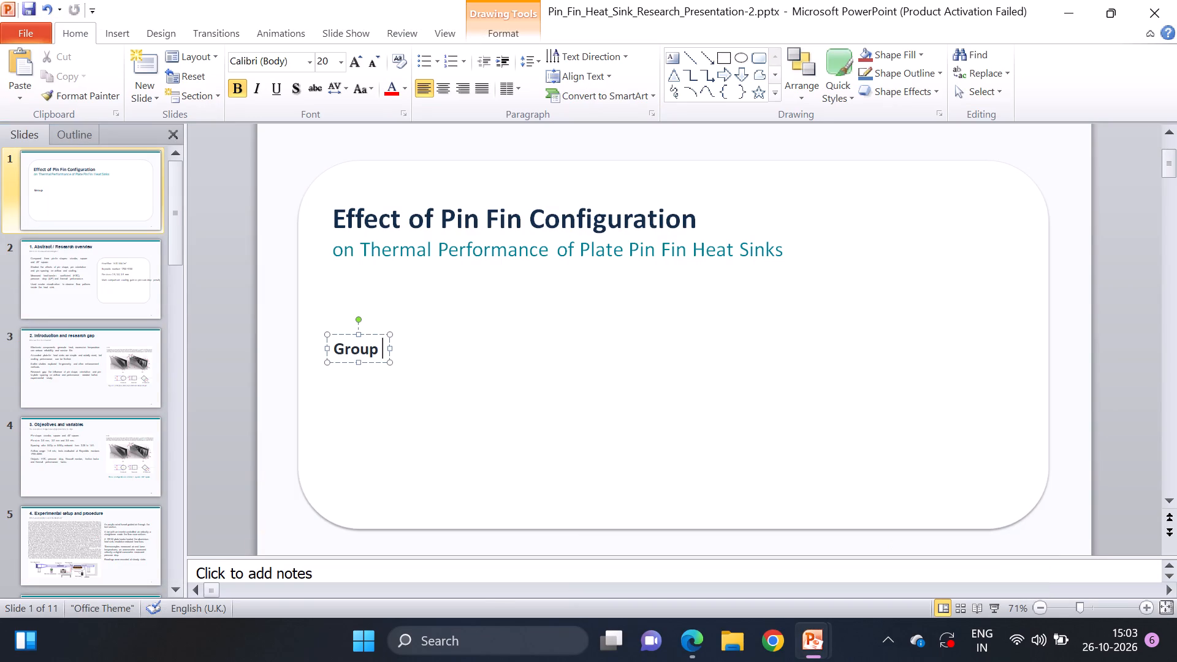
key(BackSpace)
key(BackSpace)
key(BackSpace)
key(BackSpace)
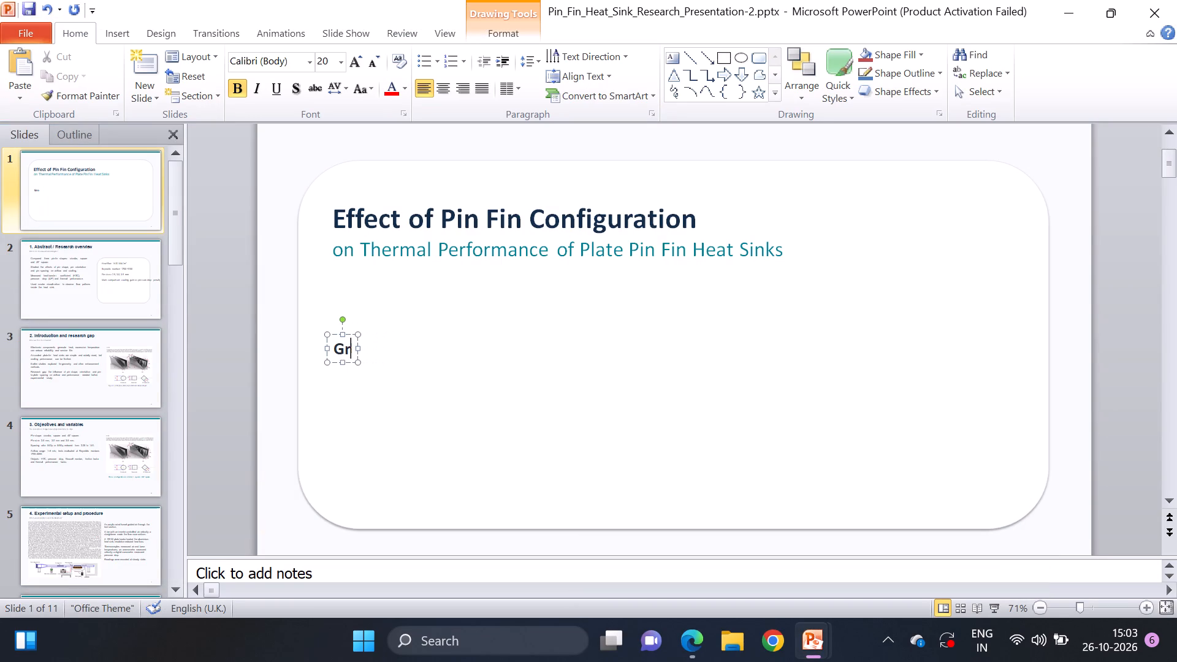
key(BackSpace)
key(BackSpace)
key(ctrl+v)
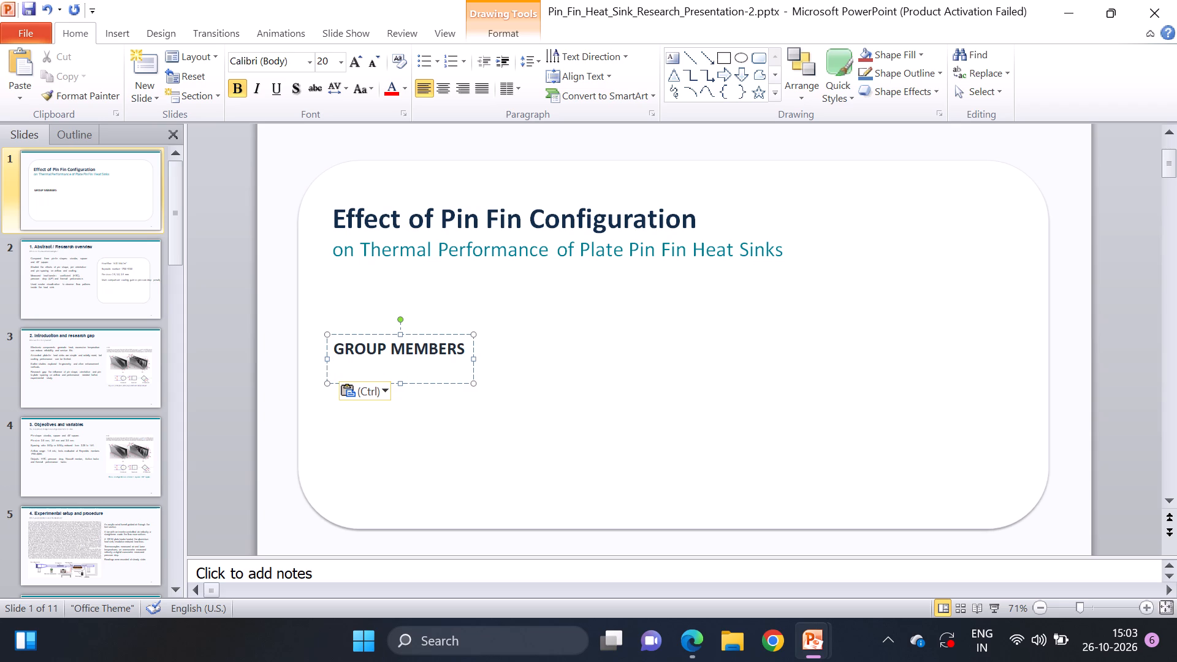
Format the "GROUP MEMBERS" heading at font size 14 in the standard dark red colour.
drag(338, 349, 467, 369)
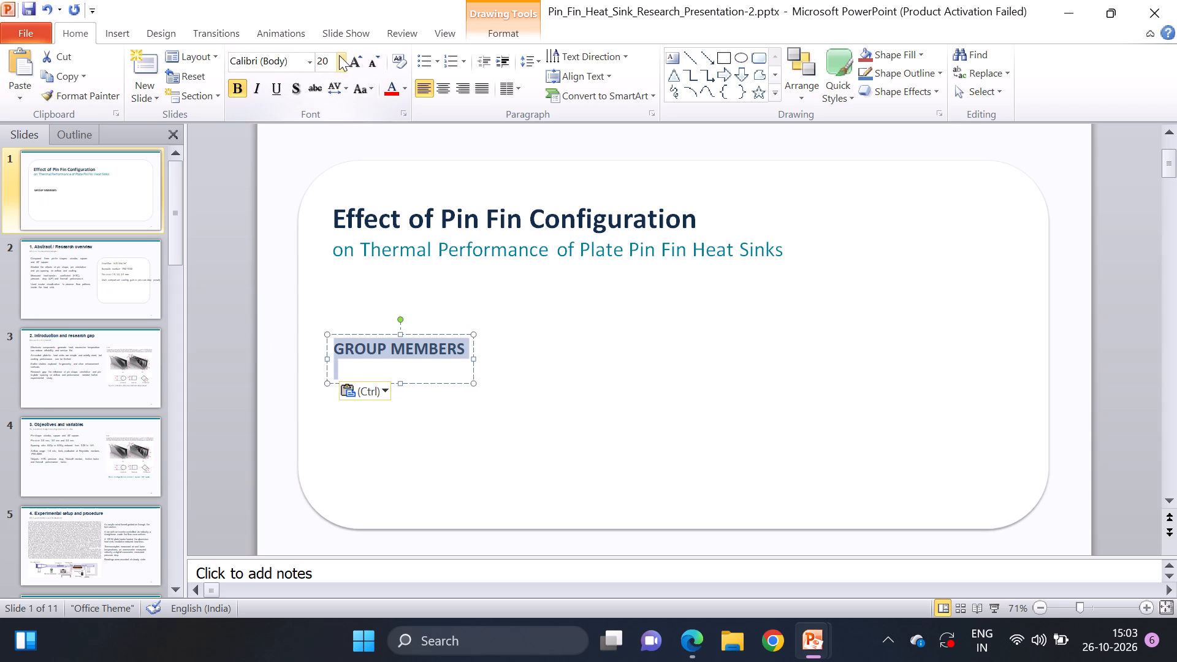
click(339, 55)
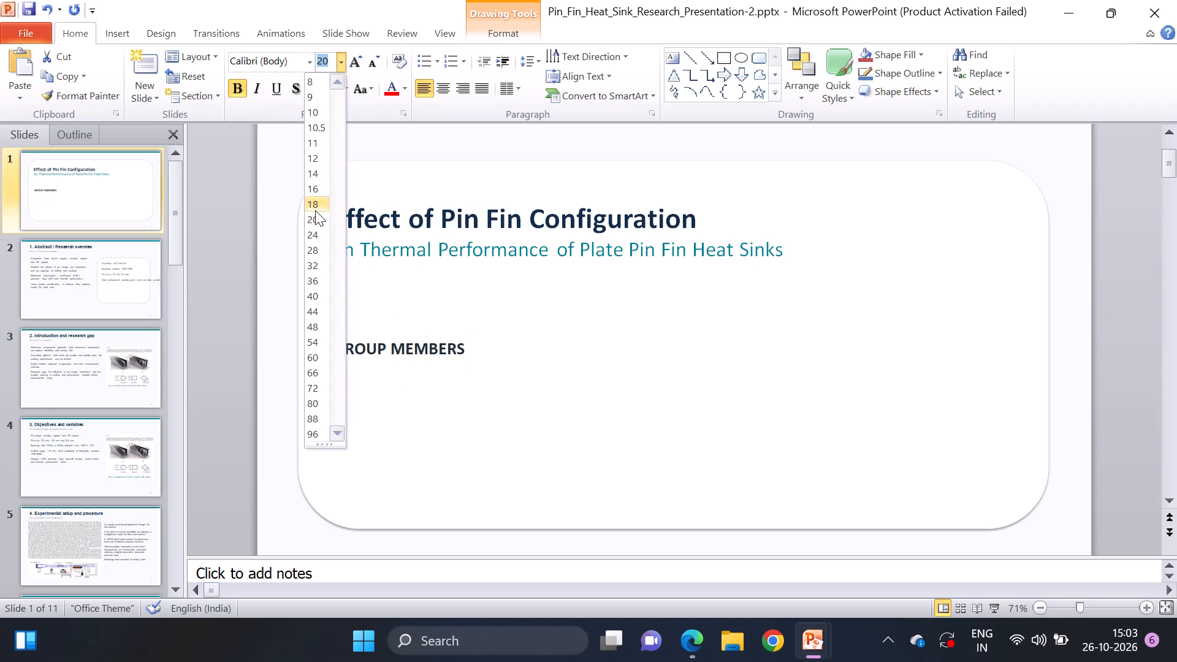
click(310, 172)
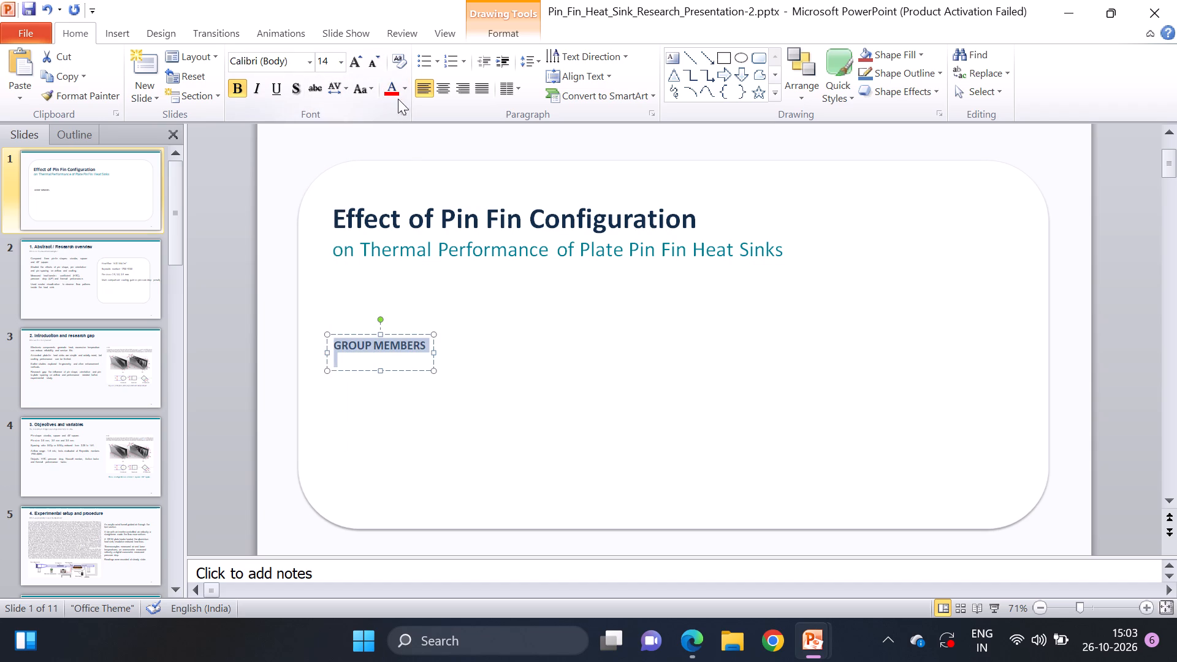
click(404, 86)
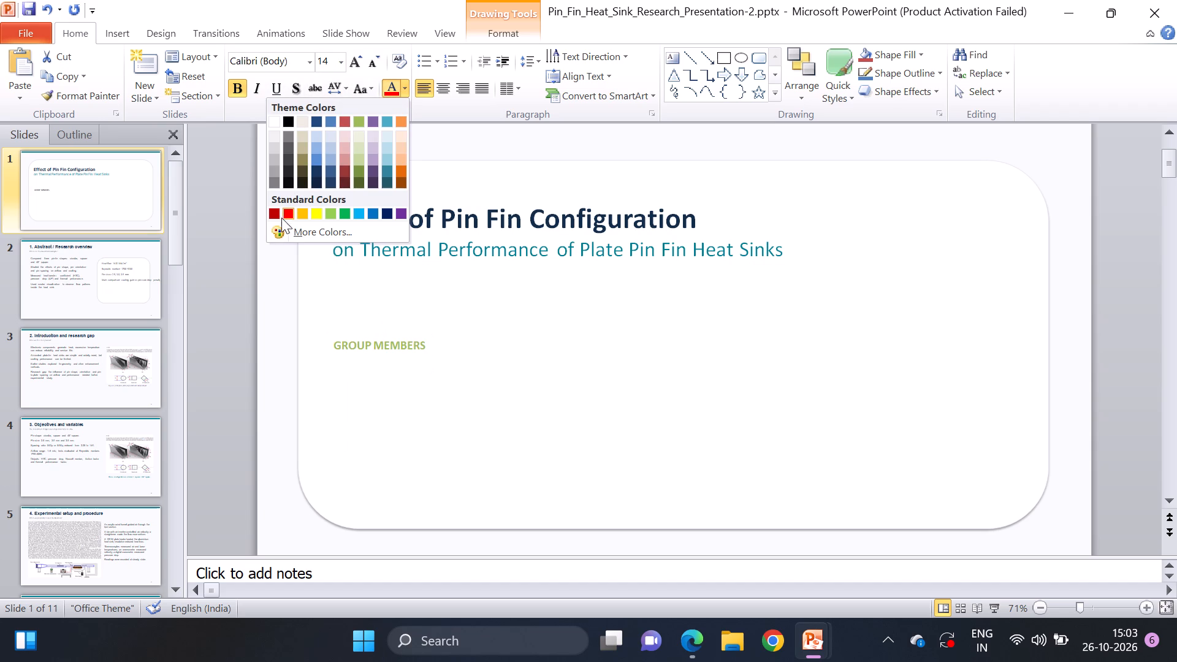
click(270, 211)
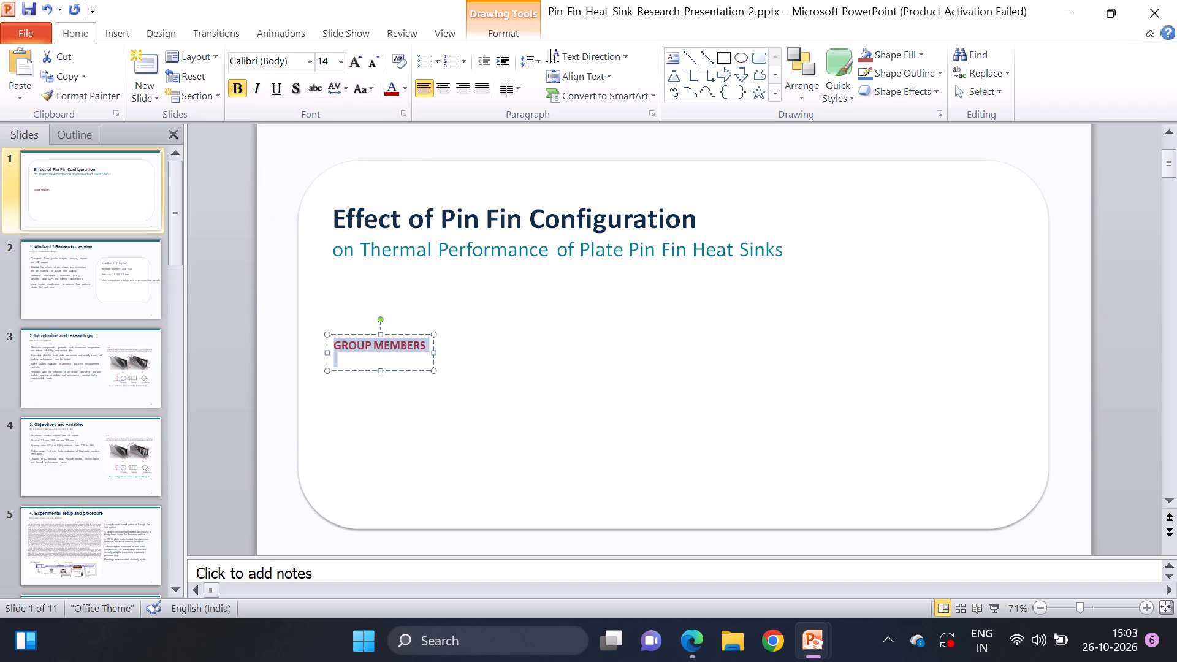
click(486, 376)
click(406, 349)
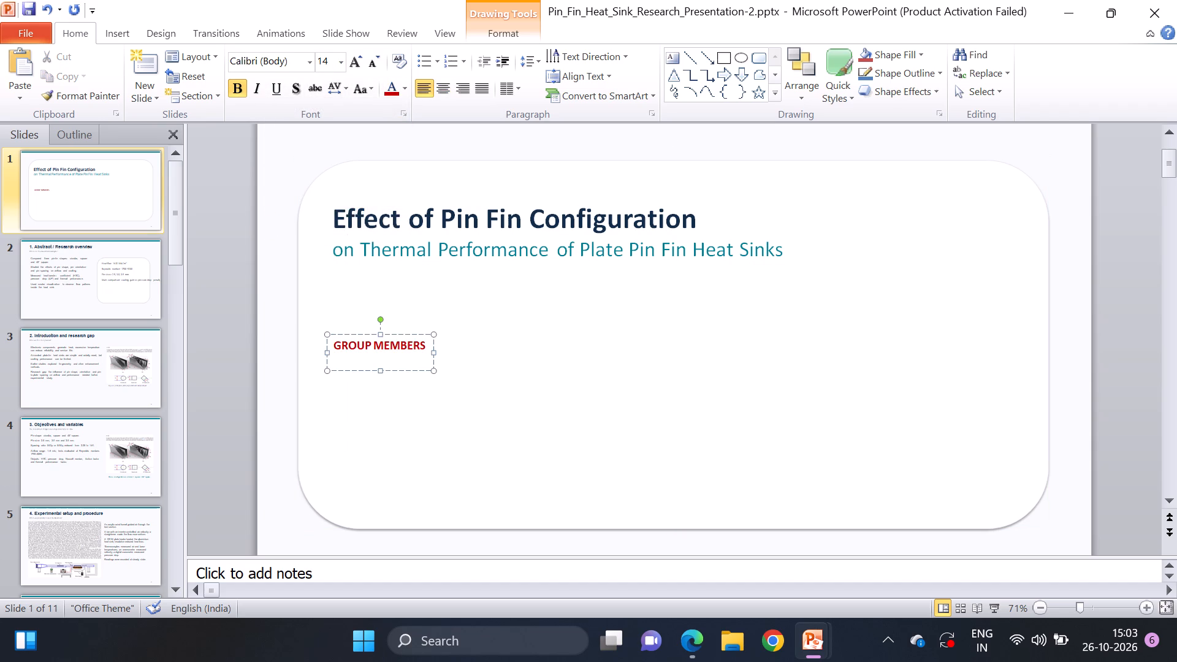
Nudge the "GROUP MEMBERS" text box slightly to the right on slide 1.
drag(332, 359, 340, 360)
click(340, 360)
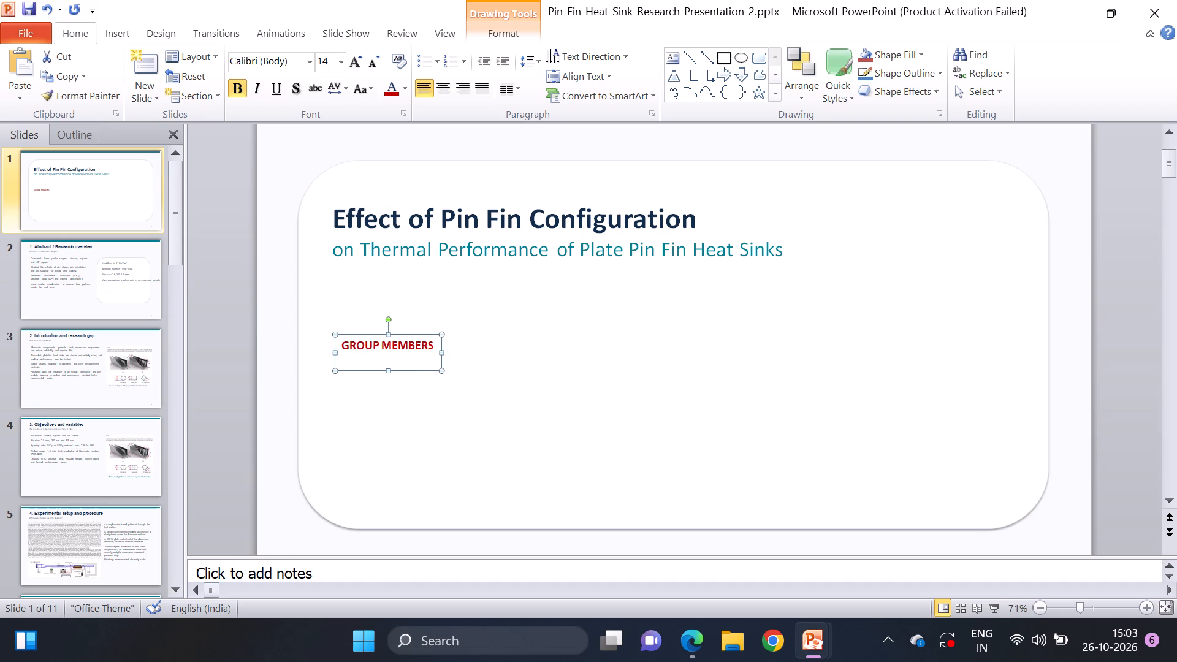
Copy the four members with their numbers from the redesigned heat sink deck's title slide and paste them beneath the pin fin deck's "GROUP MEMBERS" heading.
click(346, 360)
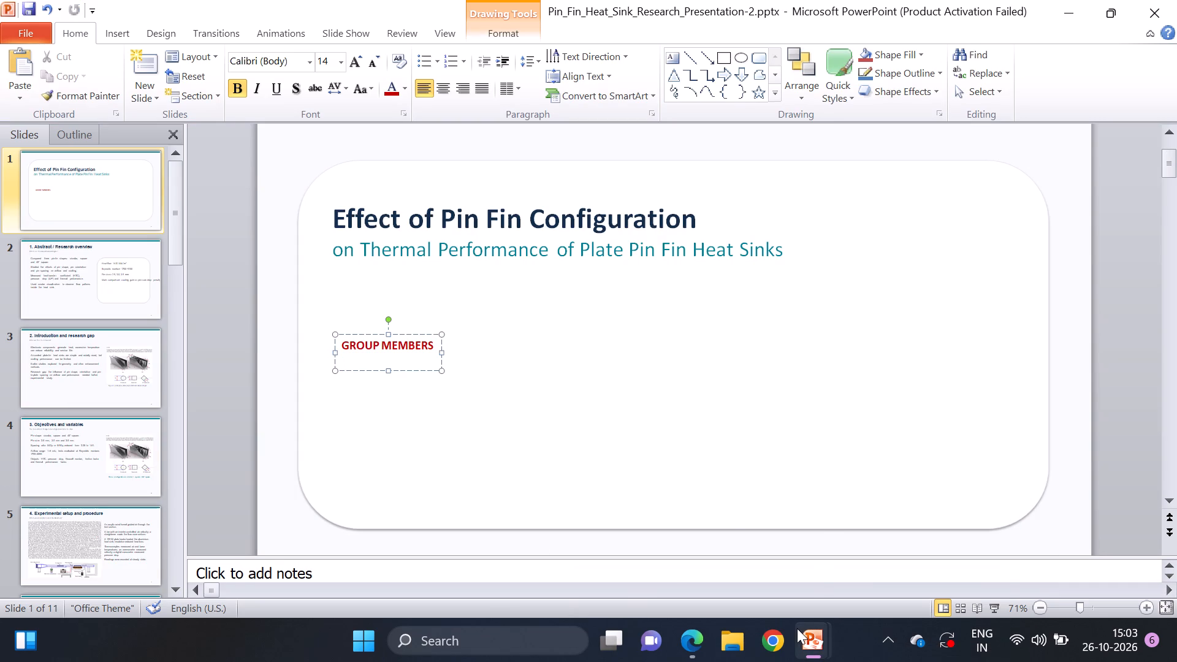
click(771, 572)
click(323, 473)
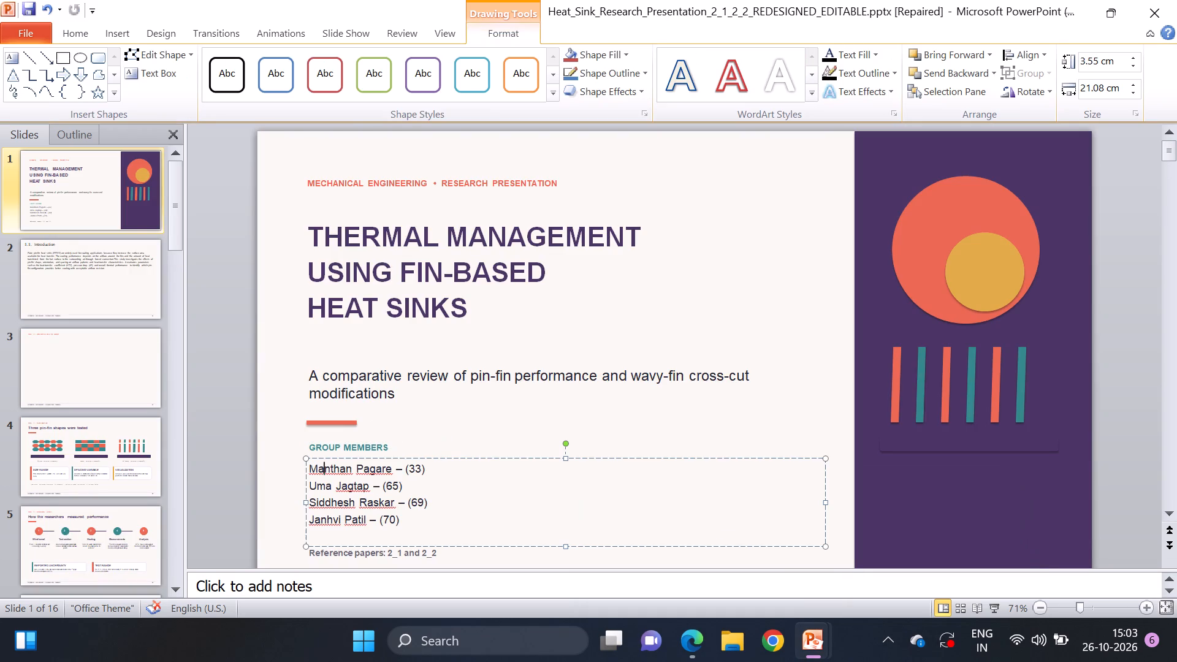
drag(311, 473, 393, 521)
drag(393, 521, 446, 544)
key(ctrl+c)
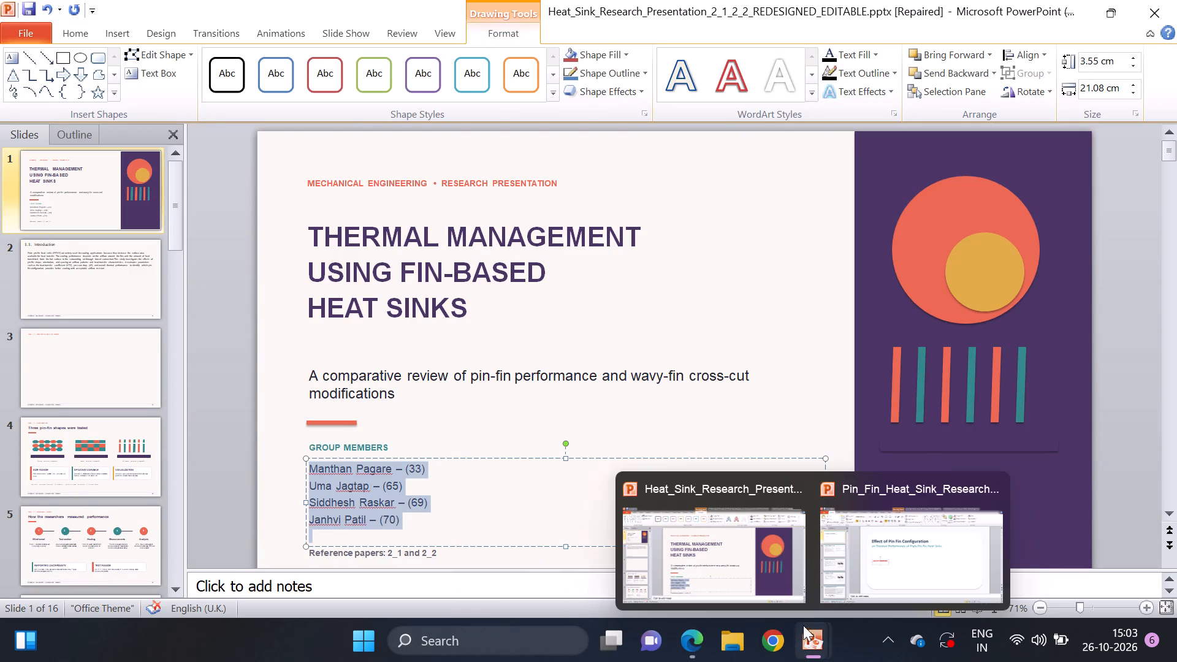
click(838, 579)
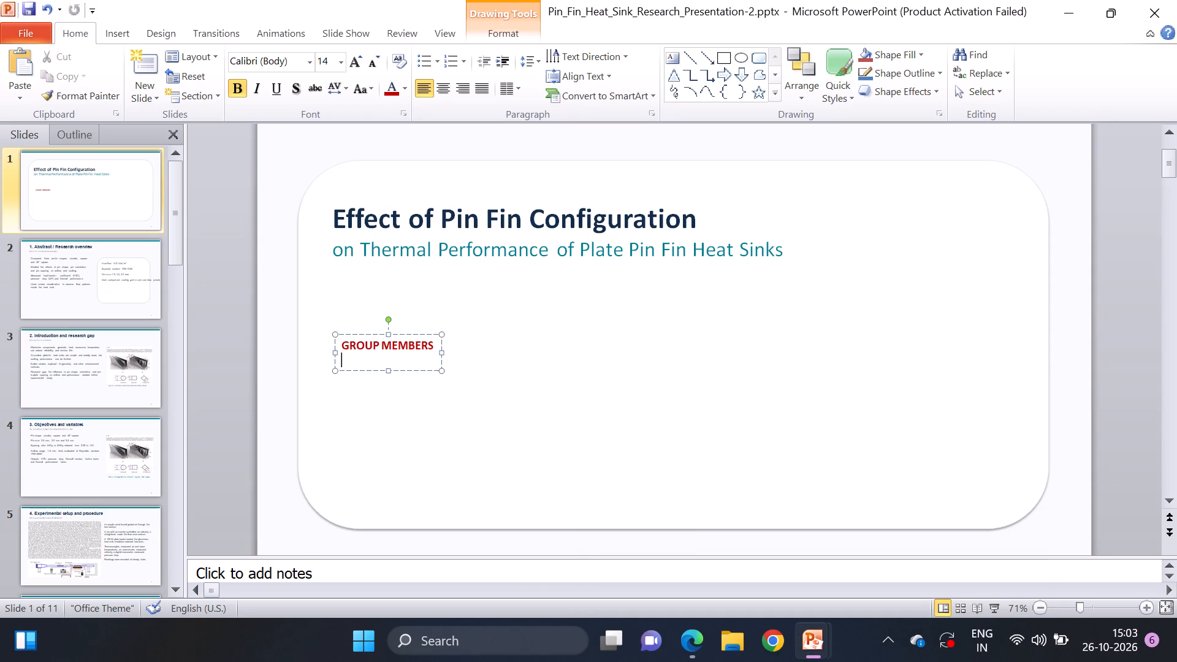
key(ctrl+v)
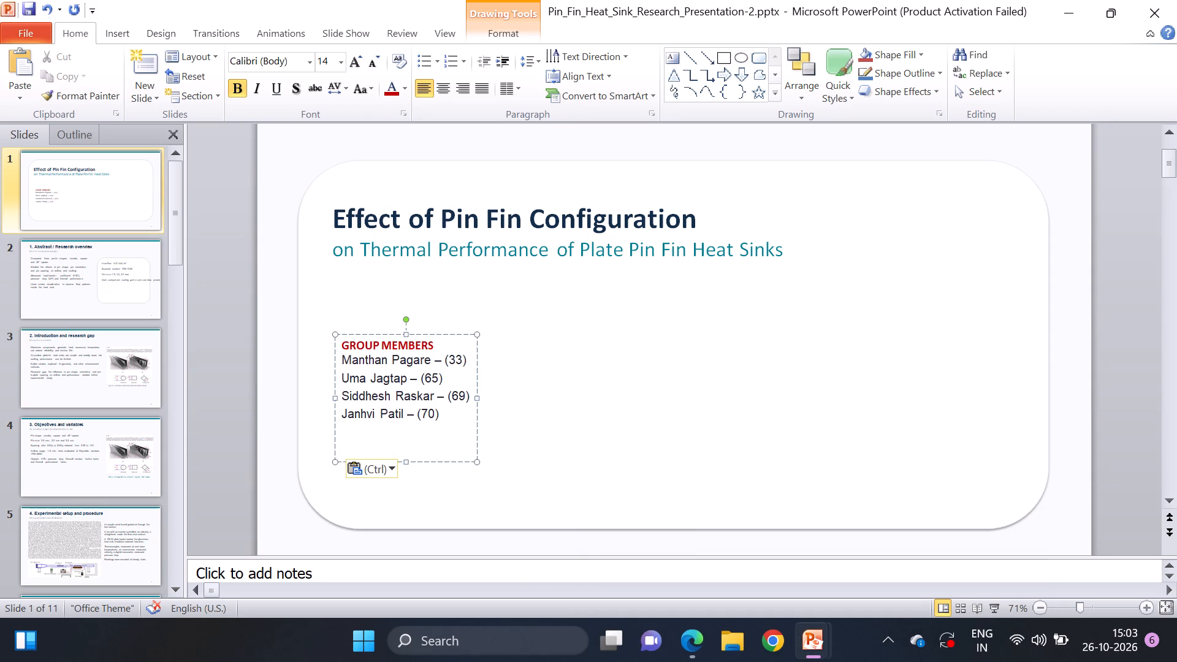
Add a colon after the "GROUP MEMBERS" heading and insert a blank line between it and the member list.
click(440, 350)
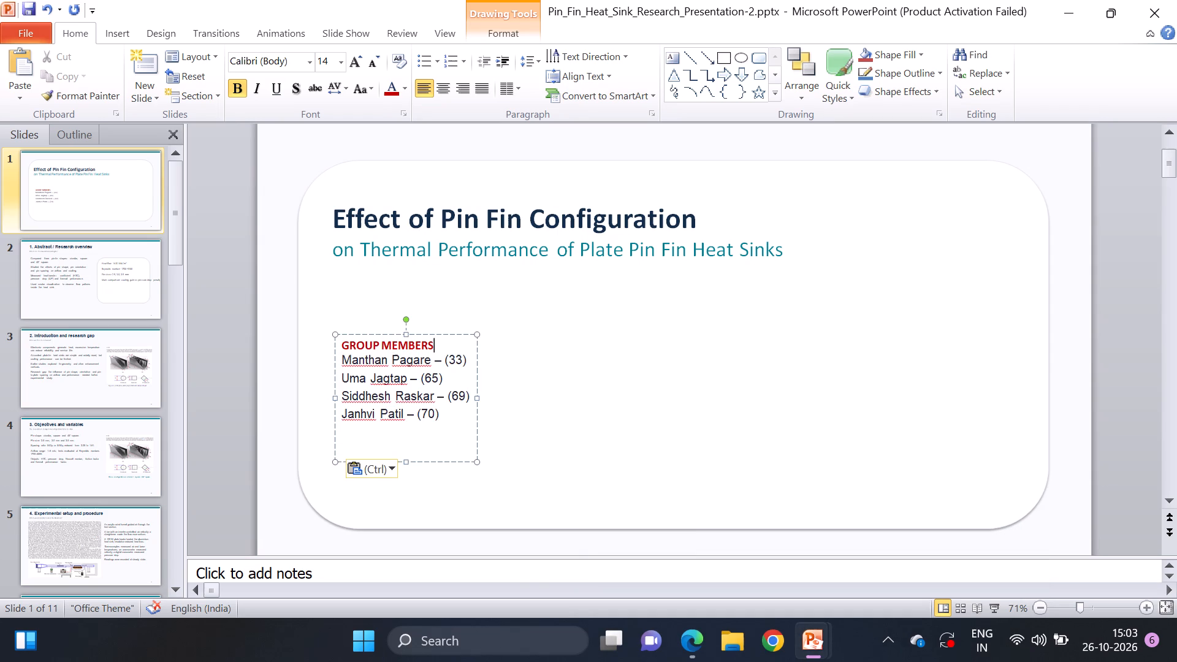
text(:)
key(space)
key(Return)
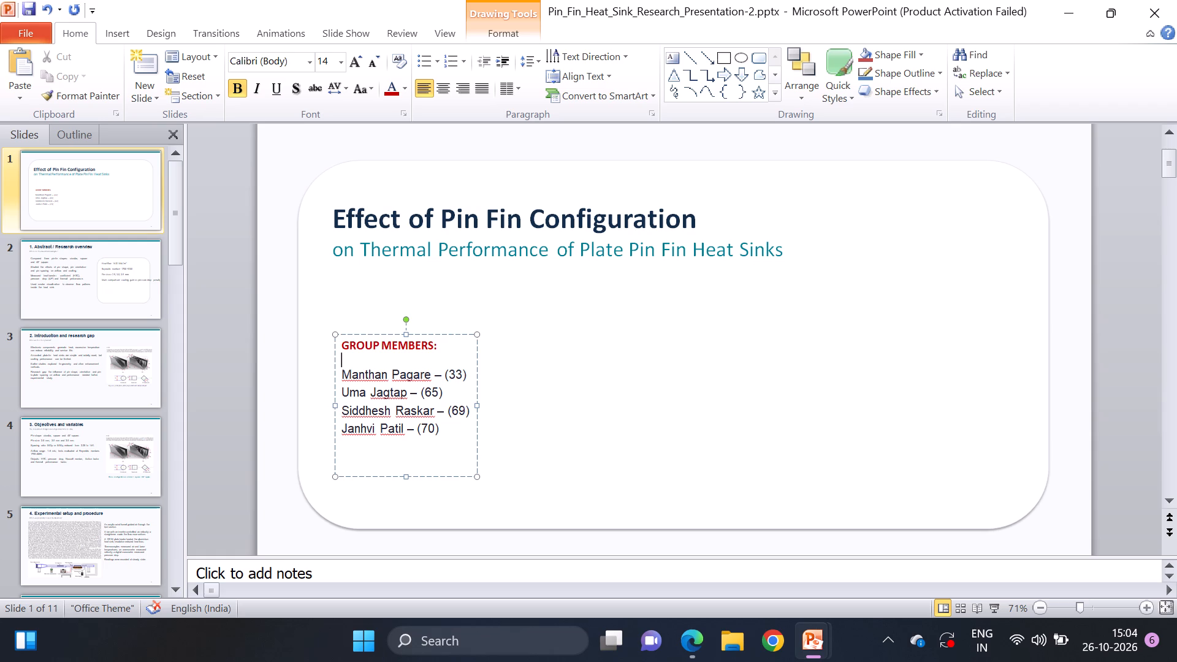
Widen the group members text box on slide 1 to about 12.7 cm.
drag(479, 474, 593, 449)
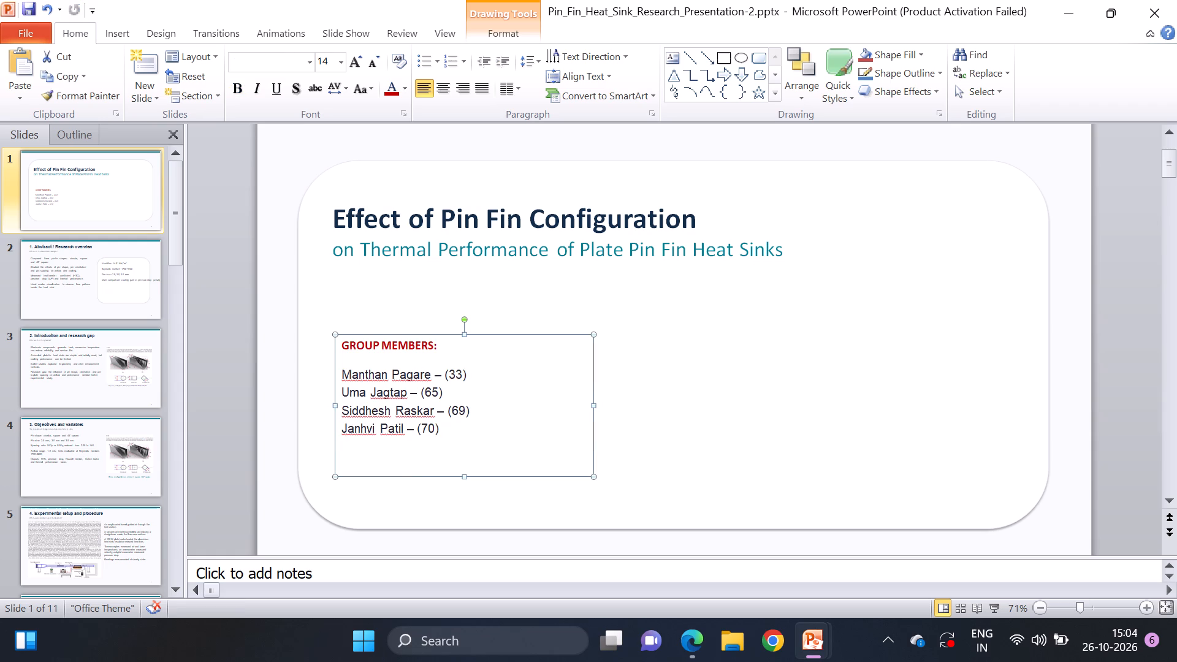
drag(595, 403, 648, 403)
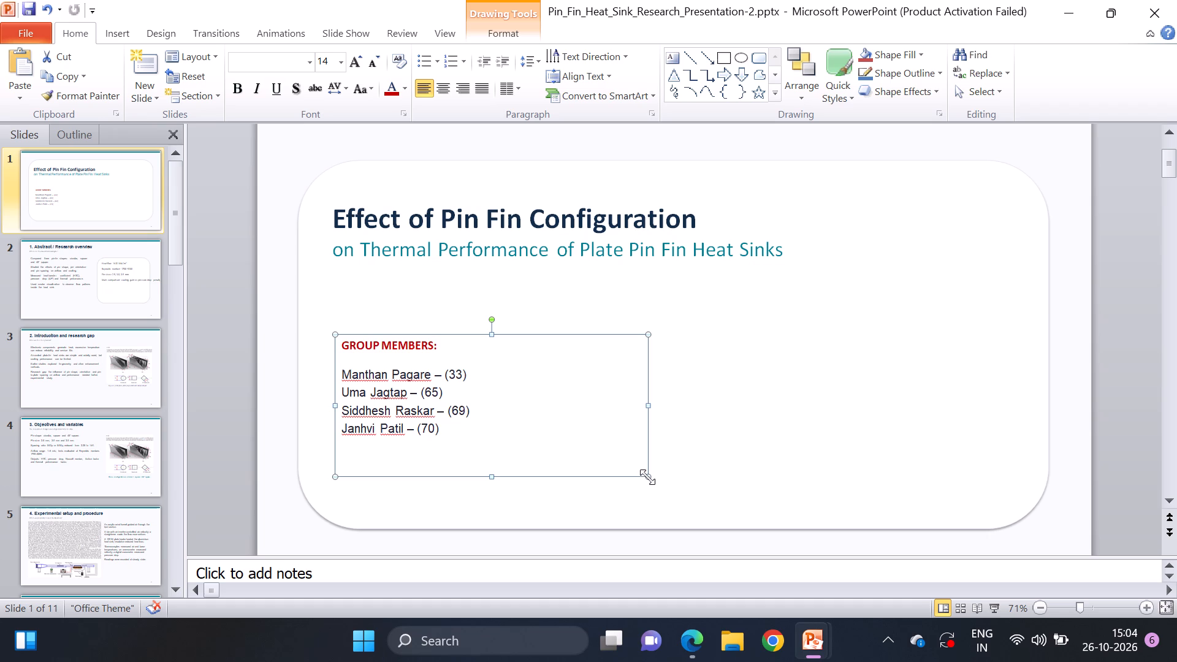
click(649, 477)
Move the group members text box slightly lower in the white card, lining its text up with the title's left edge.
click(519, 397)
drag(519, 397, 573, 410)
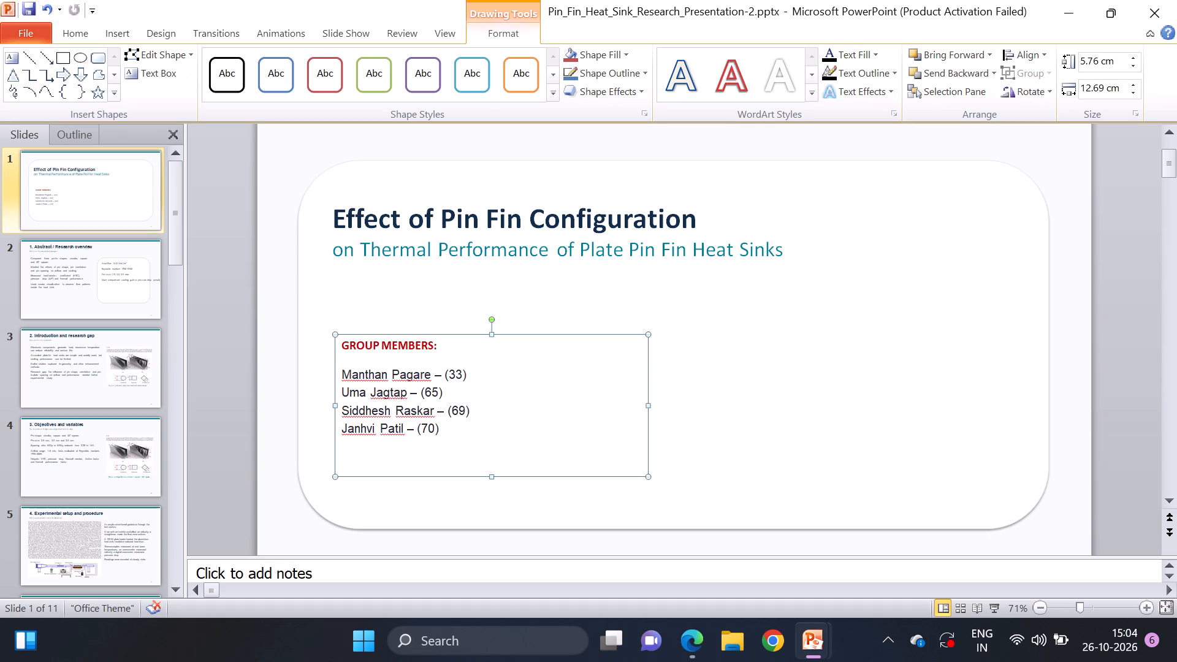
drag(573, 410, 747, 399)
drag(501, 351, 508, 354)
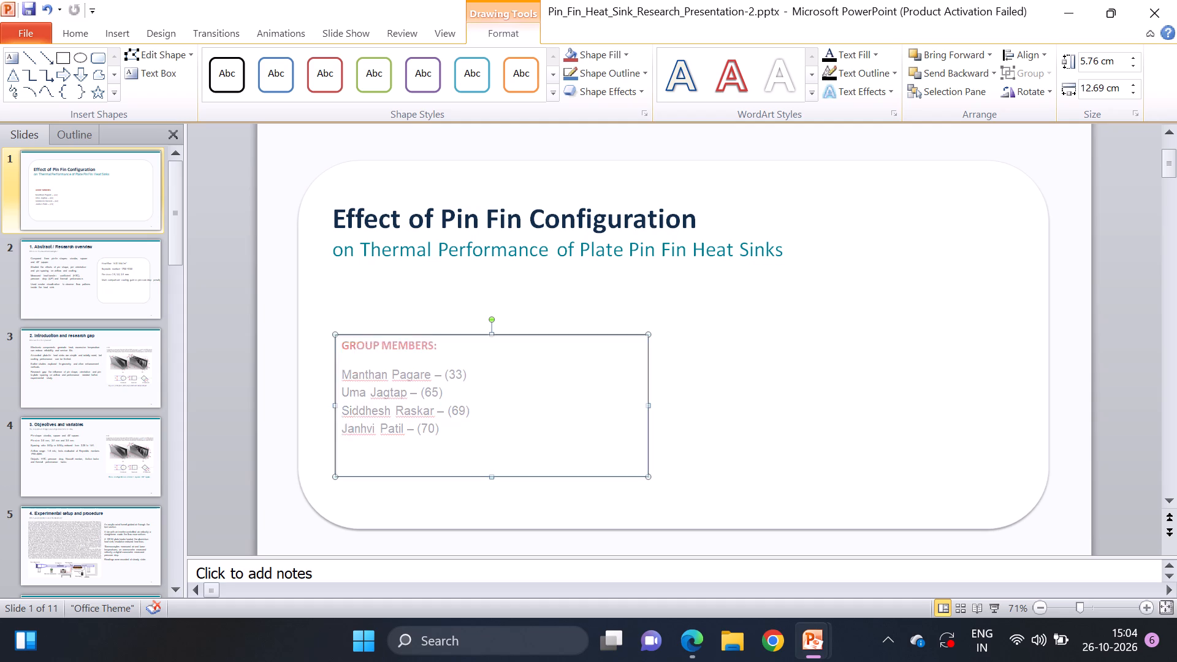
drag(508, 354, 515, 367)
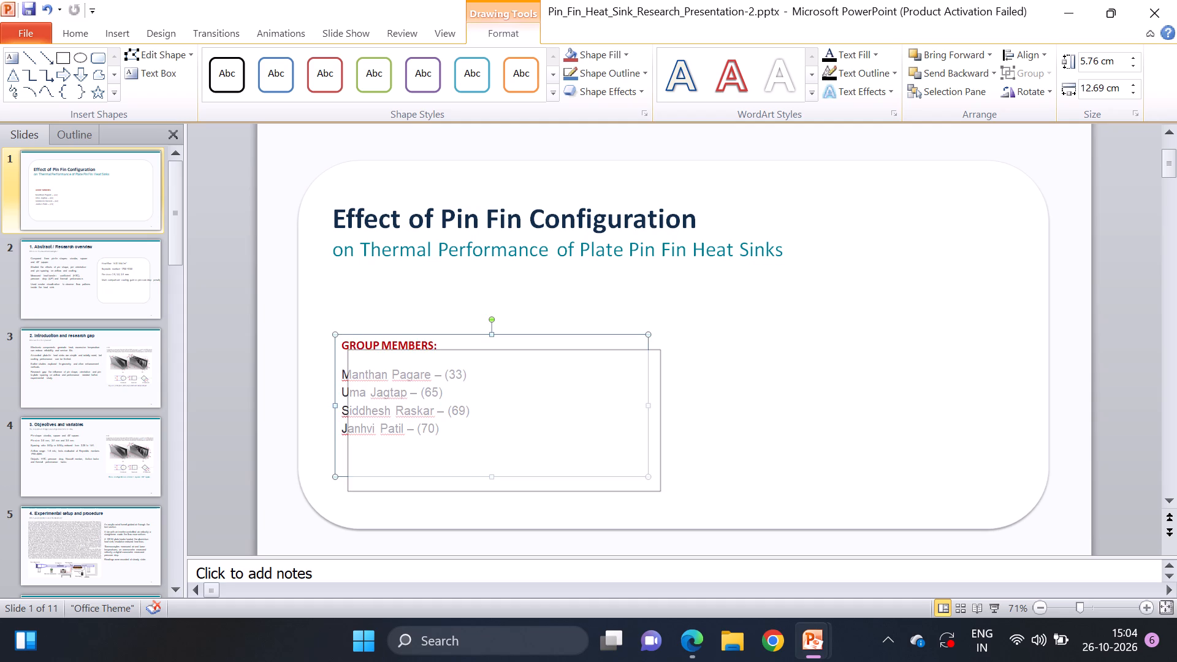
drag(515, 367, 515, 360)
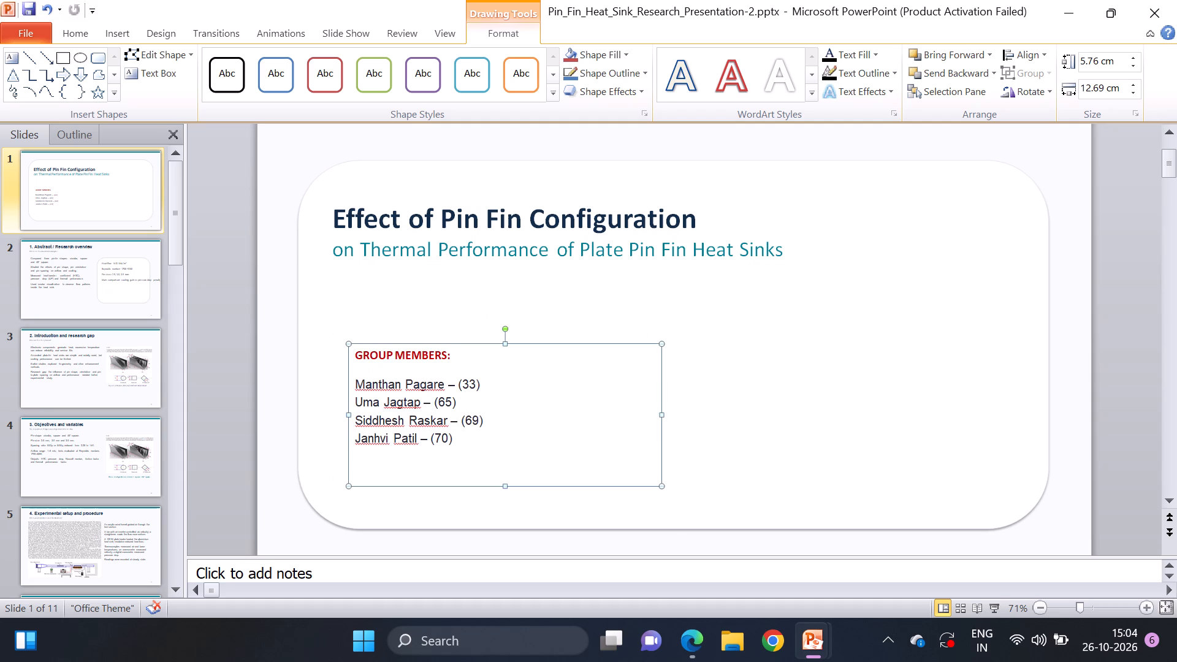
click(737, 409)
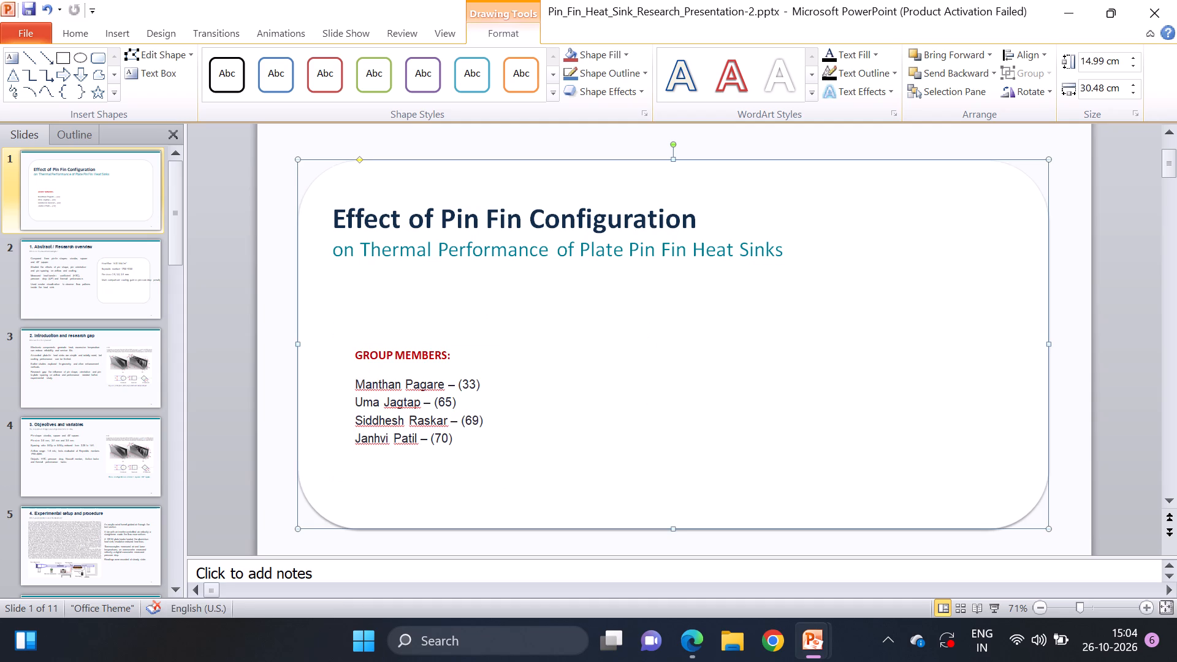
click(537, 424)
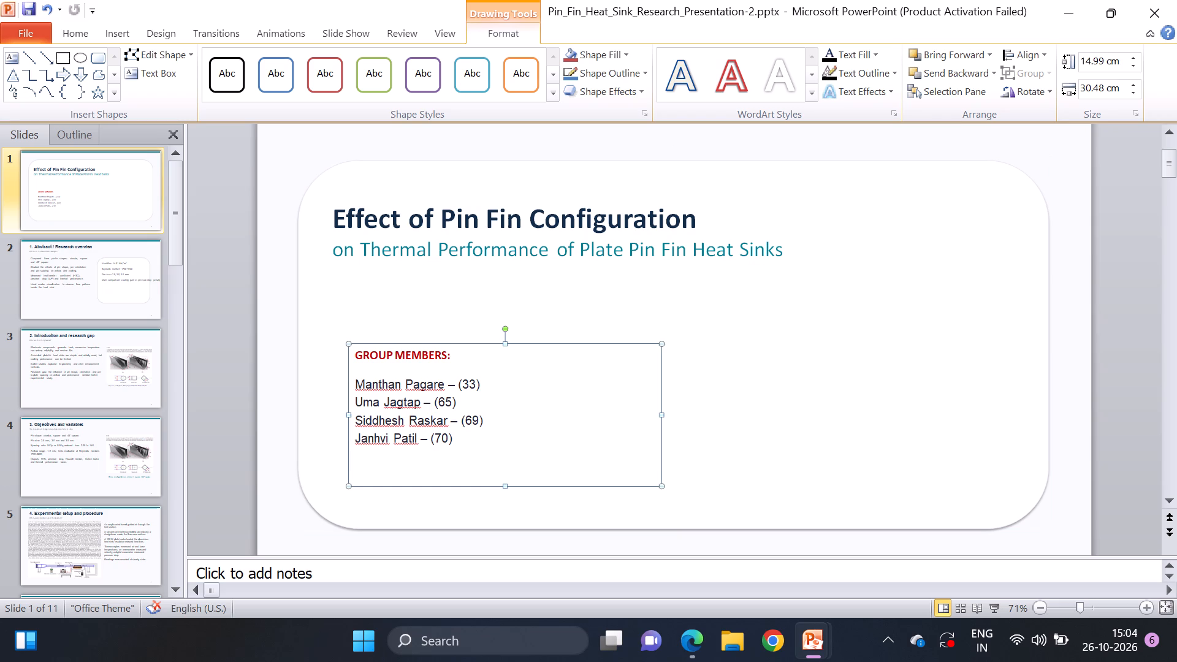
drag(537, 424, 497, 432)
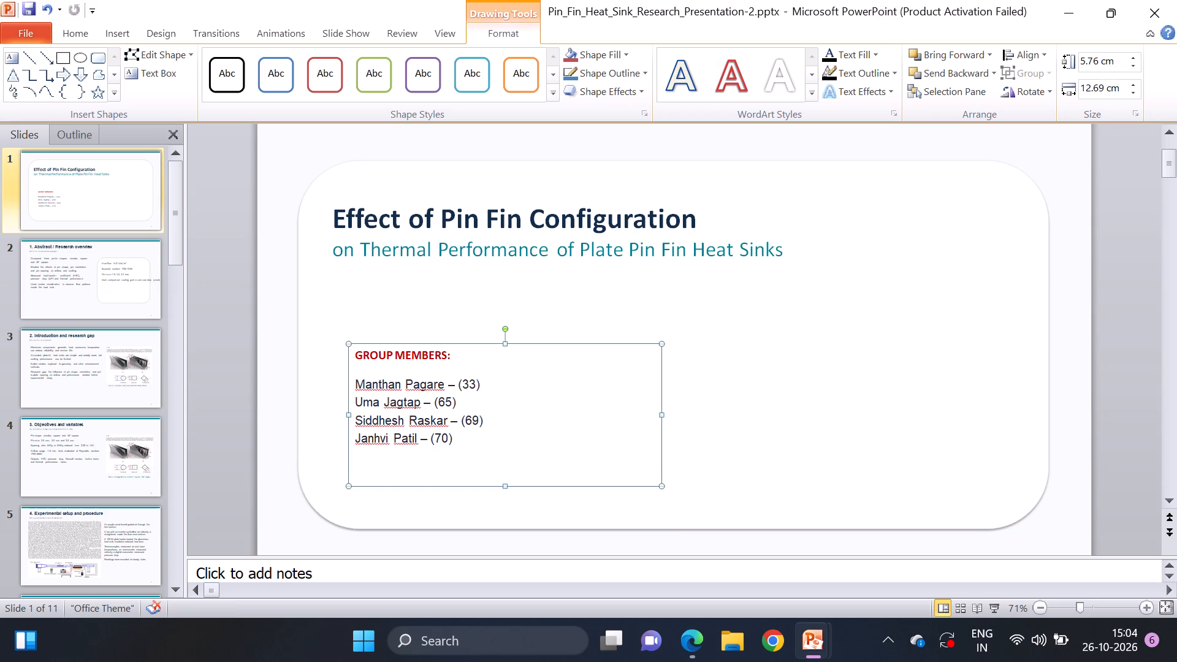
drag(497, 432, 487, 426)
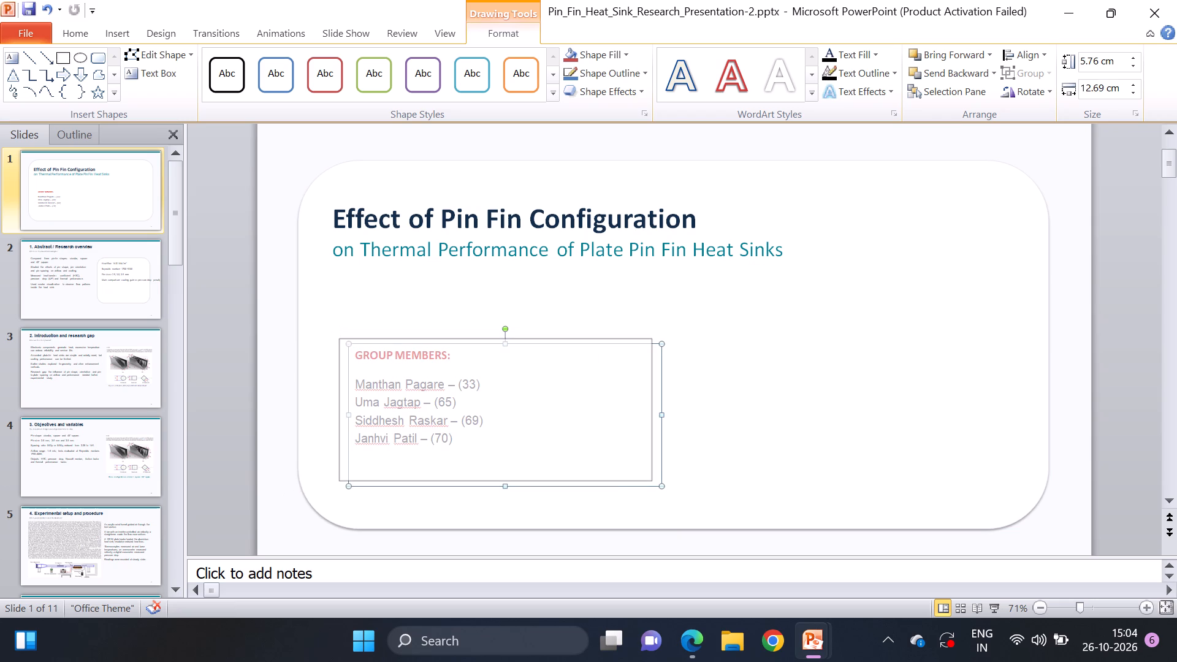
drag(487, 426, 454, 448)
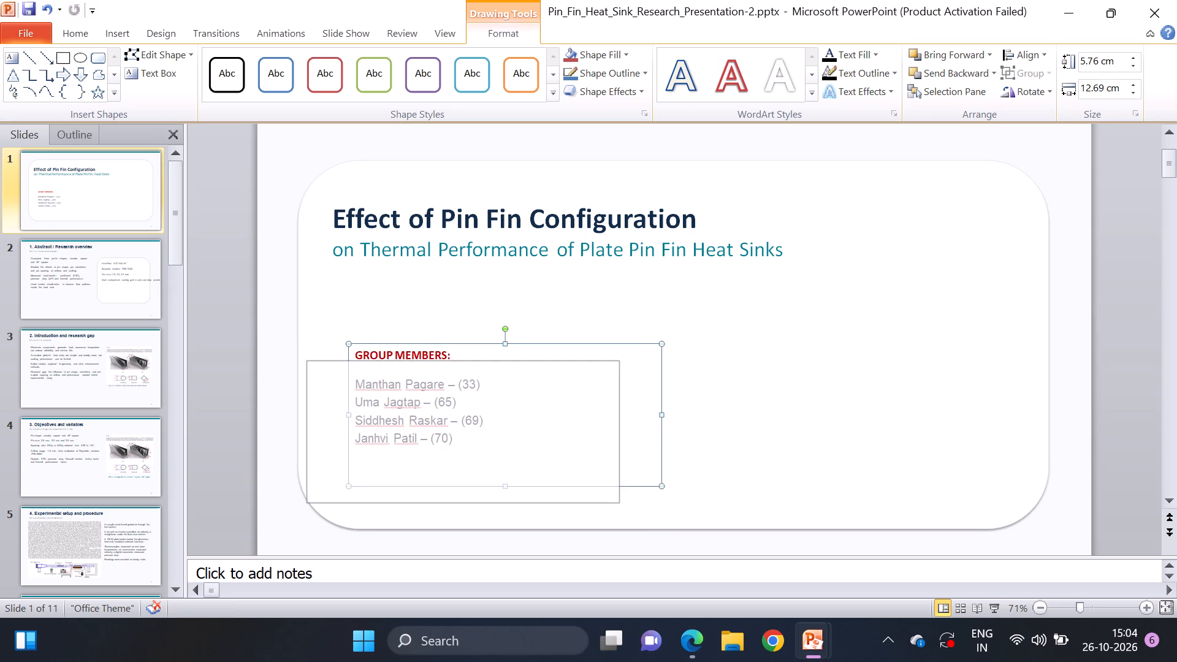
drag(454, 448, 473, 446)
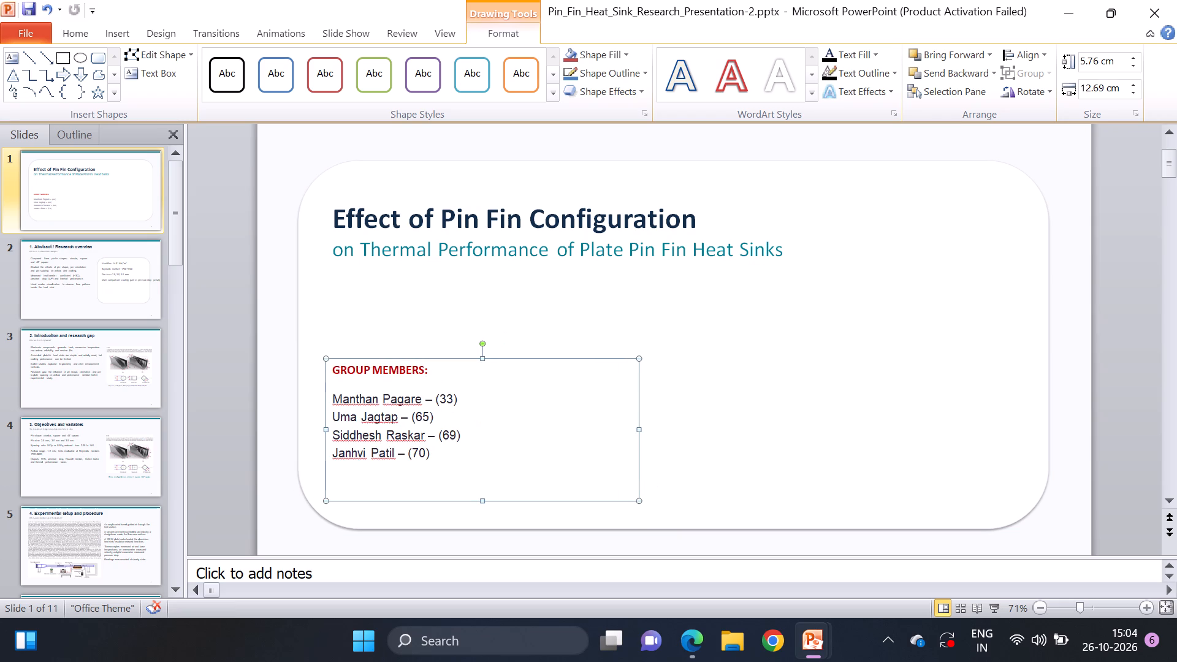
click(791, 429)
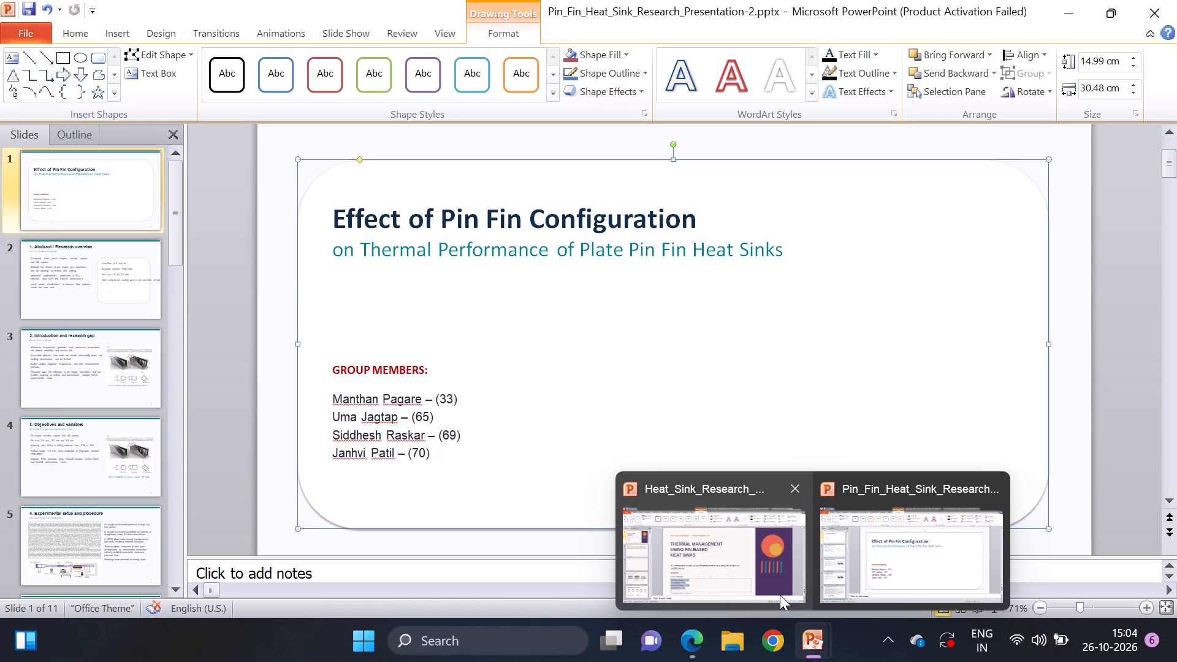
Copy the tall purple rectangle from the redesigned heat sink deck's title slide and paste it onto the pin fin deck's title slide.
click(780, 595)
click(959, 291)
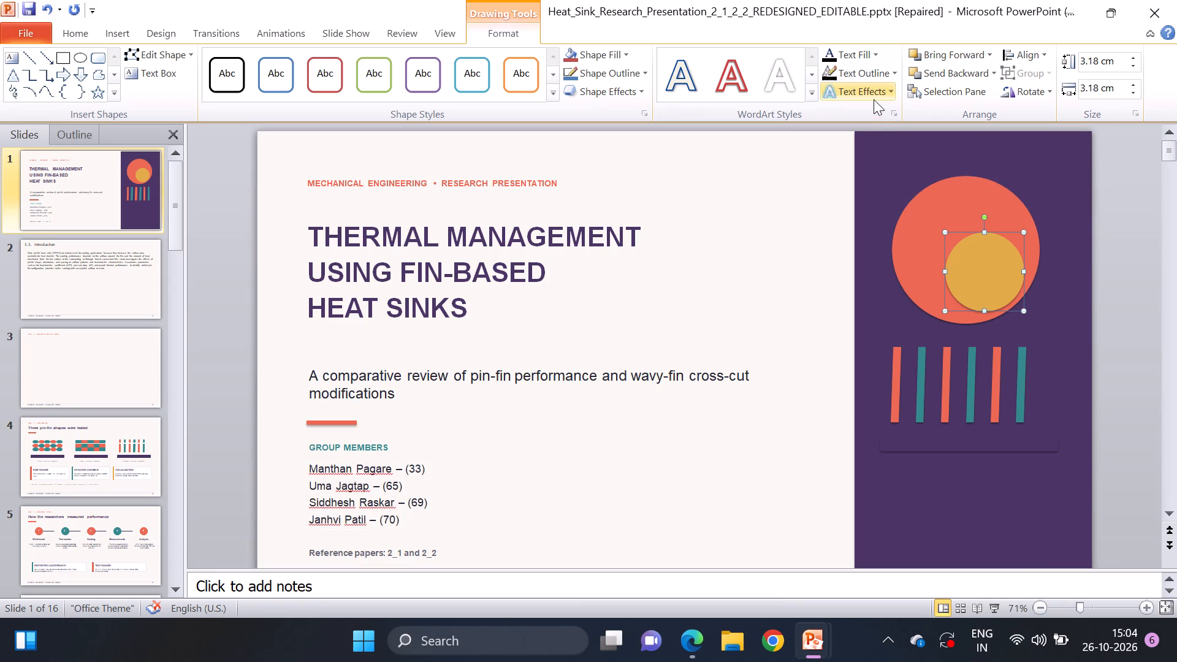
click(865, 136)
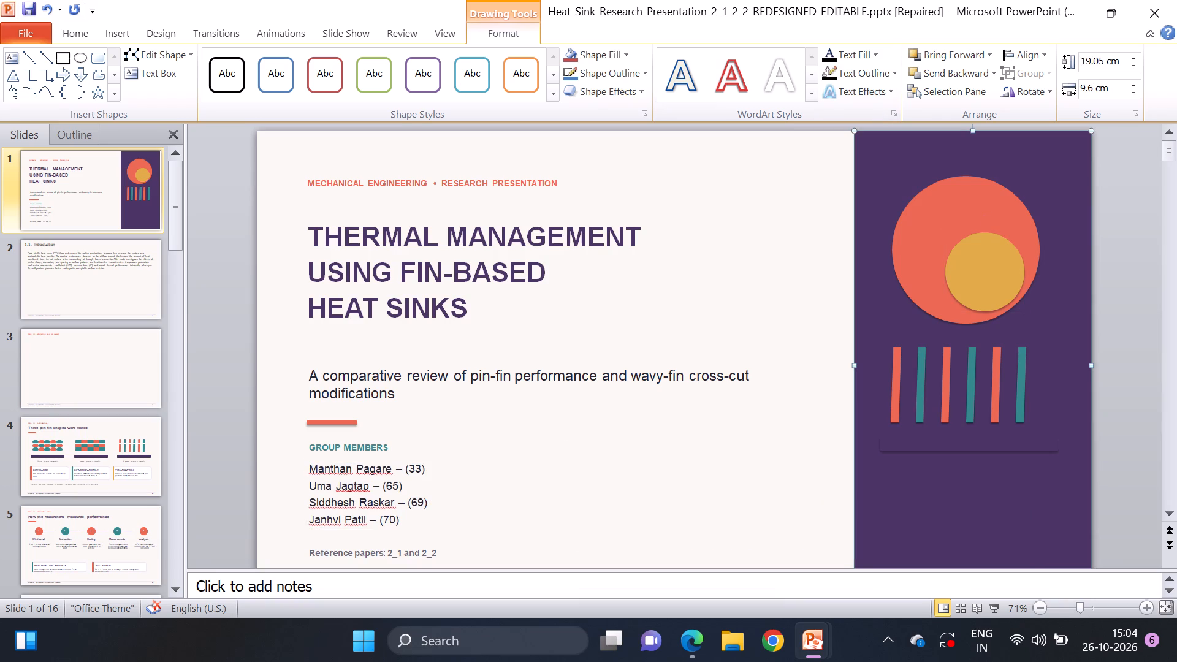
key(ctrl+c)
click(882, 550)
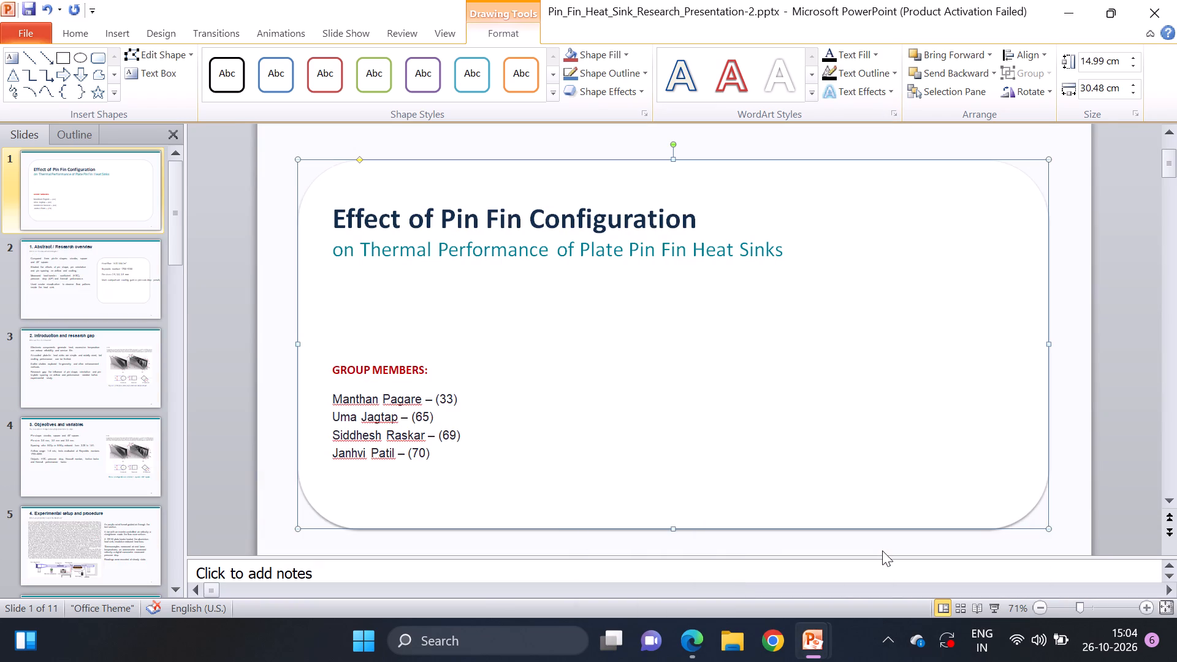
click(921, 375)
key(ctrl+v)
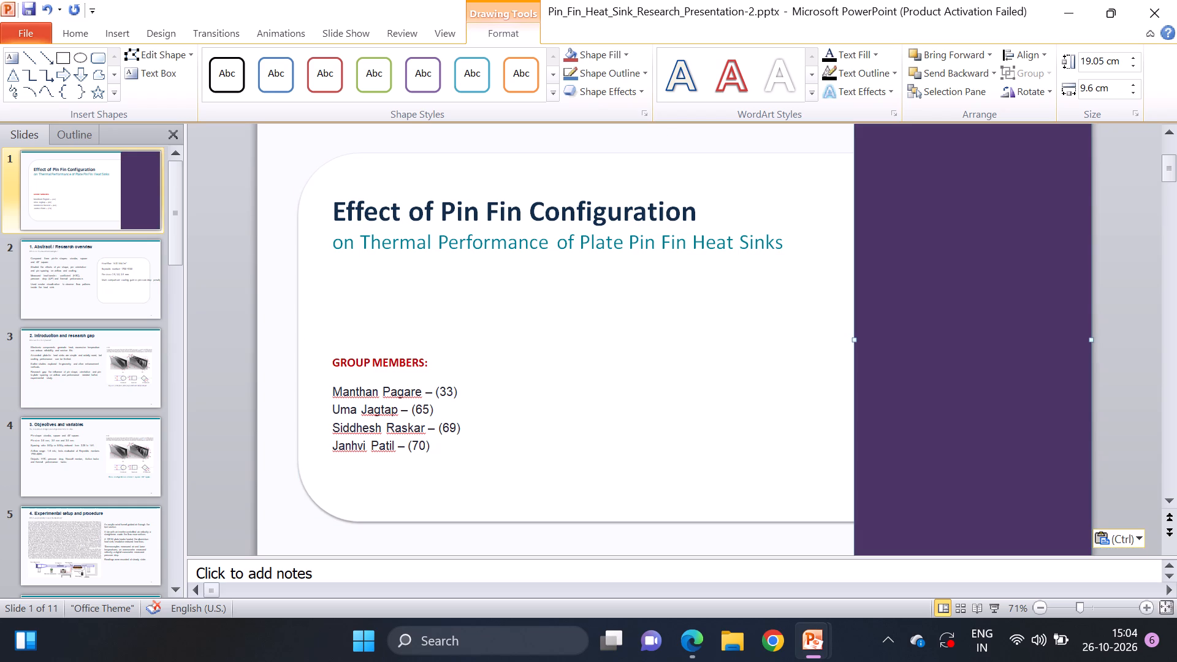
Shrink the purple rectangle to about 14 cm by 6.9 cm and place it near the white card's right end, bottom edges aligned.
drag(905, 363, 853, 370)
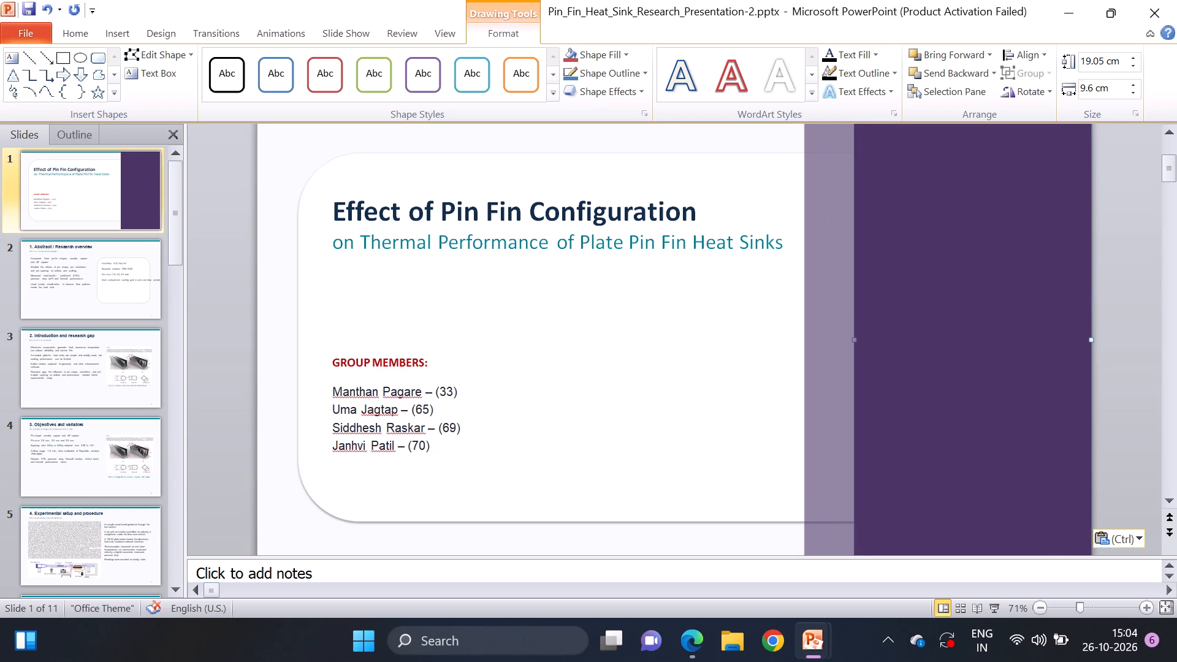
drag(853, 370, 847, 373)
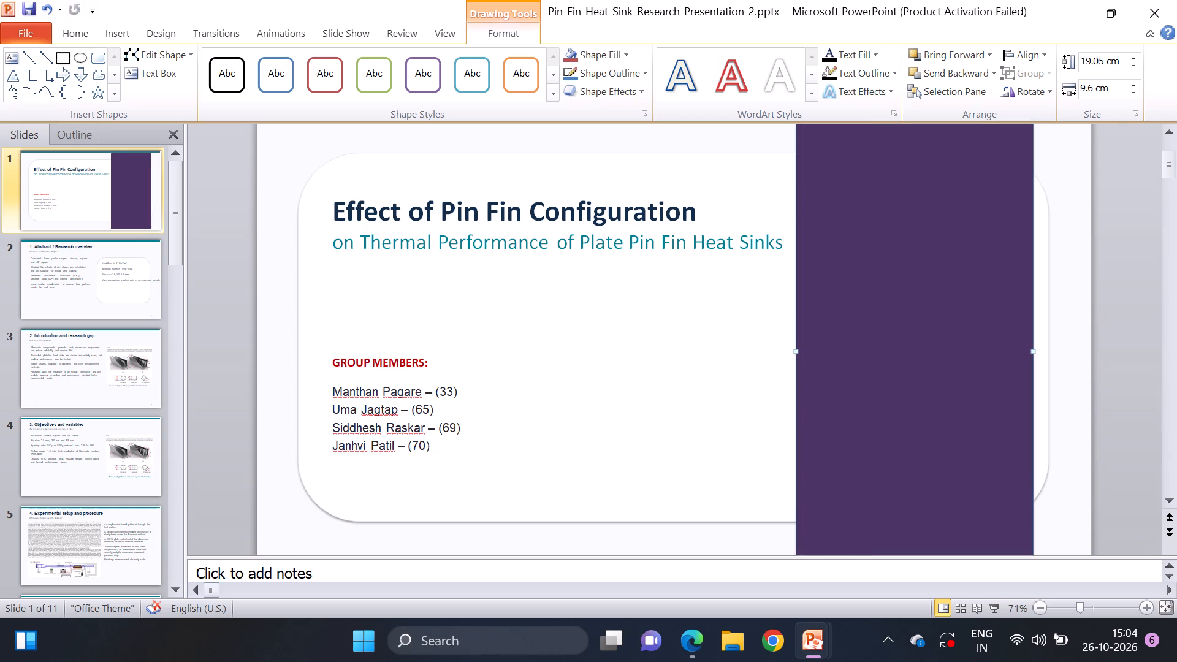
drag(1013, 212, 1005, 330)
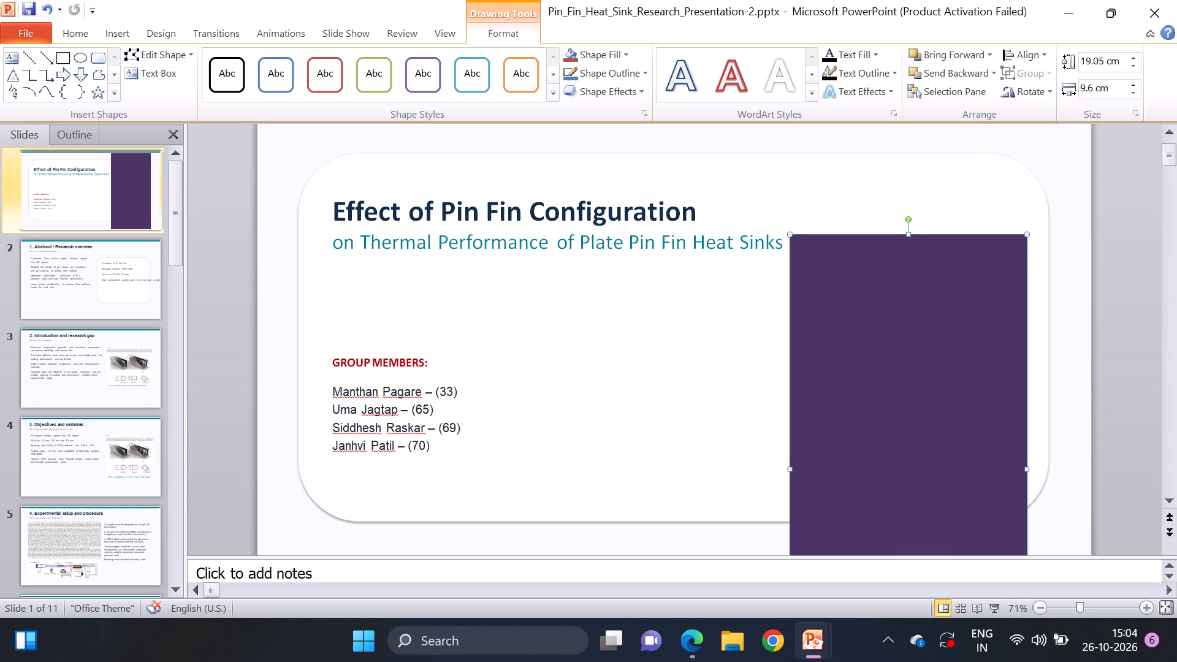
drag(1028, 235, 997, 284)
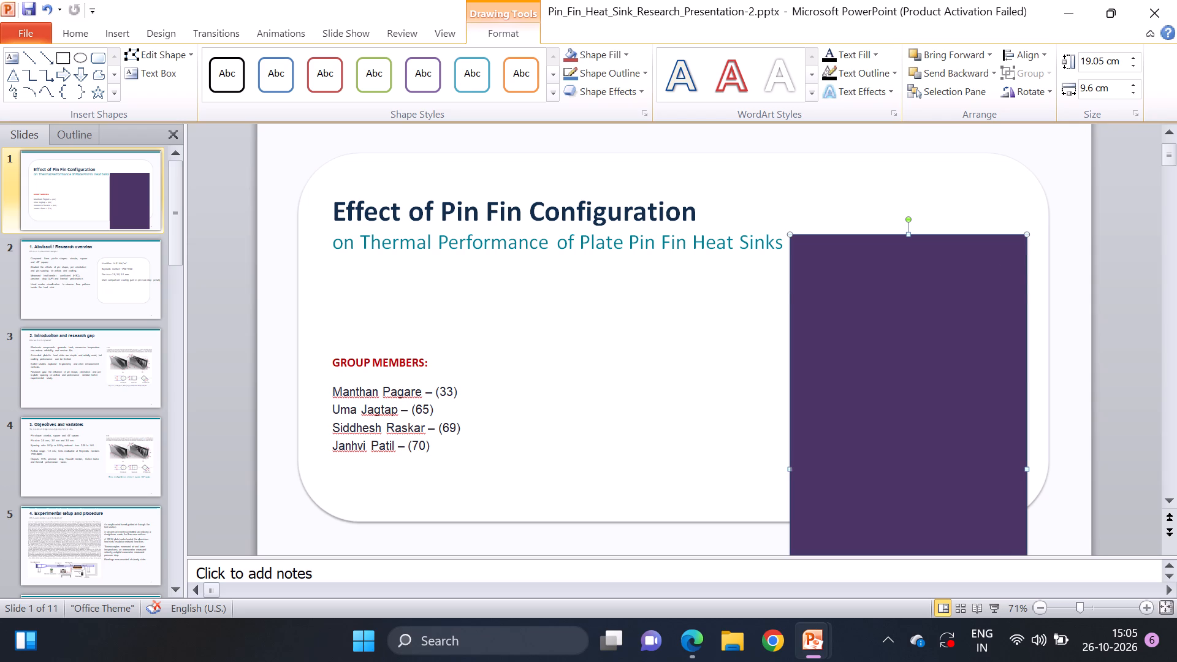
drag(997, 284, 993, 292)
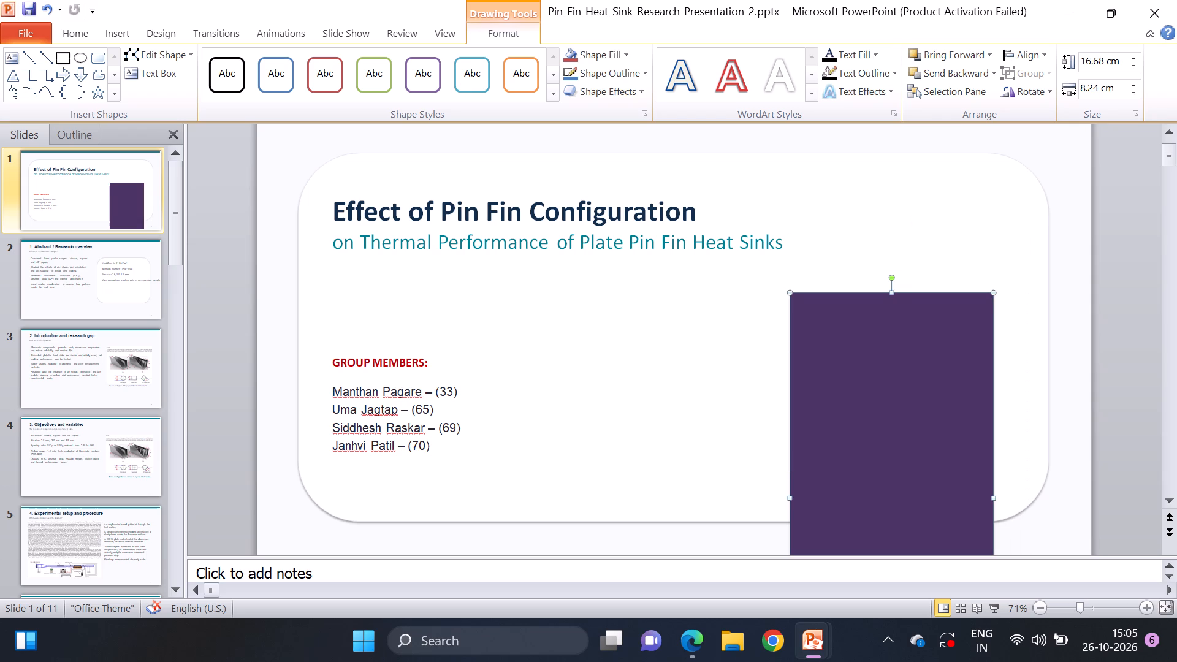
drag(907, 323, 922, 200)
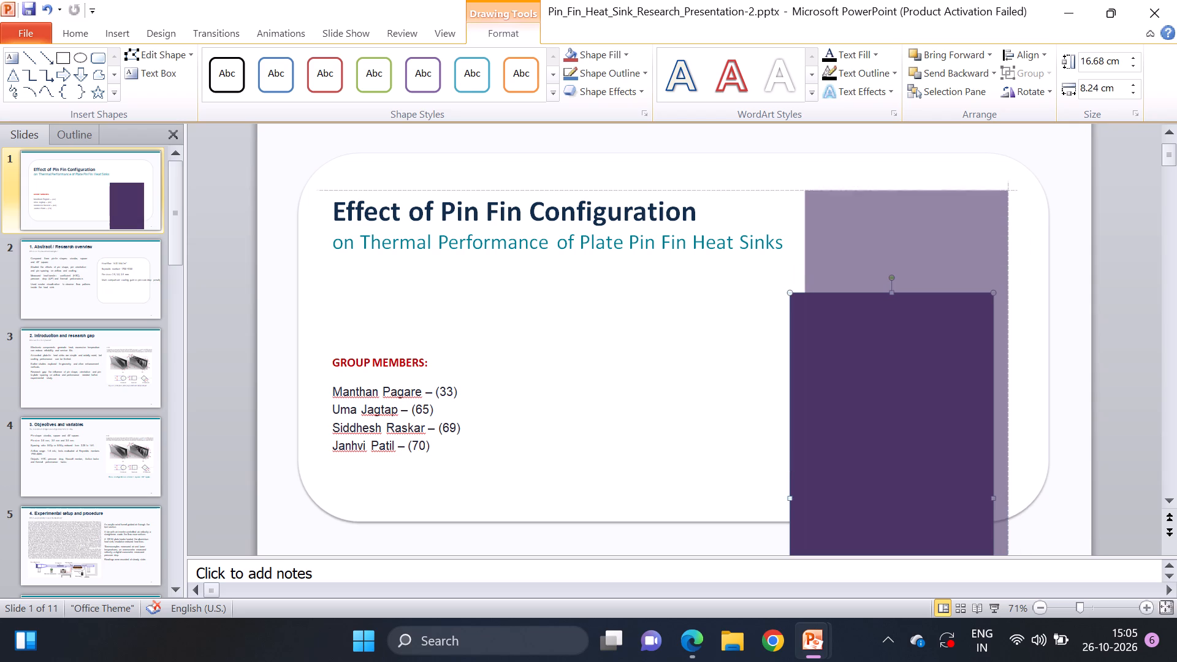
drag(922, 200, 918, 182)
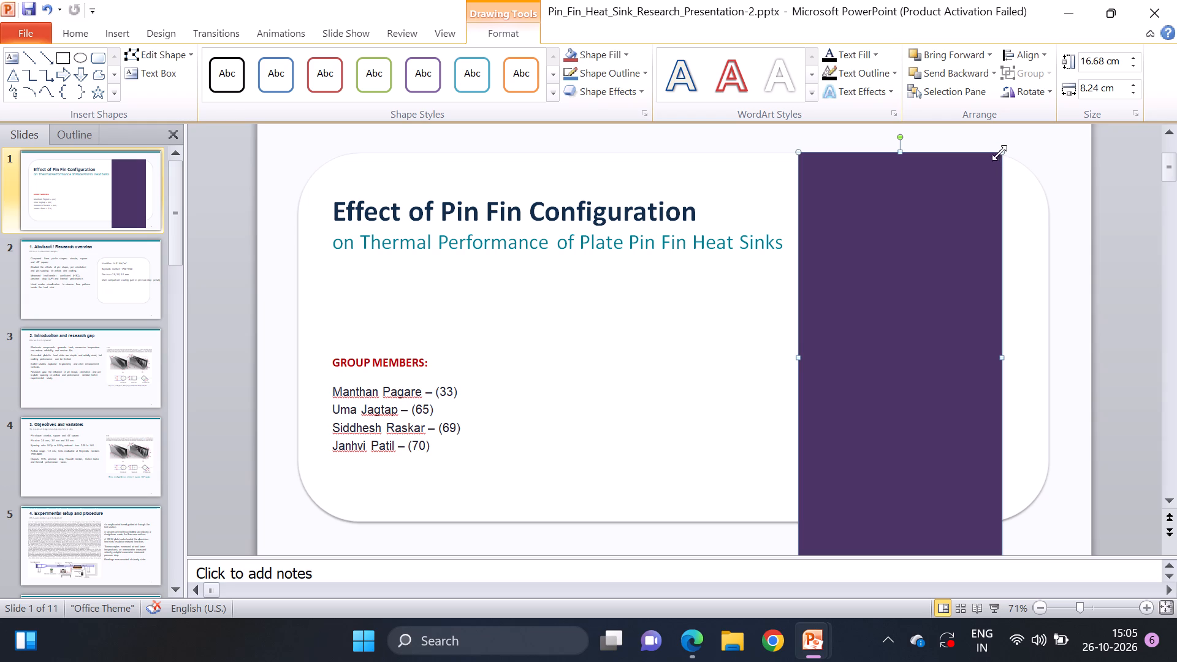
drag(1003, 149, 984, 183)
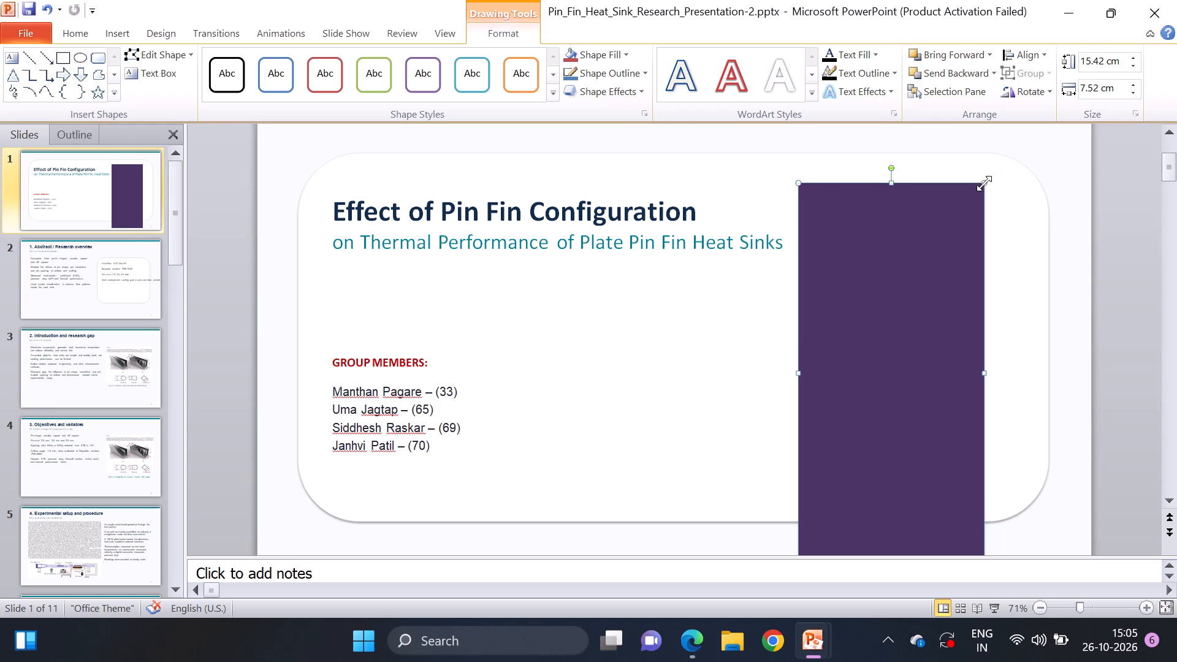
drag(981, 184, 969, 218)
drag(895, 322, 932, 259)
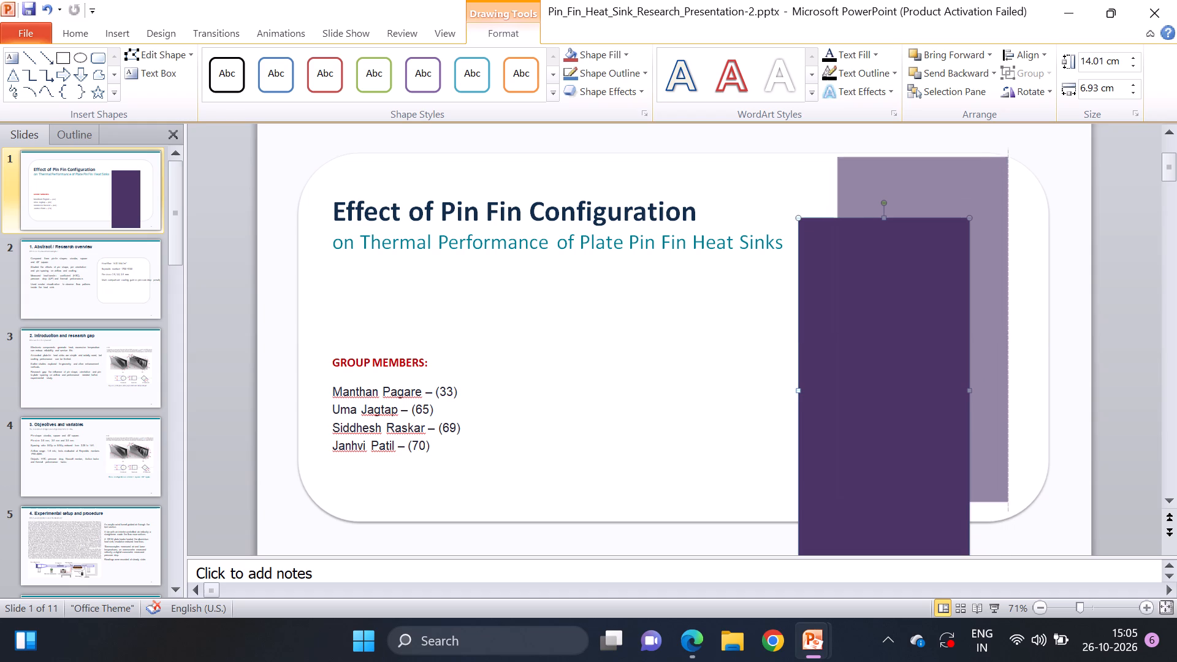
drag(932, 259, 939, 281)
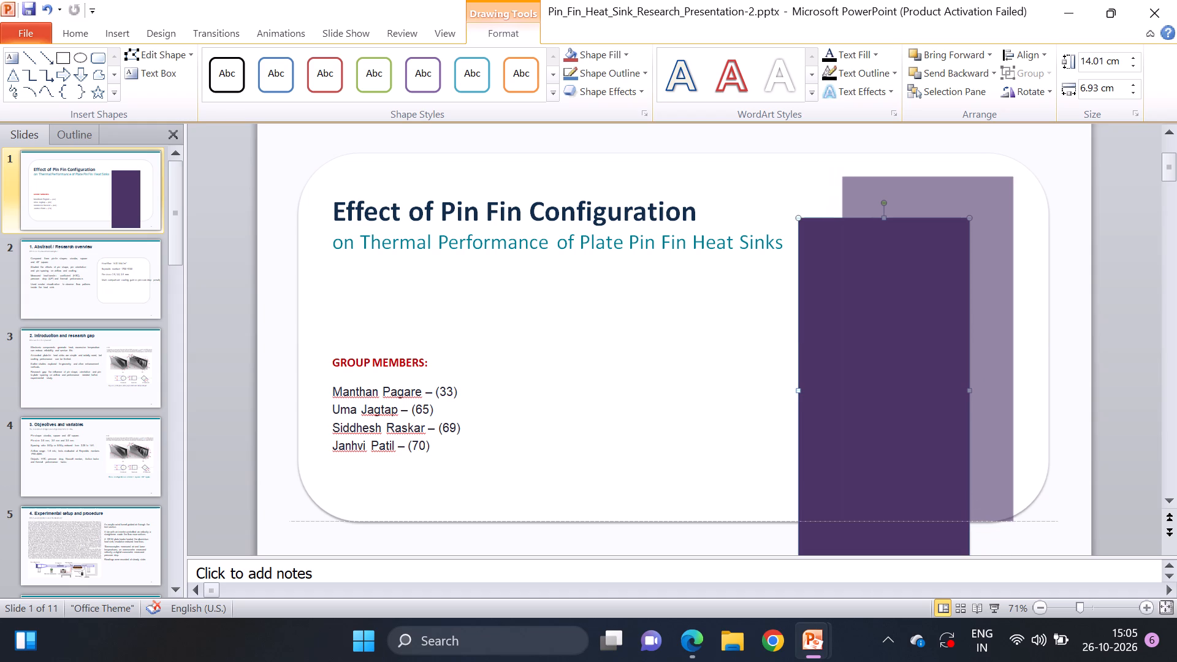
drag(939, 281, 939, 278)
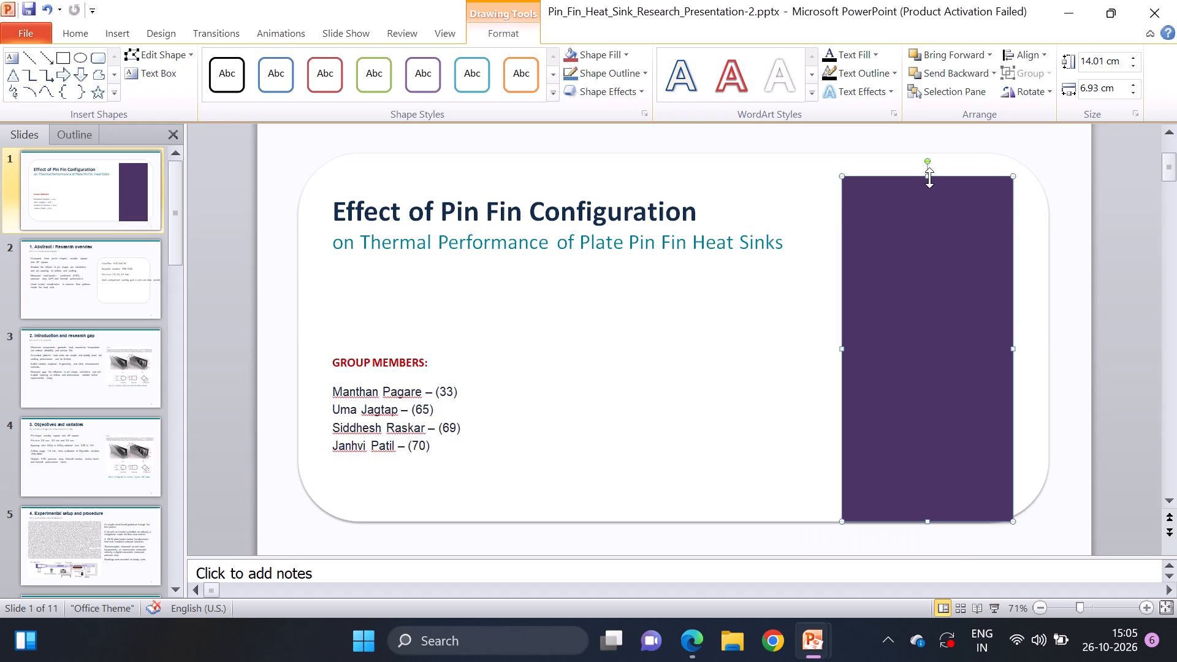
Stretch the purple rectangle's upper edge to the top of the white card, making it about 15 cm tall.
drag(929, 178, 928, 93)
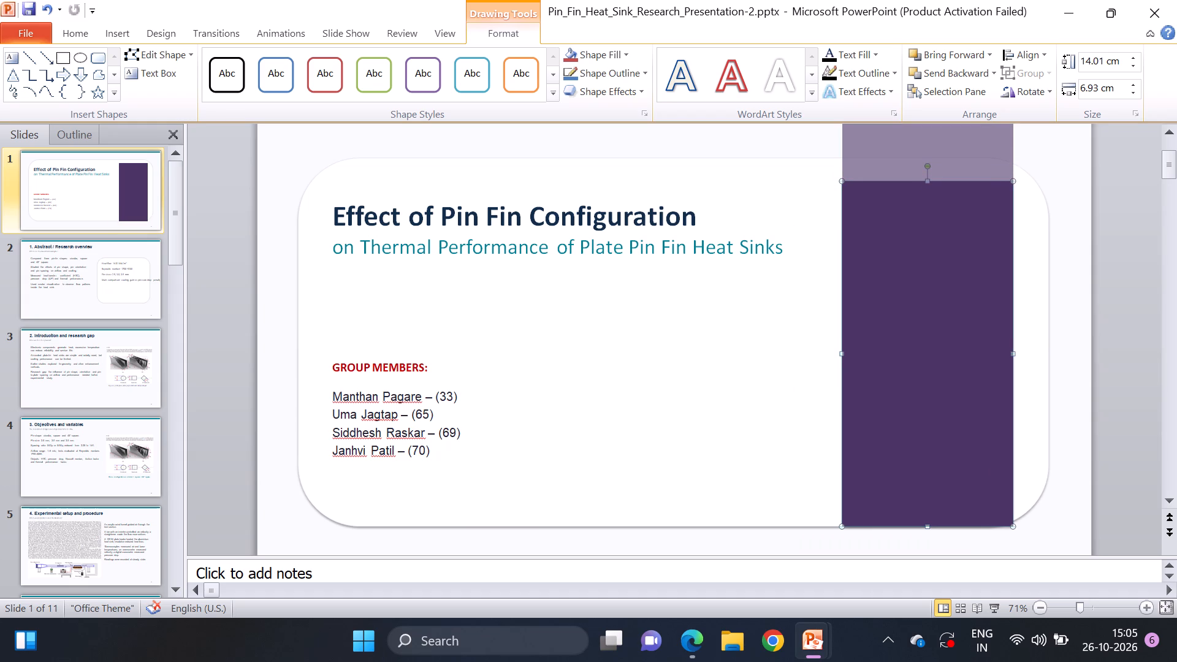
drag(928, 93, 937, 172)
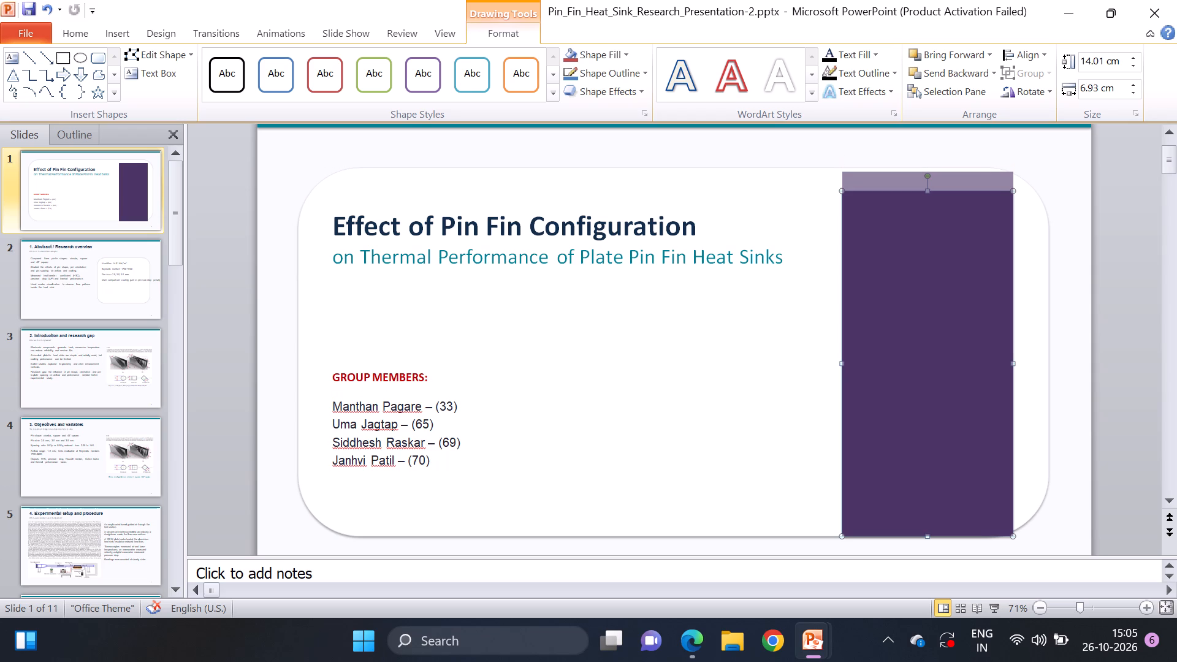
drag(937, 172, 938, 169)
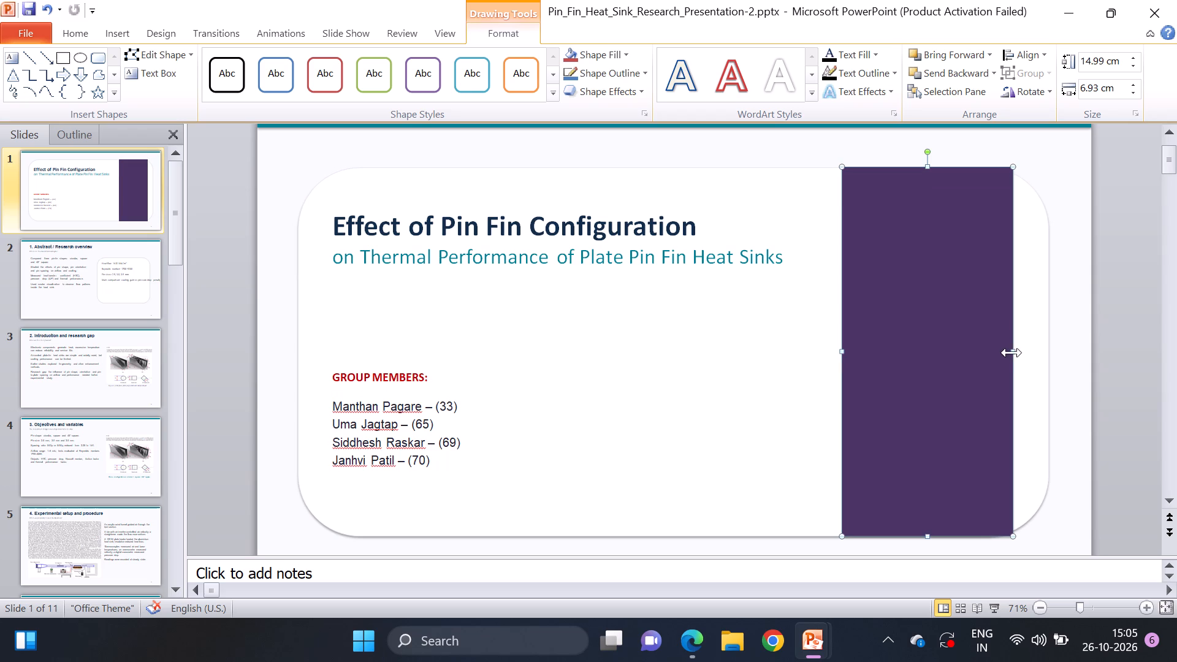
Widen the purple rectangle to the right edge of the white card, making it about 8.4 cm wide.
drag(1011, 352, 1045, 357)
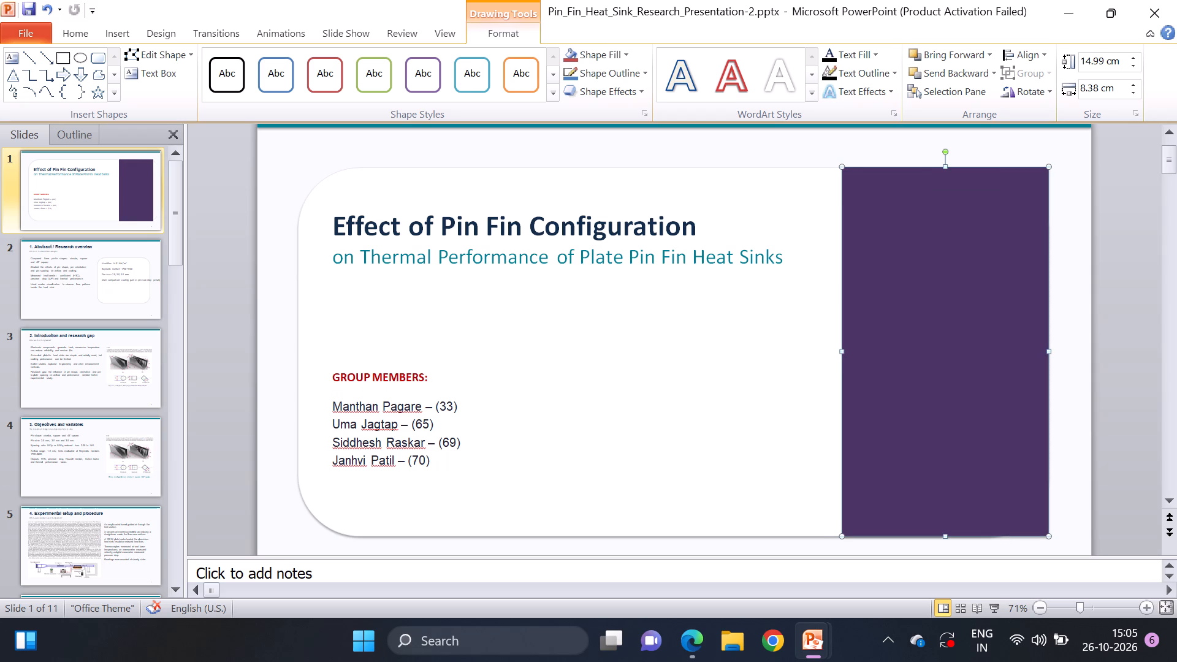
click(760, 392)
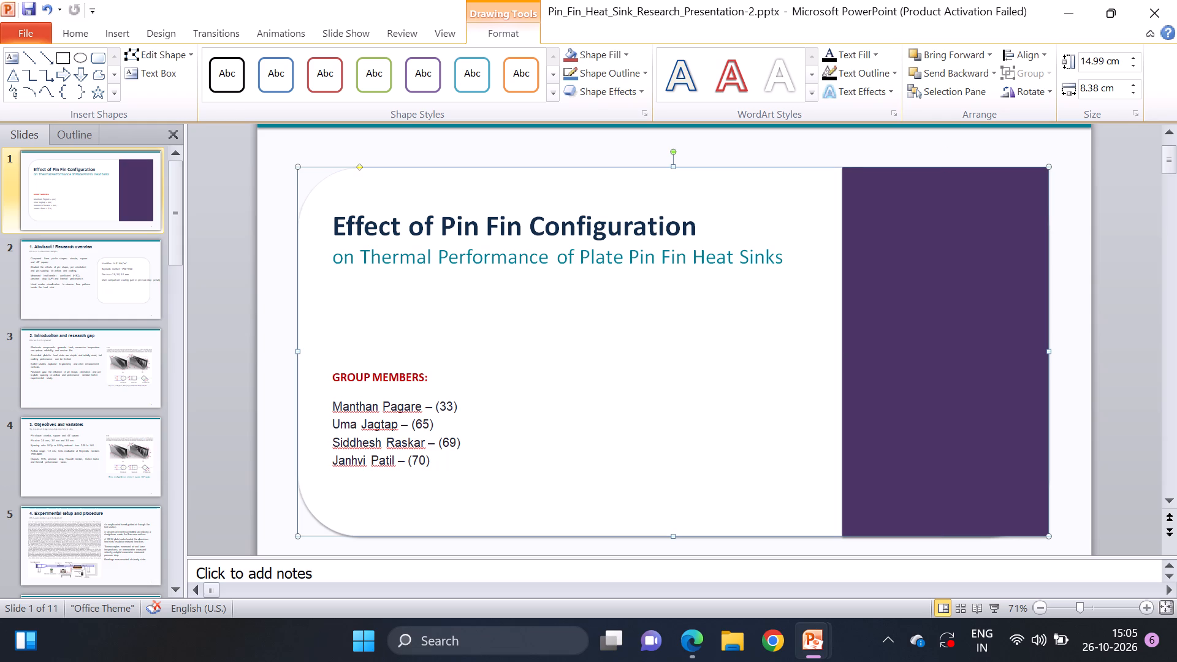
Move the purple rectangle on the redesigned heat sink deck's title slide slightly left and down, leaving its circles and bars in place.
click(769, 559)
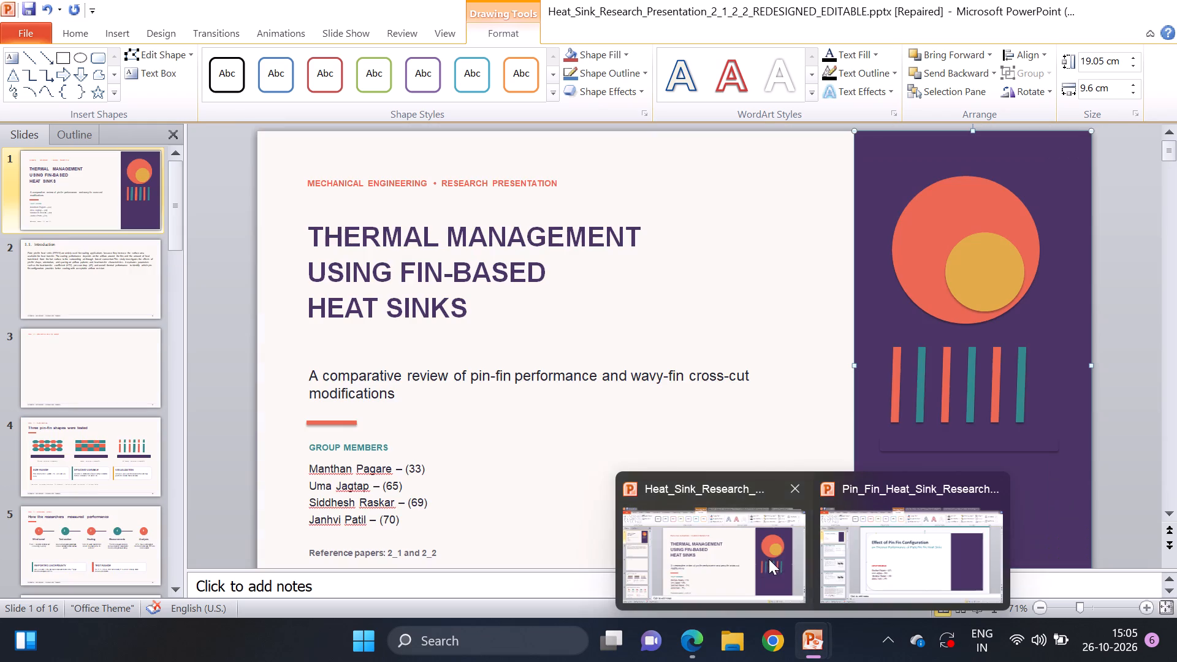
double_click(888, 359)
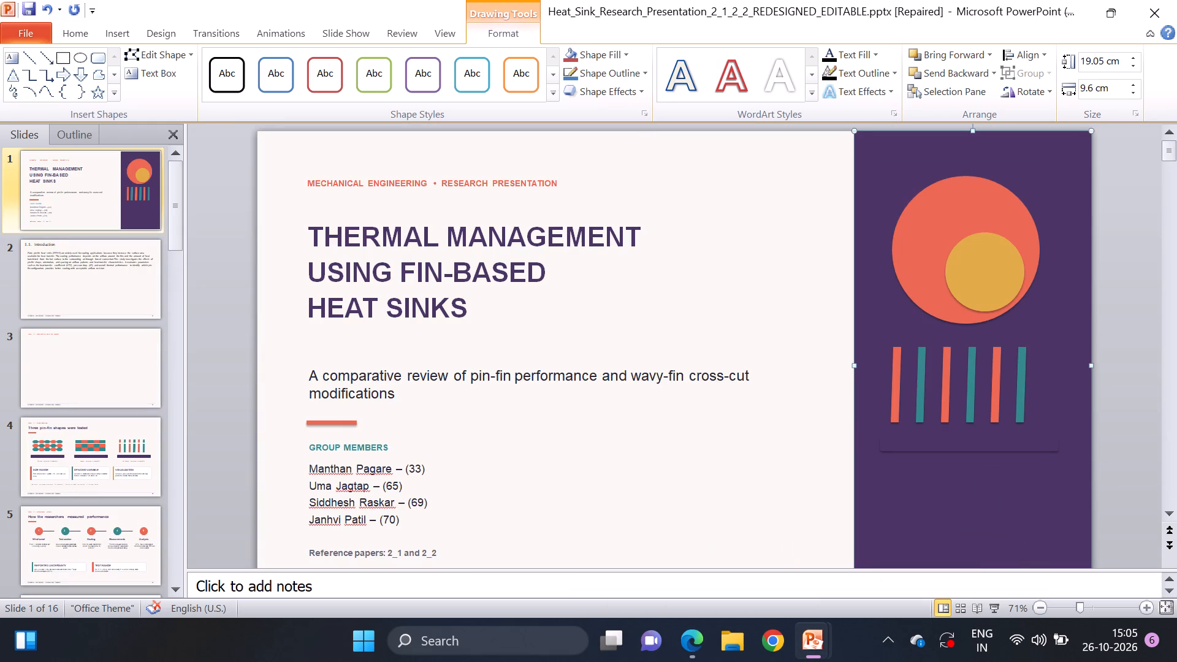
click(895, 359)
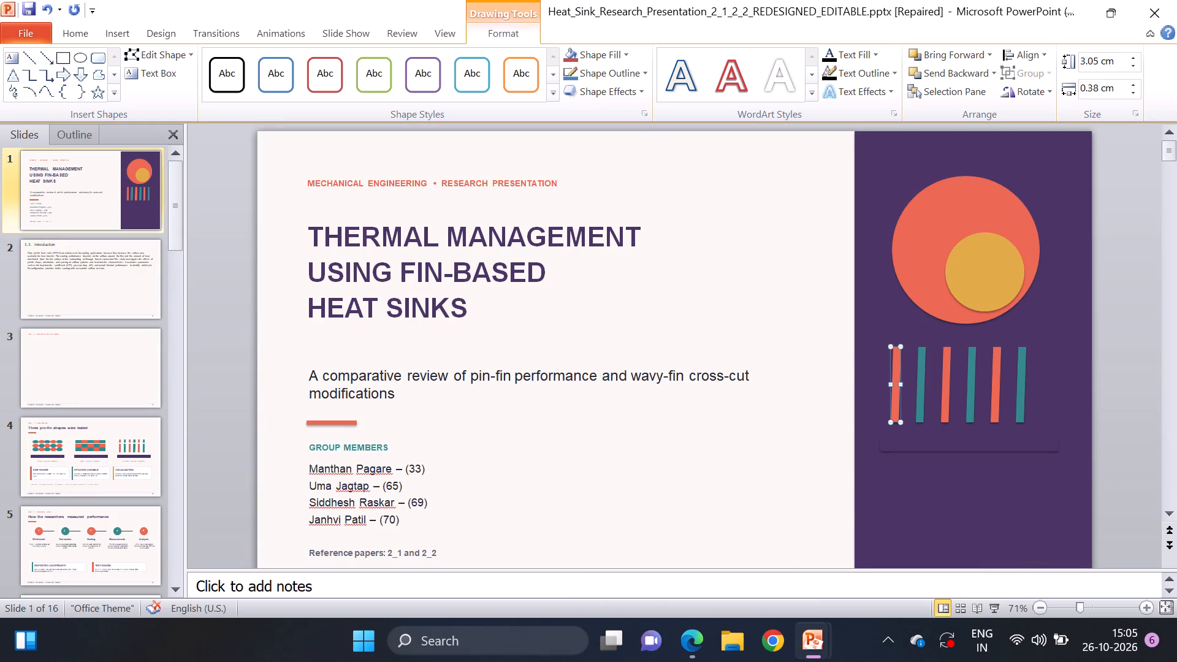
click(886, 160)
drag(886, 160, 913, 189)
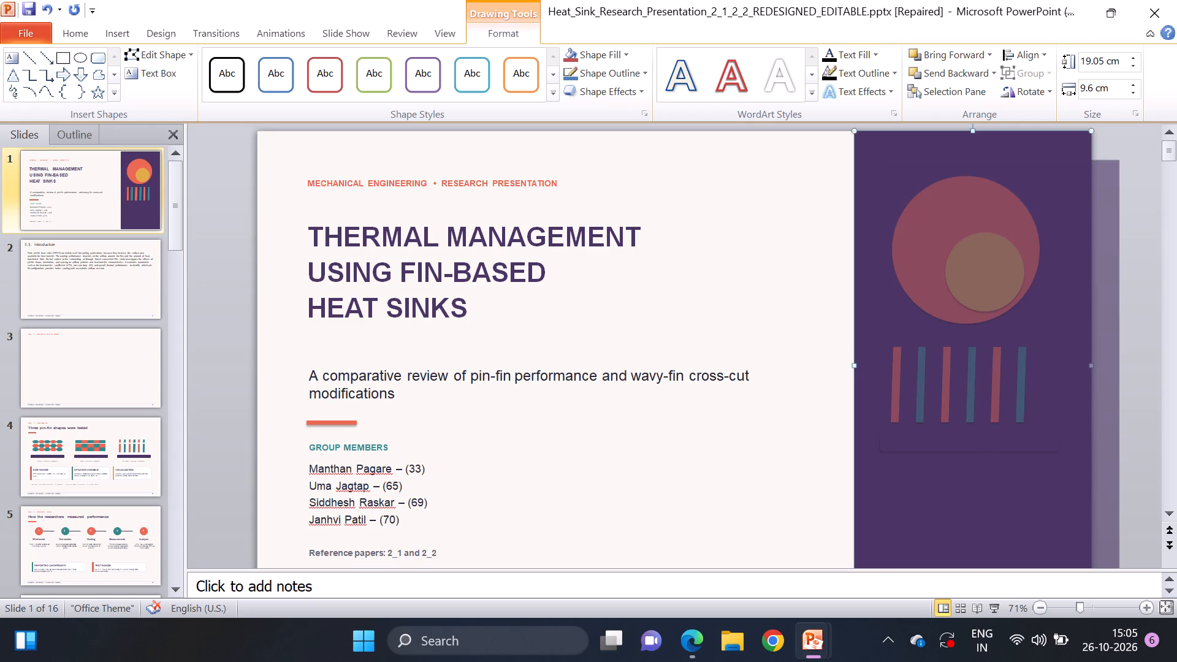
drag(913, 189, 887, 170)
drag(886, 182, 852, 196)
click(852, 196)
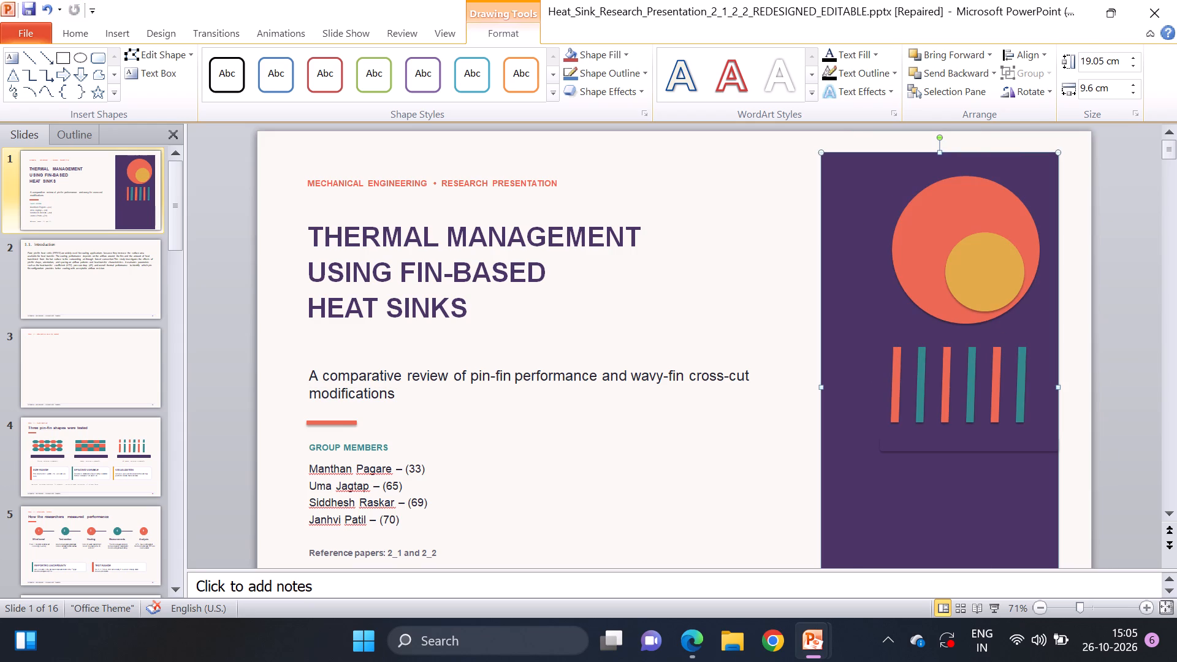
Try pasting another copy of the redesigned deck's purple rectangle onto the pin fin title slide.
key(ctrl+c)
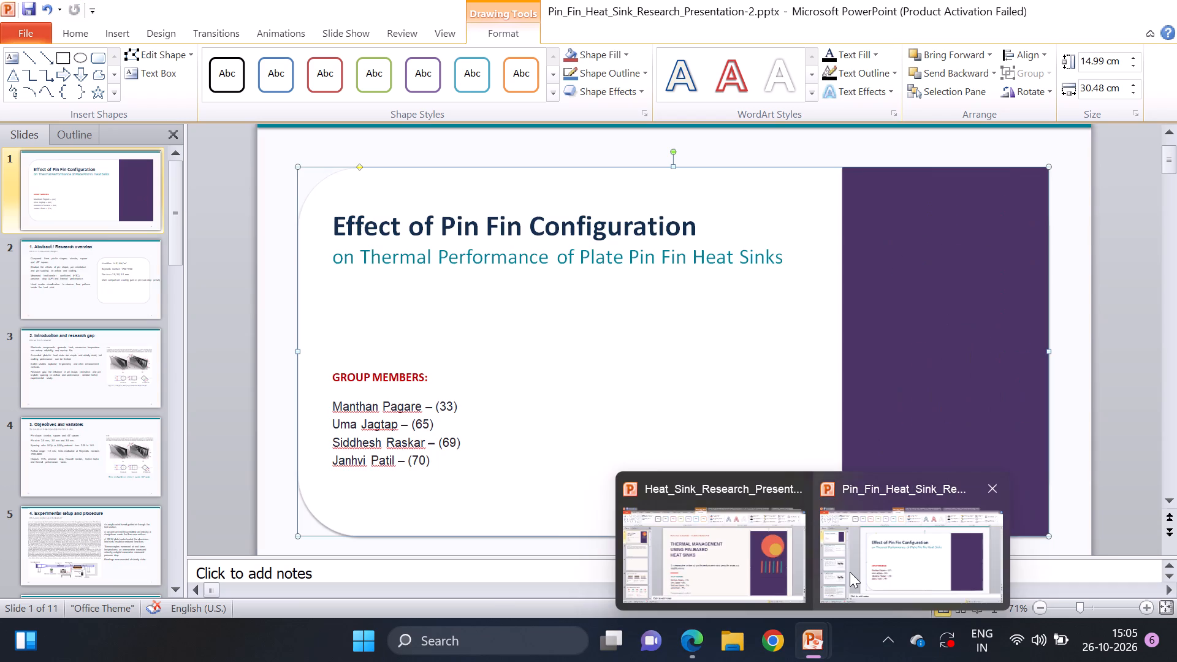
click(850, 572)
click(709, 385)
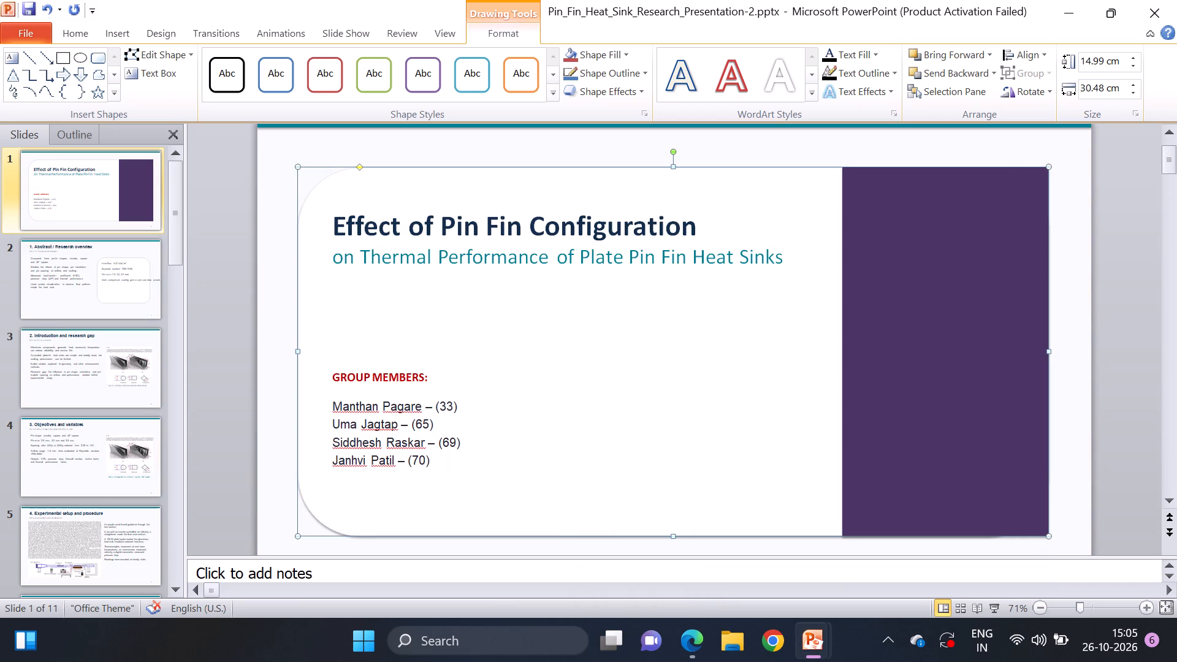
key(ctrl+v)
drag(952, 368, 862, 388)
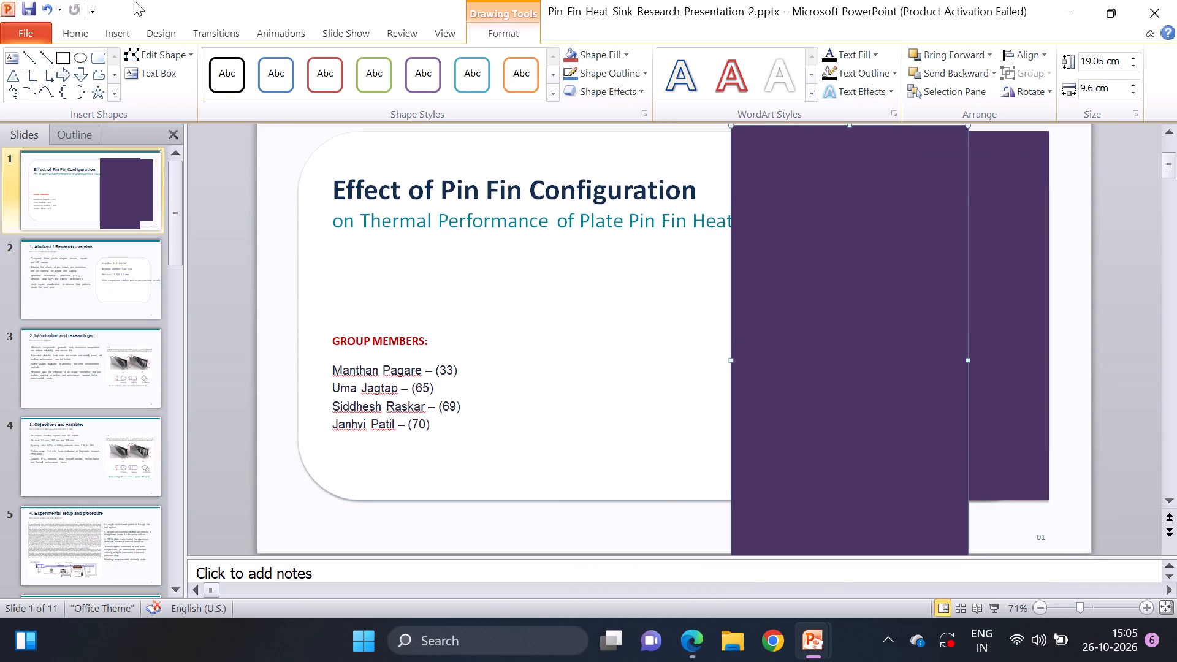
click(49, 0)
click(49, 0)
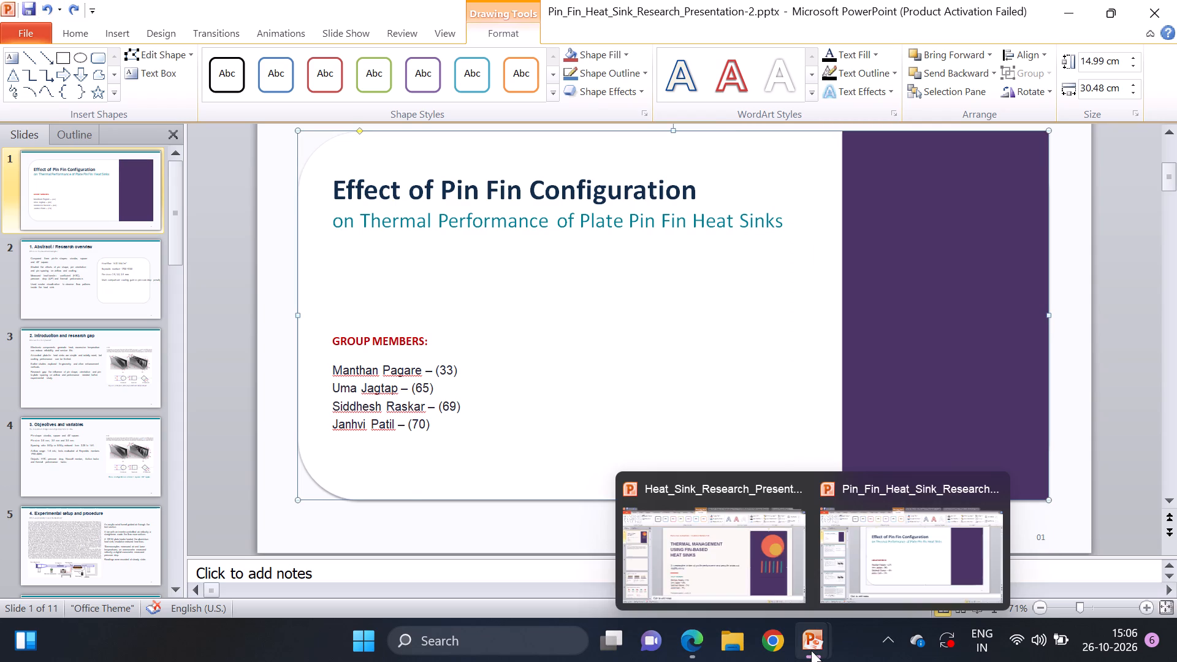
Copy the large orange circle from the redesigned deck's title slide and place it near the top of the pin fin slide's purple rectangle.
click(768, 582)
click(970, 285)
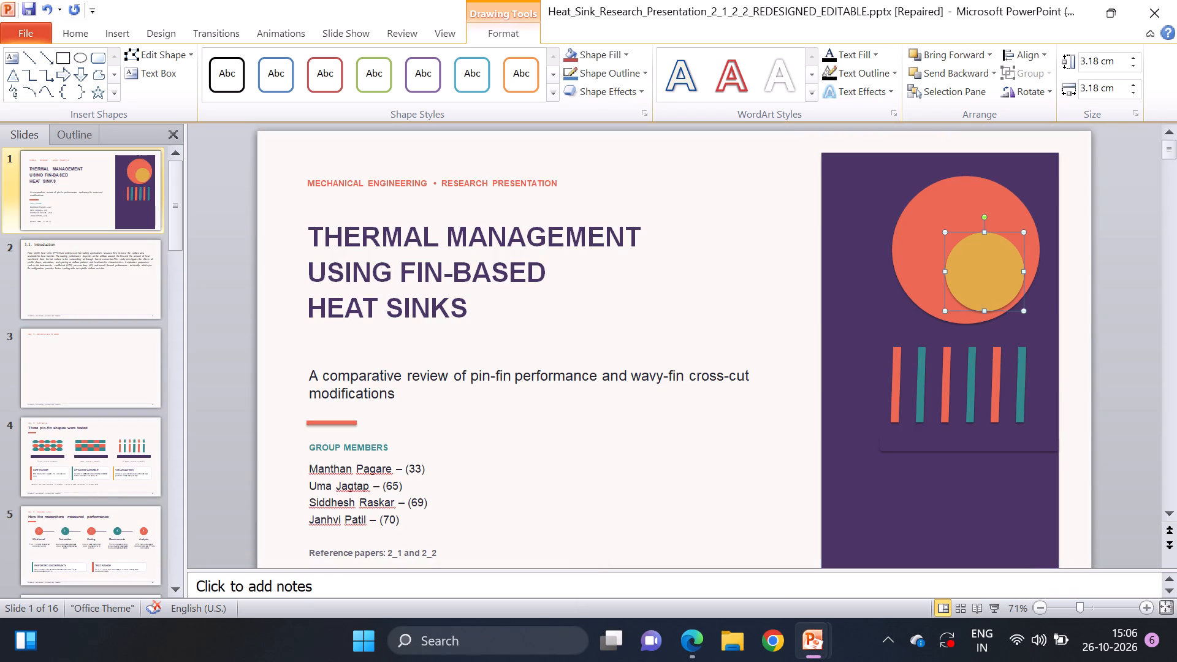
click(926, 253)
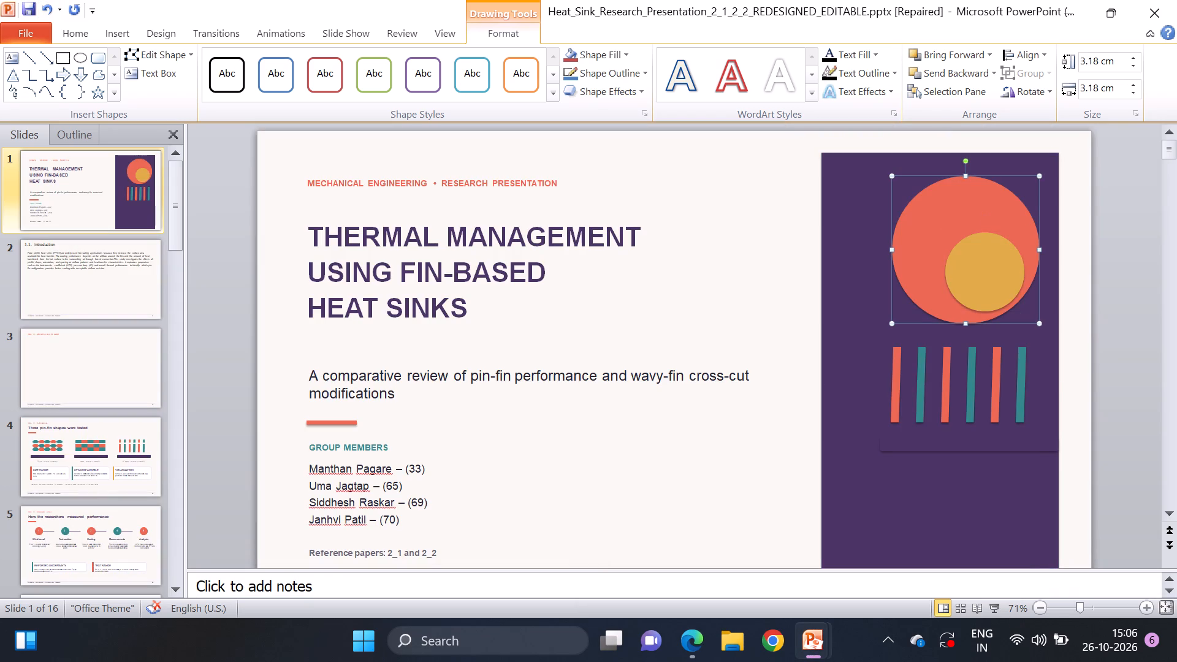
key(ctrl+c)
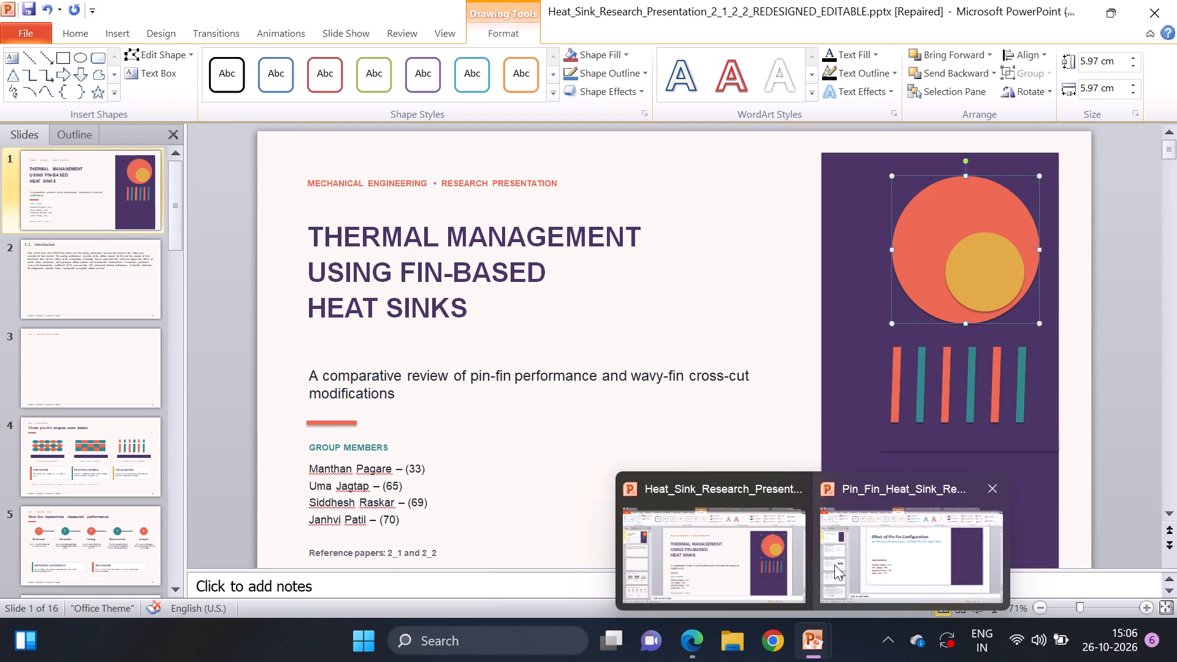
click(853, 565)
click(921, 250)
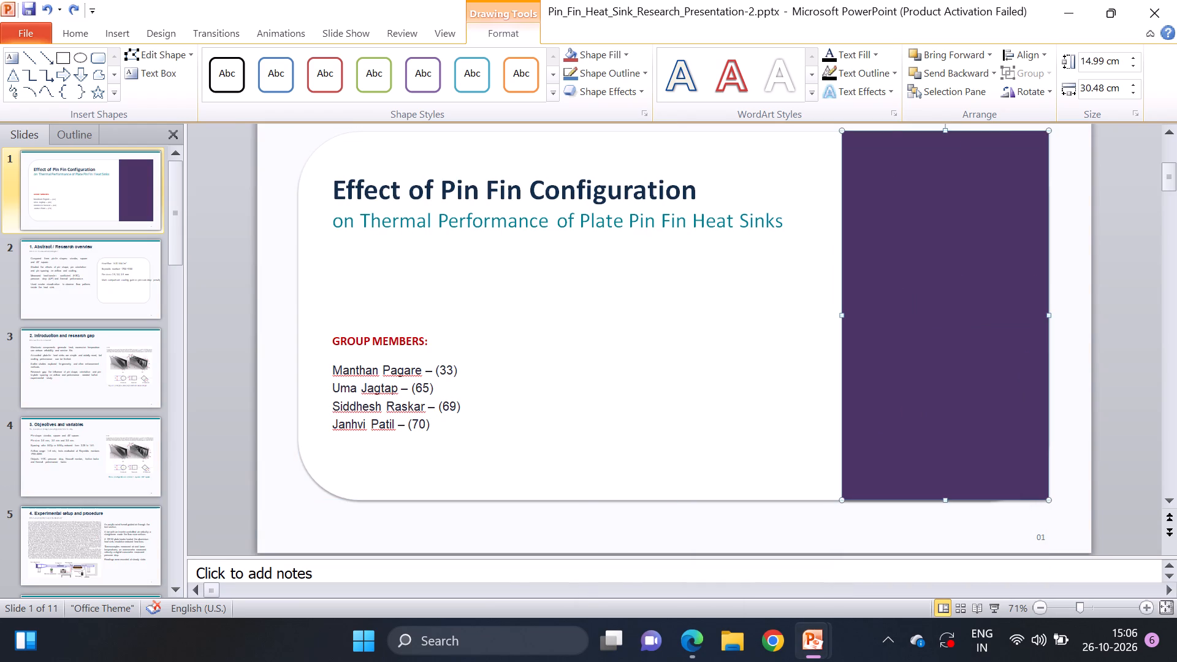
key(ctrl+v)
drag(967, 223, 958, 233)
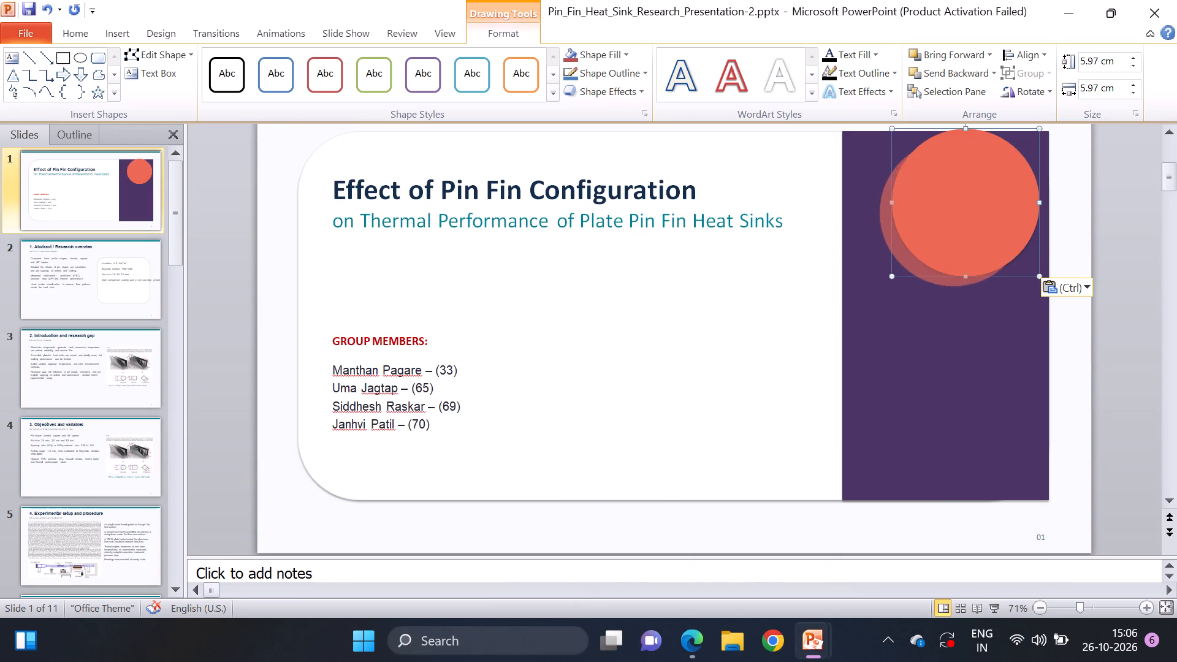
drag(958, 233, 956, 244)
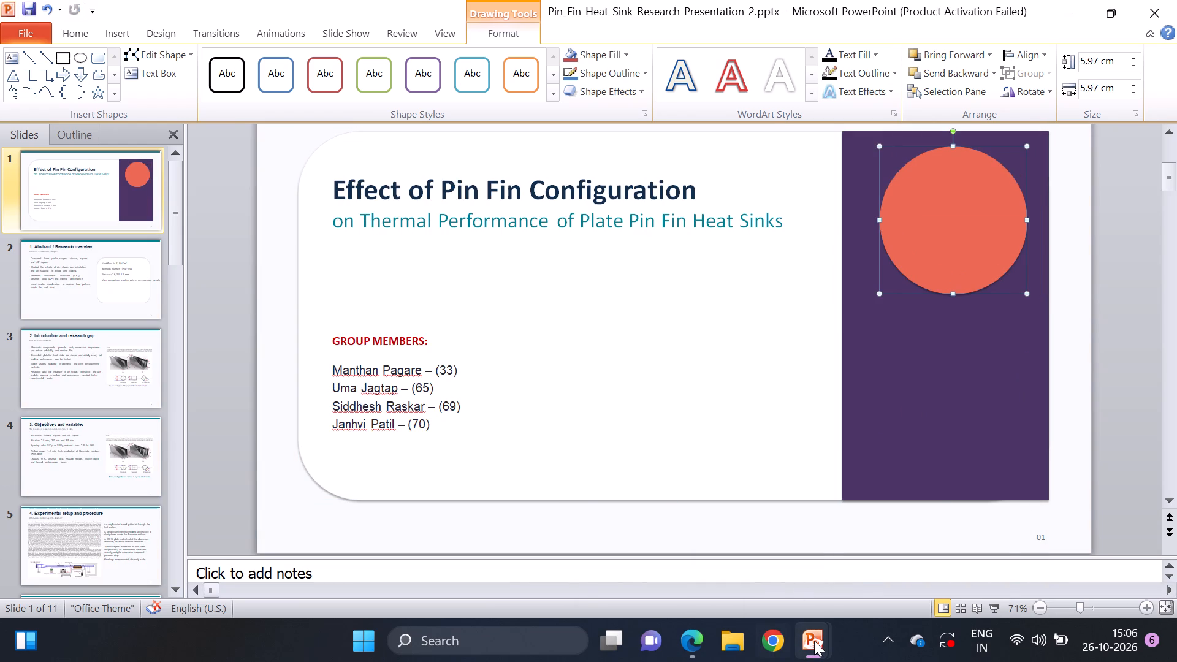
Copy the small yellow circle from the redesigned deck and place it inside the lower right of the pin fin slide's orange circle.
click(814, 641)
click(782, 543)
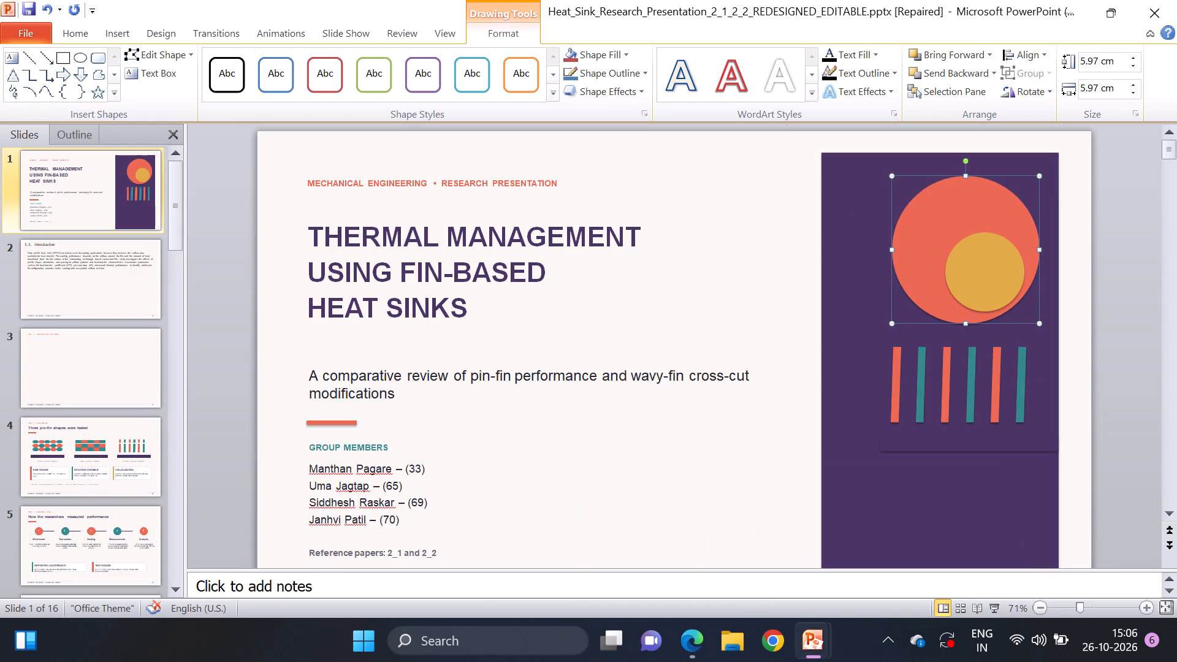
click(980, 264)
key(ctrl+v)
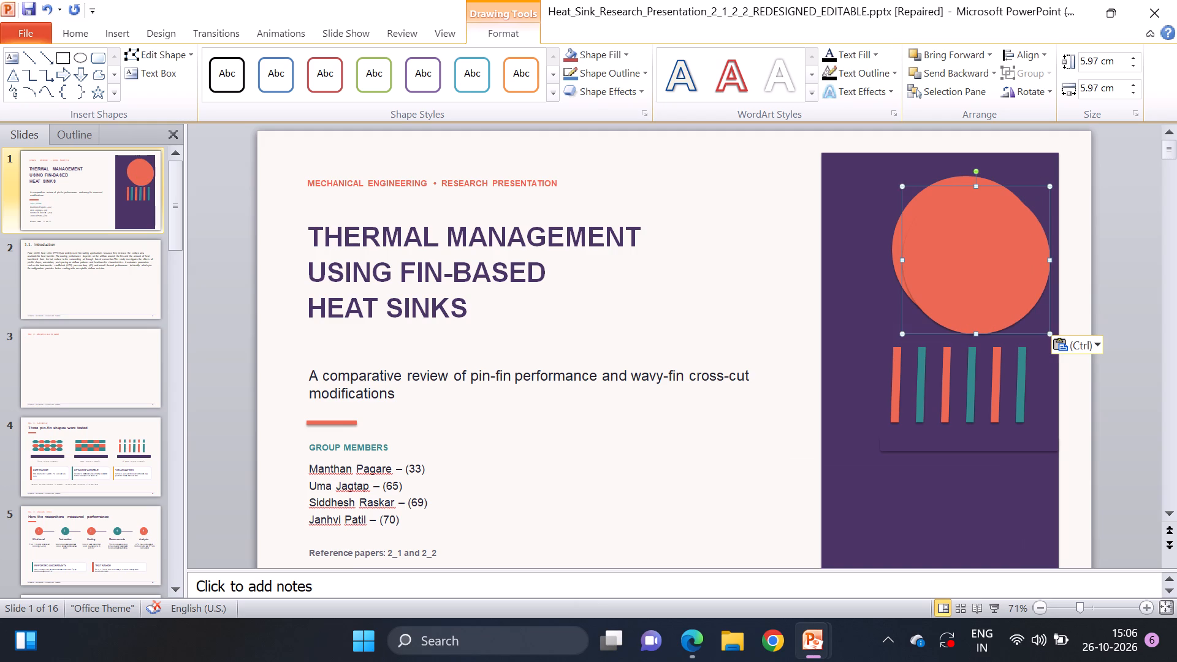
click(45, 4)
key(ctrl+c)
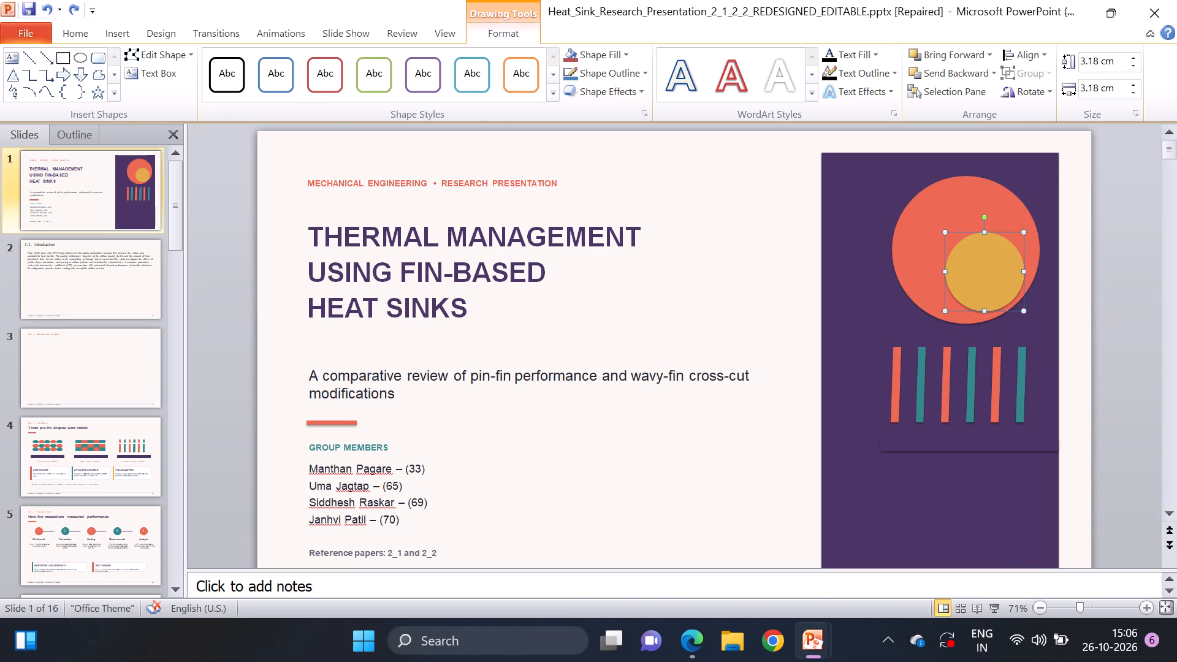
click(880, 554)
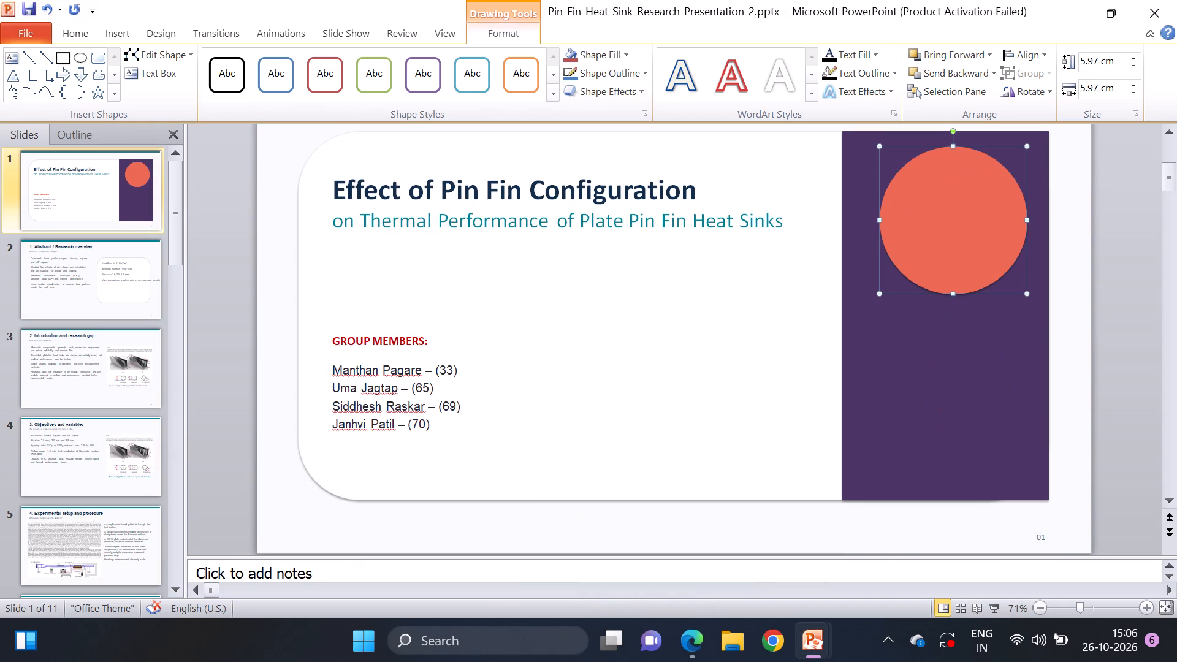
click(981, 221)
key(ctrl+v)
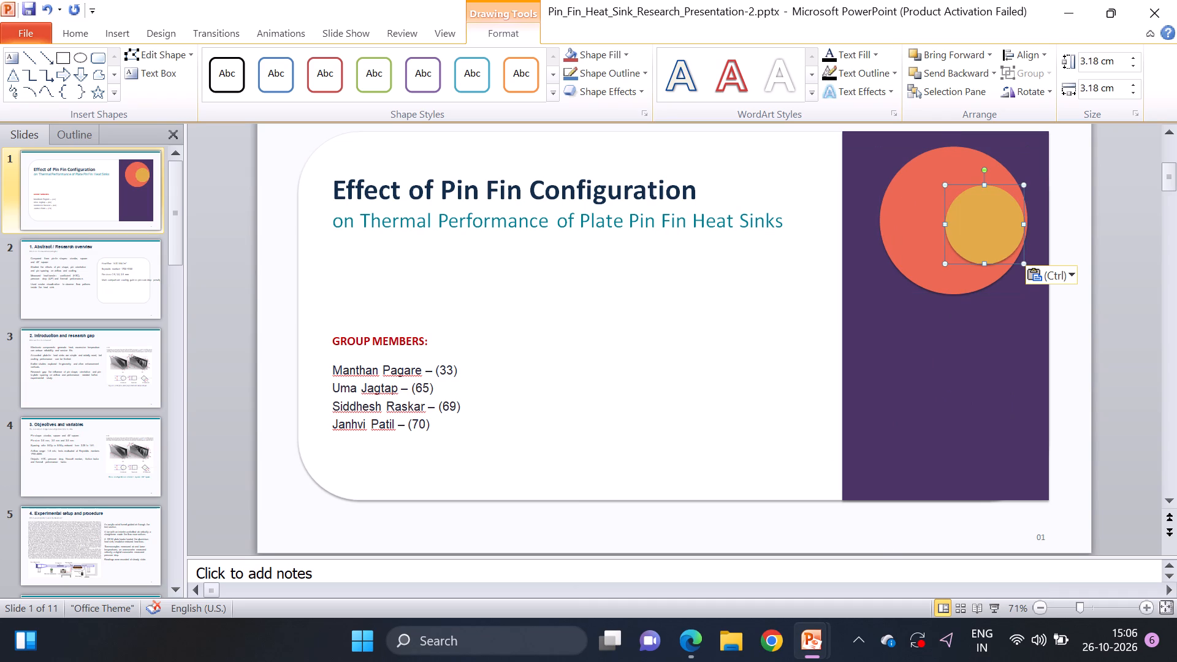
drag(979, 228, 967, 246)
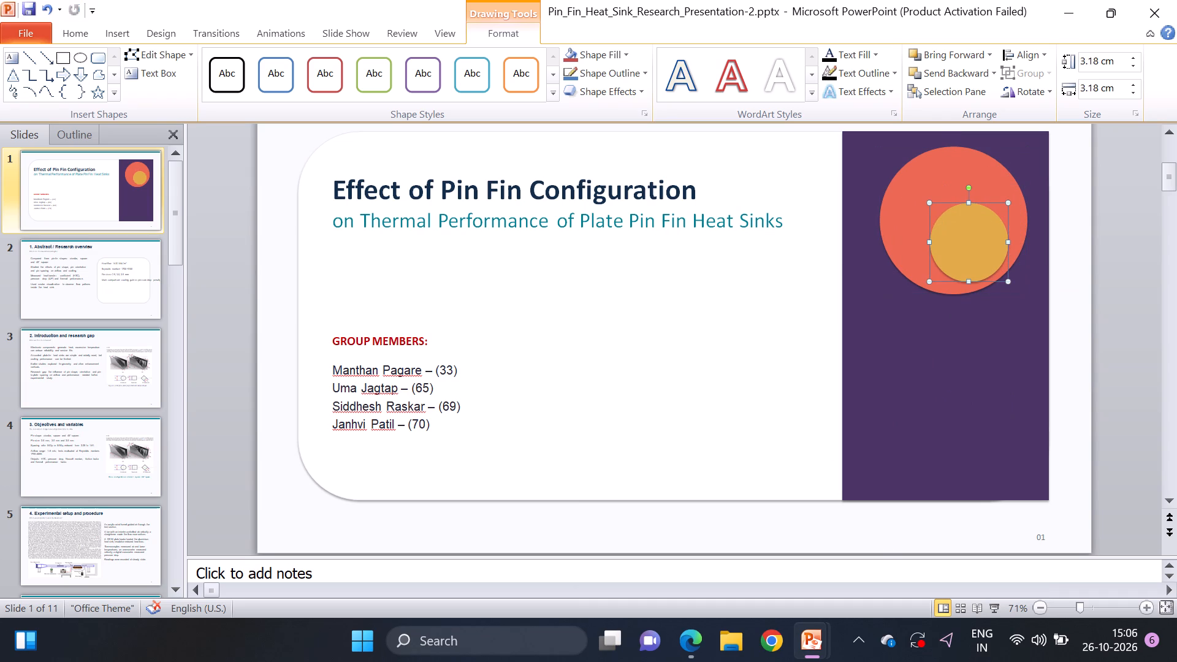
click(768, 364)
click(988, 246)
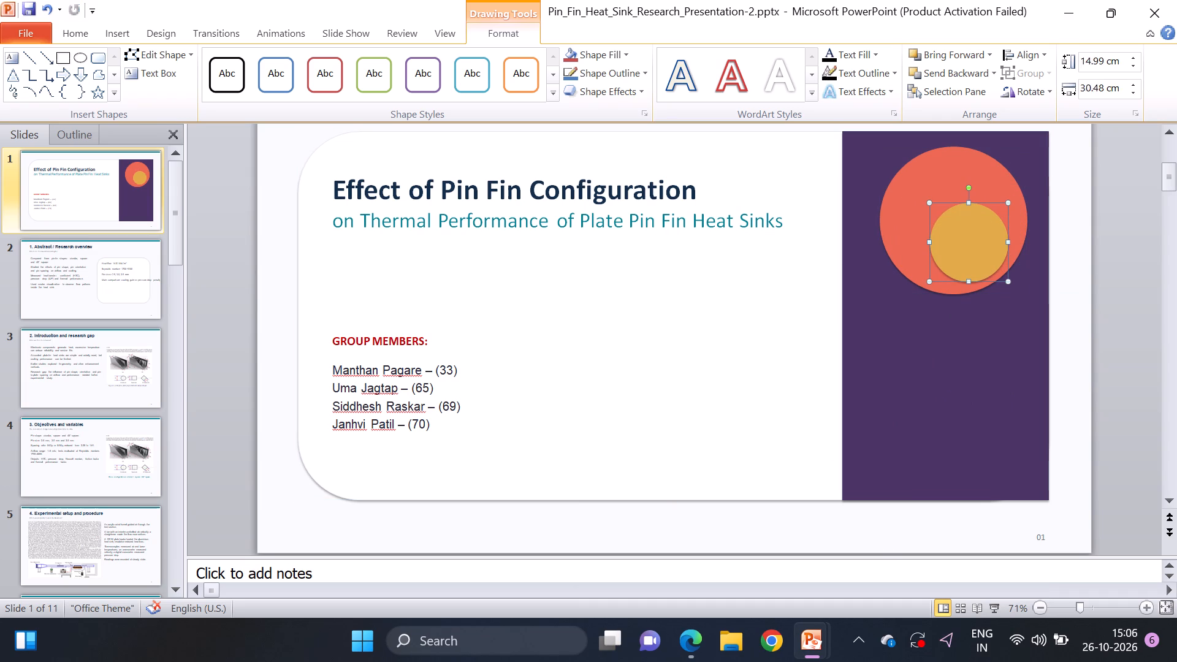
drag(979, 246, 986, 249)
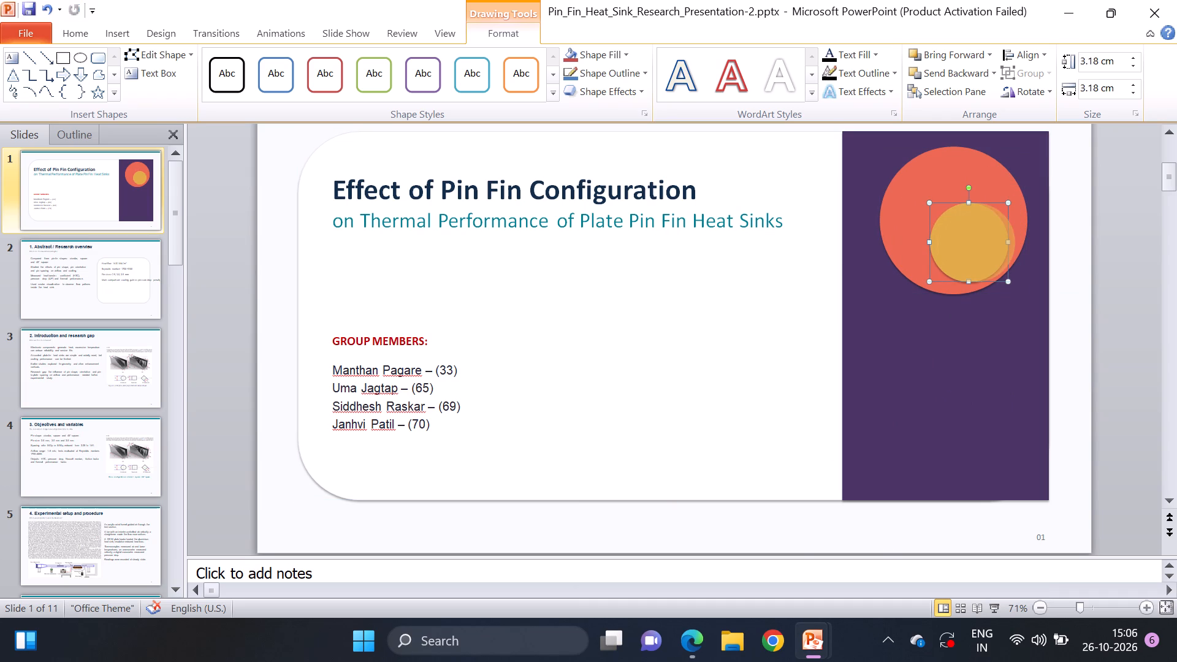
drag(986, 249, 986, 250)
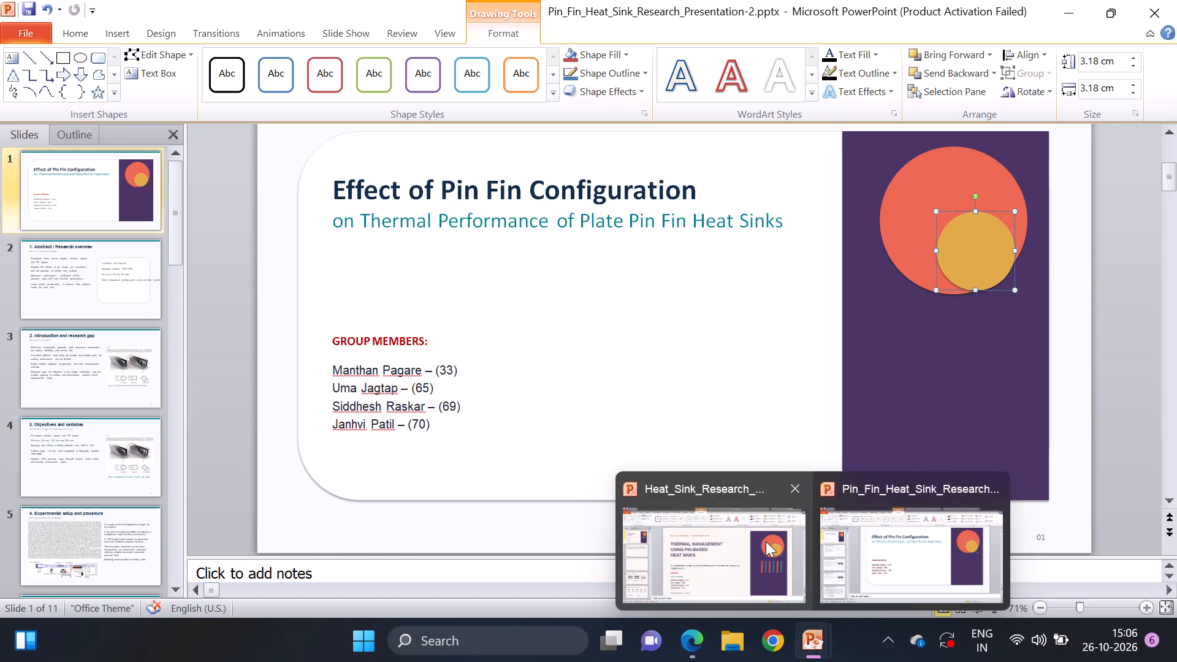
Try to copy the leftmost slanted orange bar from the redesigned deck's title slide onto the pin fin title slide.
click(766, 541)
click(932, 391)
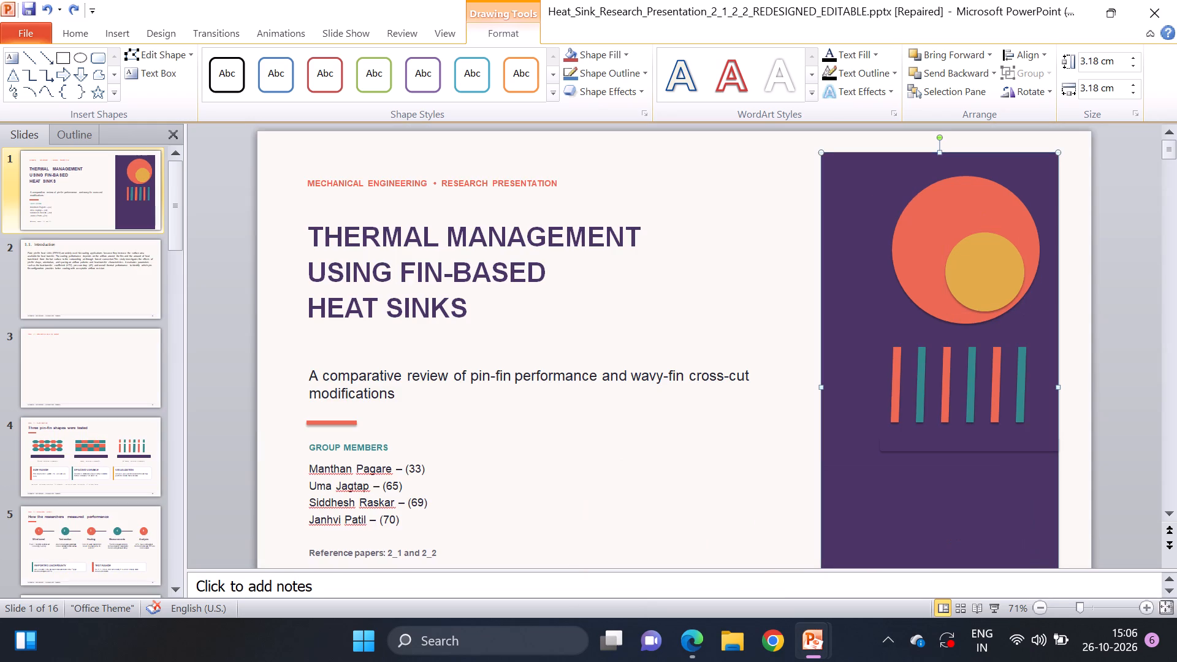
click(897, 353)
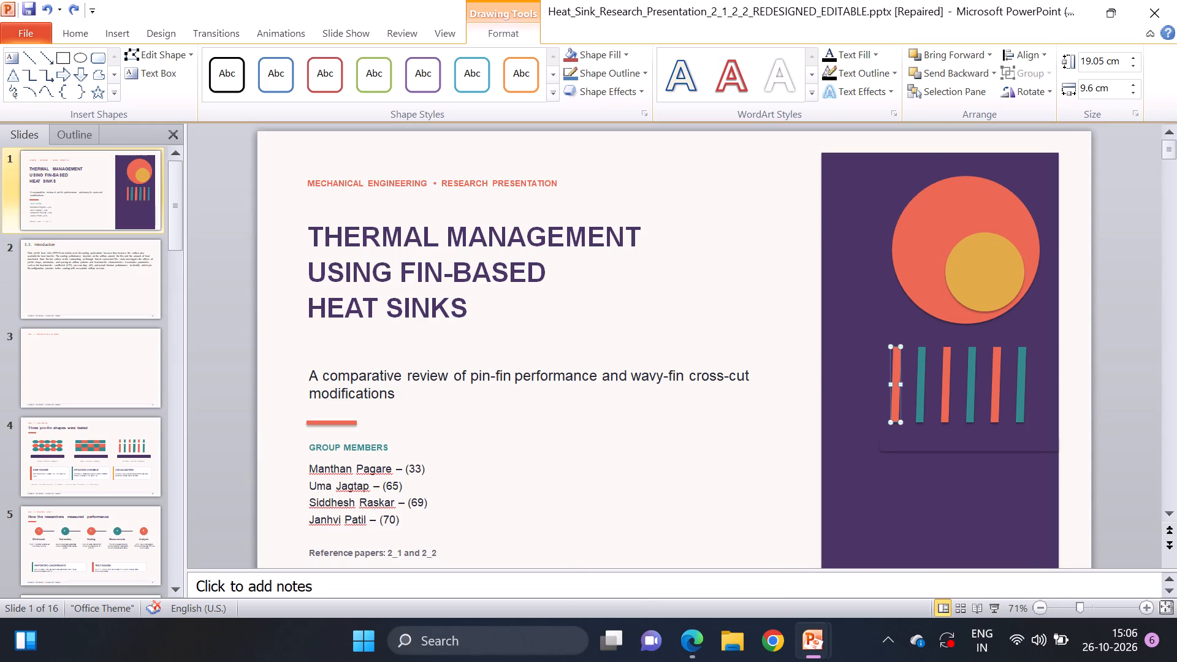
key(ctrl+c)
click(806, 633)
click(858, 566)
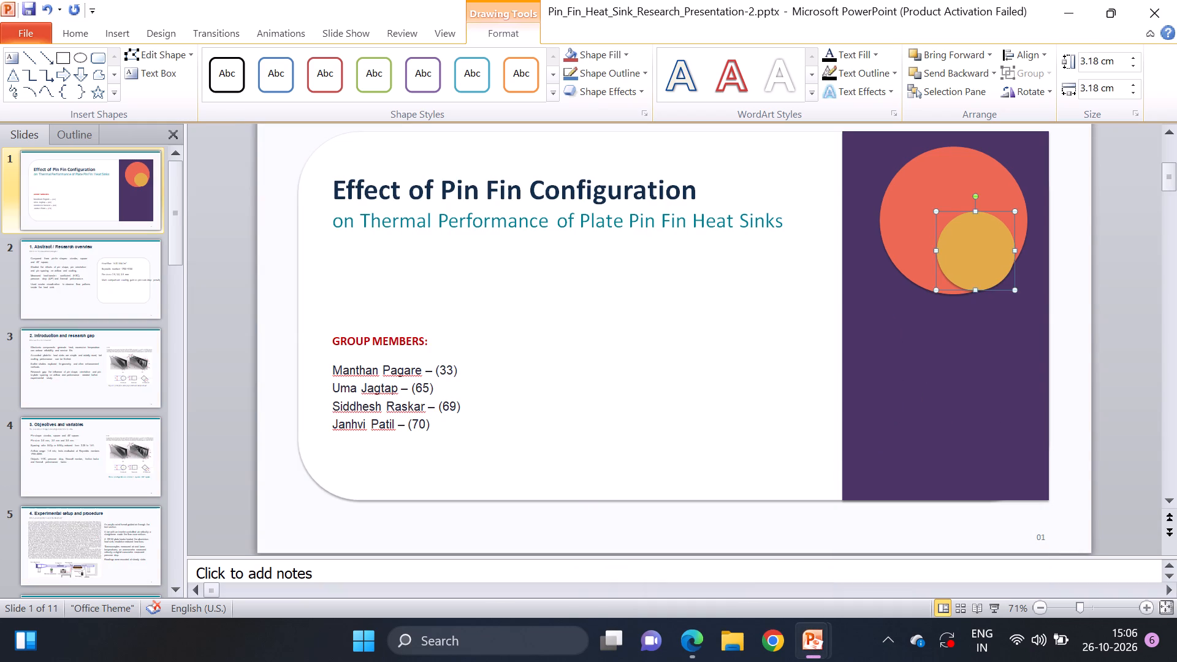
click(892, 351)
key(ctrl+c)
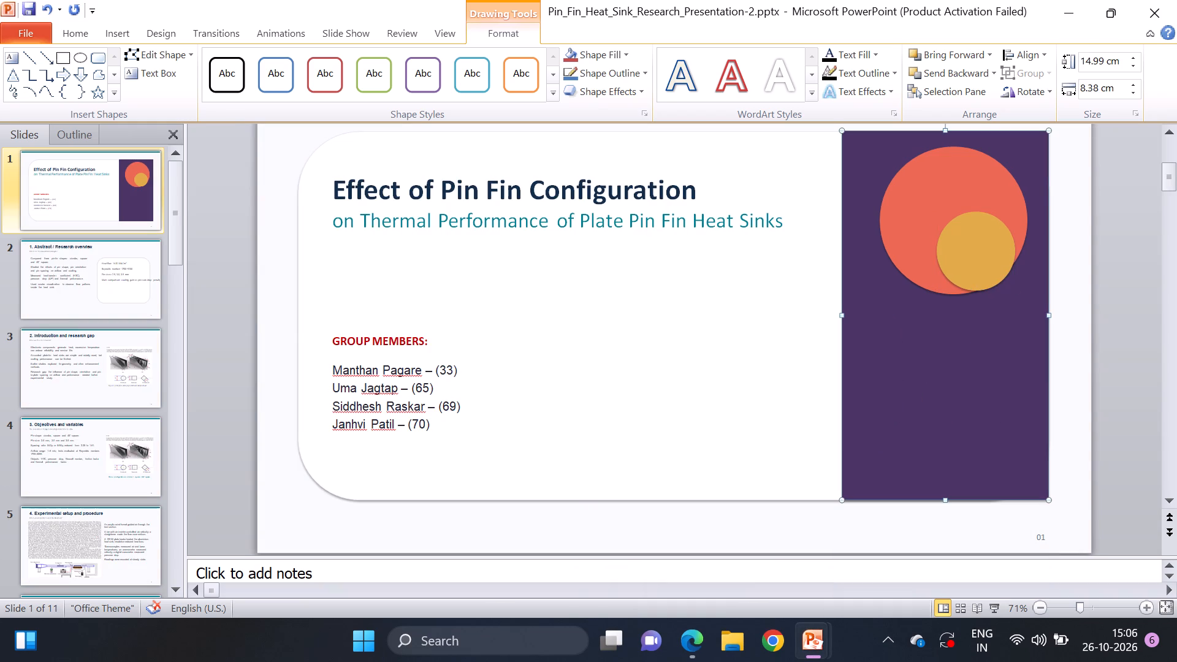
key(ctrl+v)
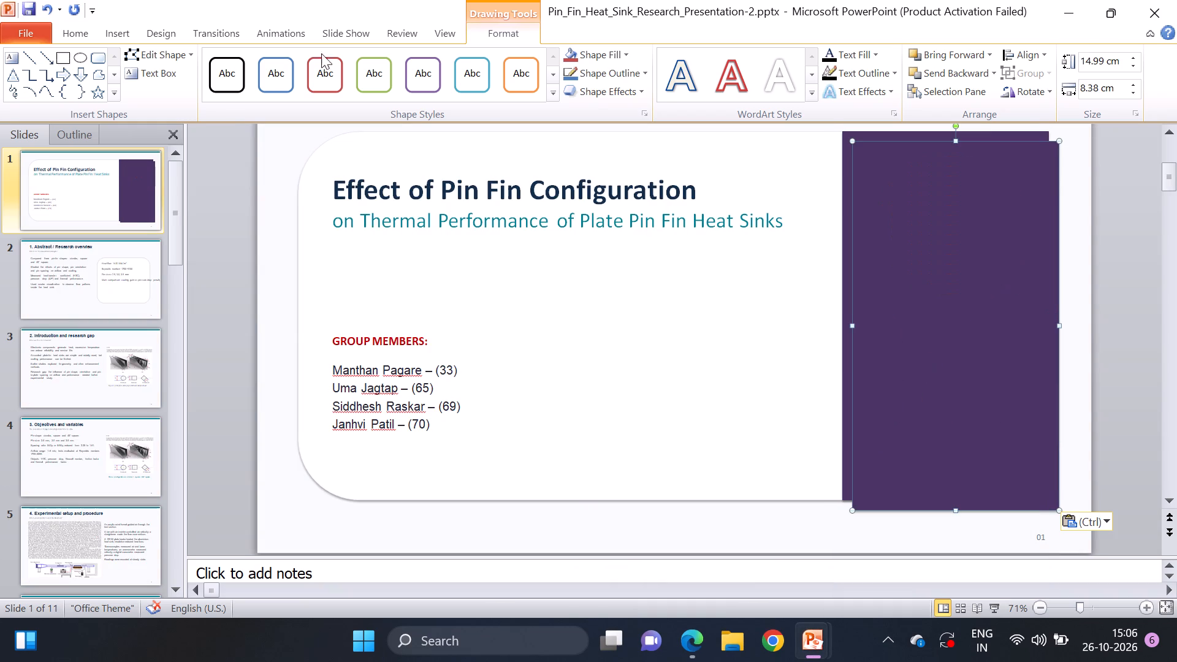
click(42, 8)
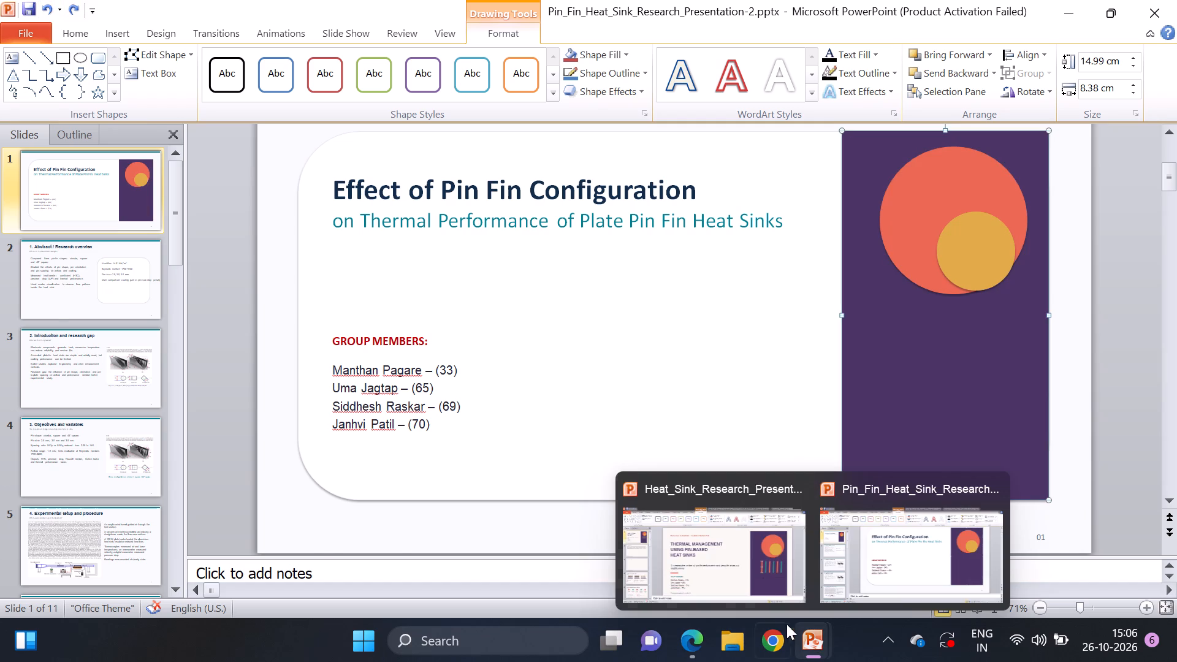
Copy the leftmost slanted orange bar from the redesigned deck's title slide and paste three copies onto the pin fin title slide.
click(757, 563)
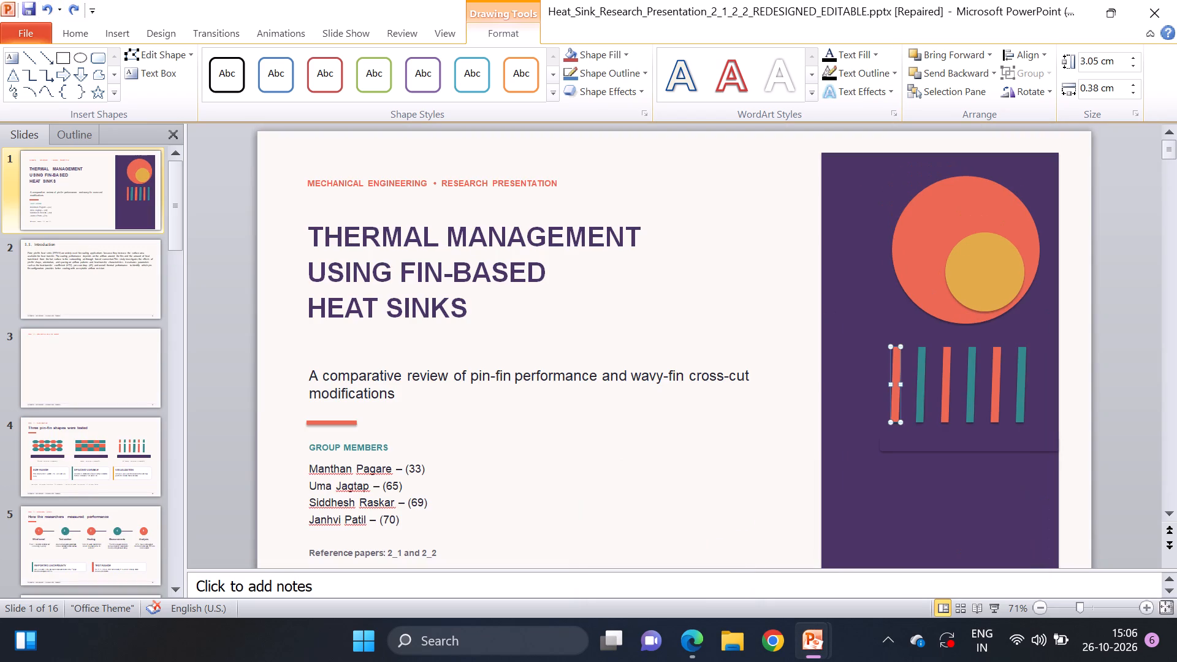
key(ctrl+c)
click(852, 563)
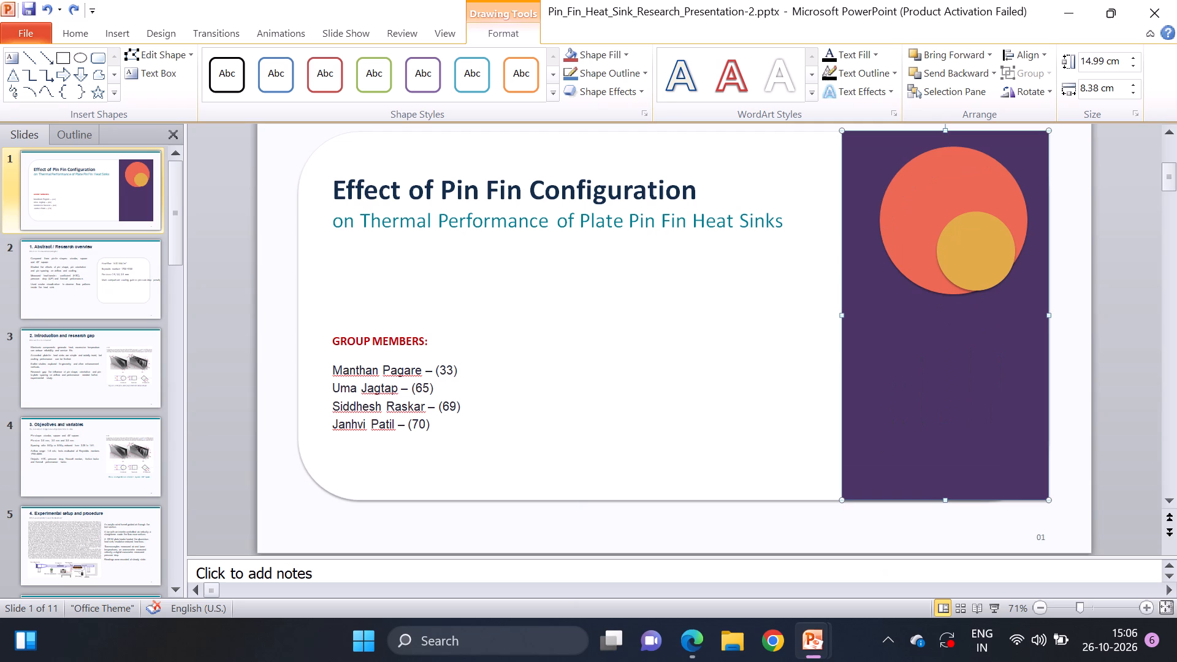
key(ctrl+v)
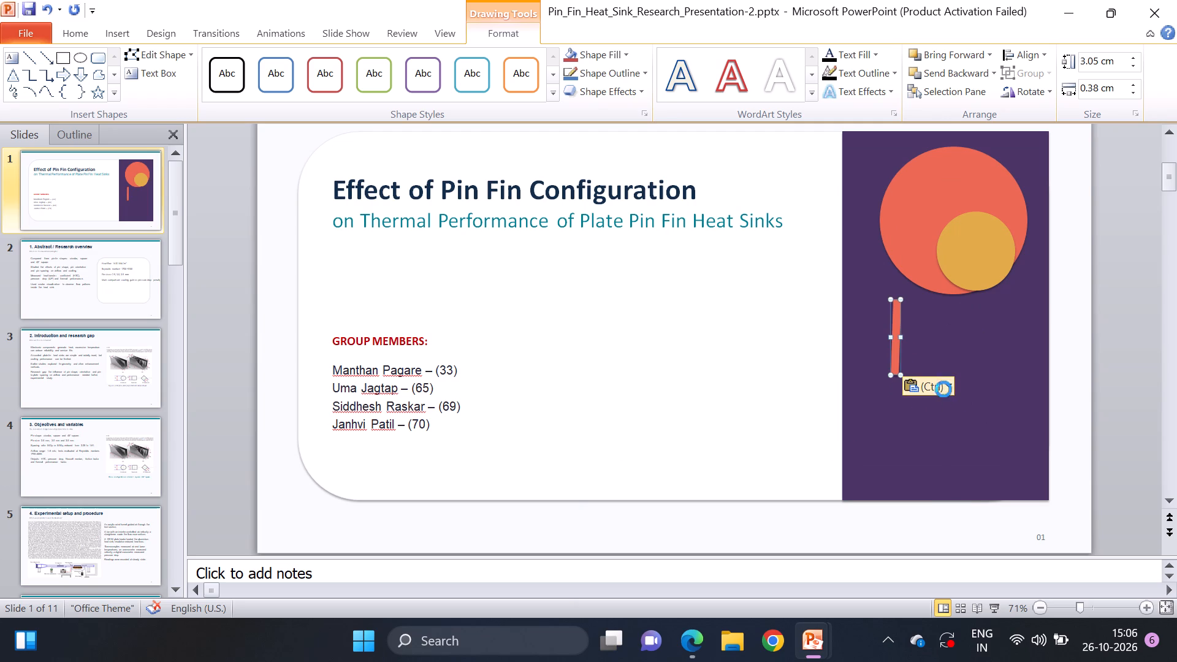
key(ctrl+v)
key(ctrl+v)
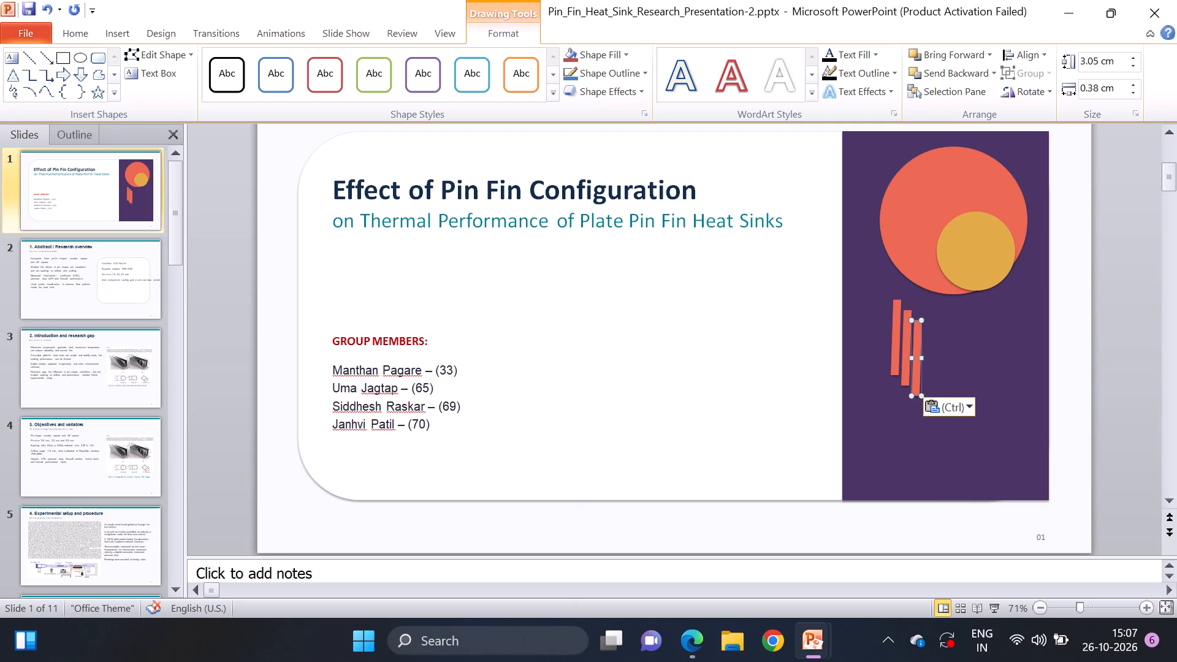
Arrange the three orange bars in a level, evenly spaced row beneath the large orange circle on the purple rectangle.
drag(919, 370, 1024, 363)
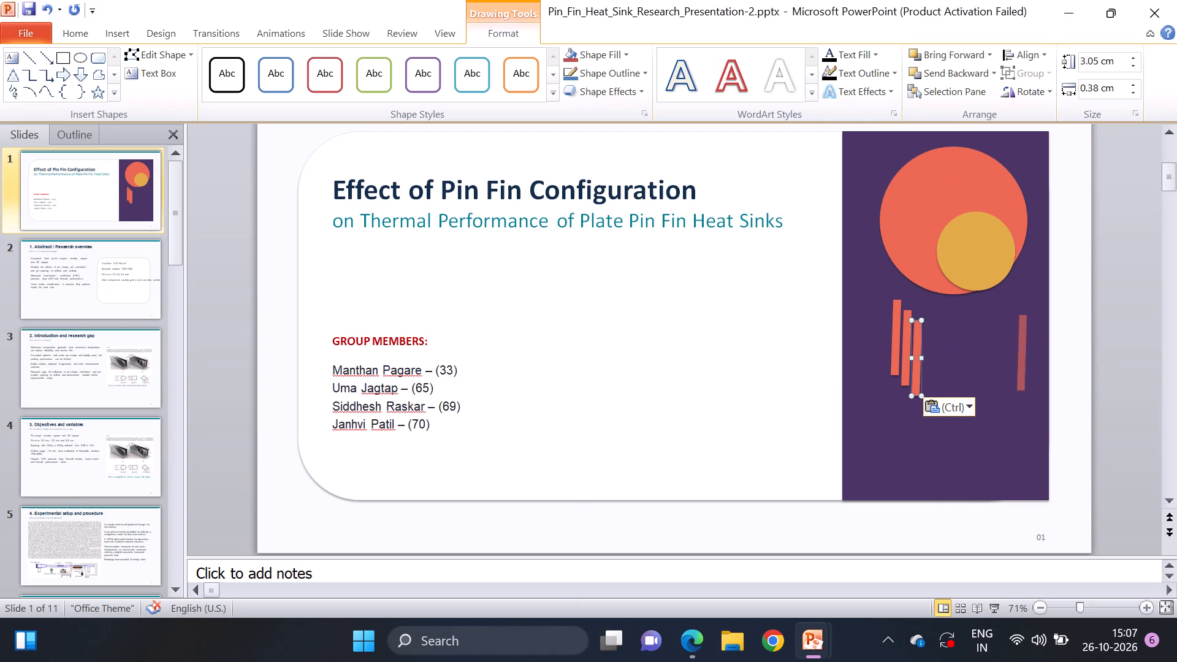
drag(1024, 363, 1020, 363)
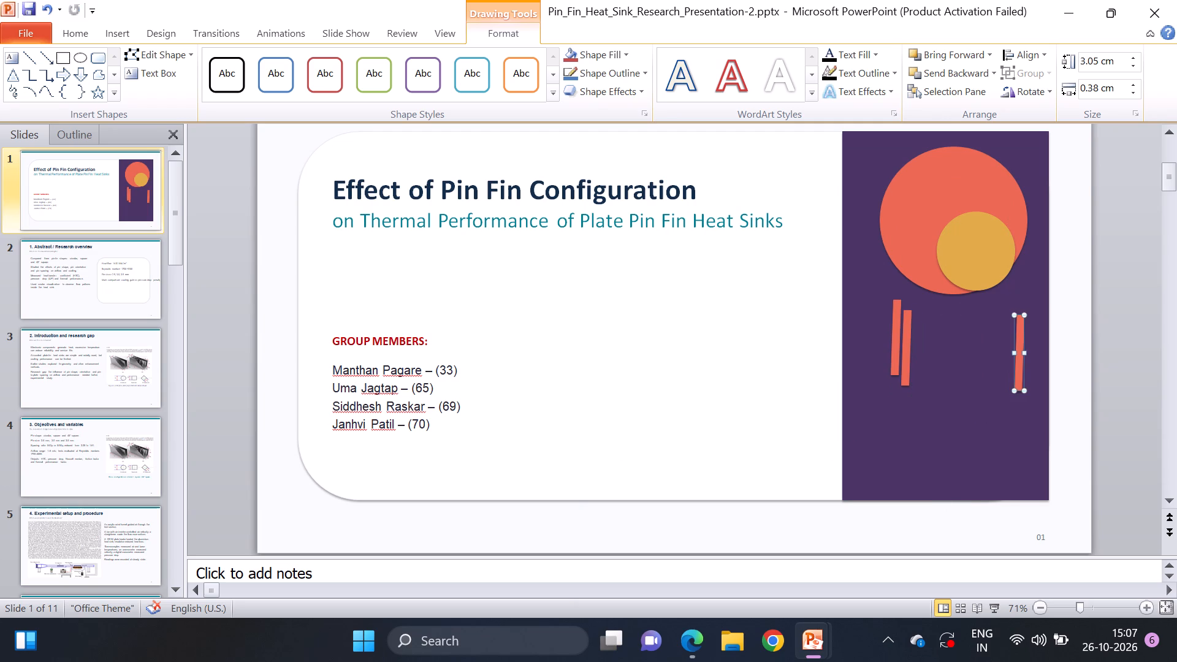
drag(906, 356, 915, 359)
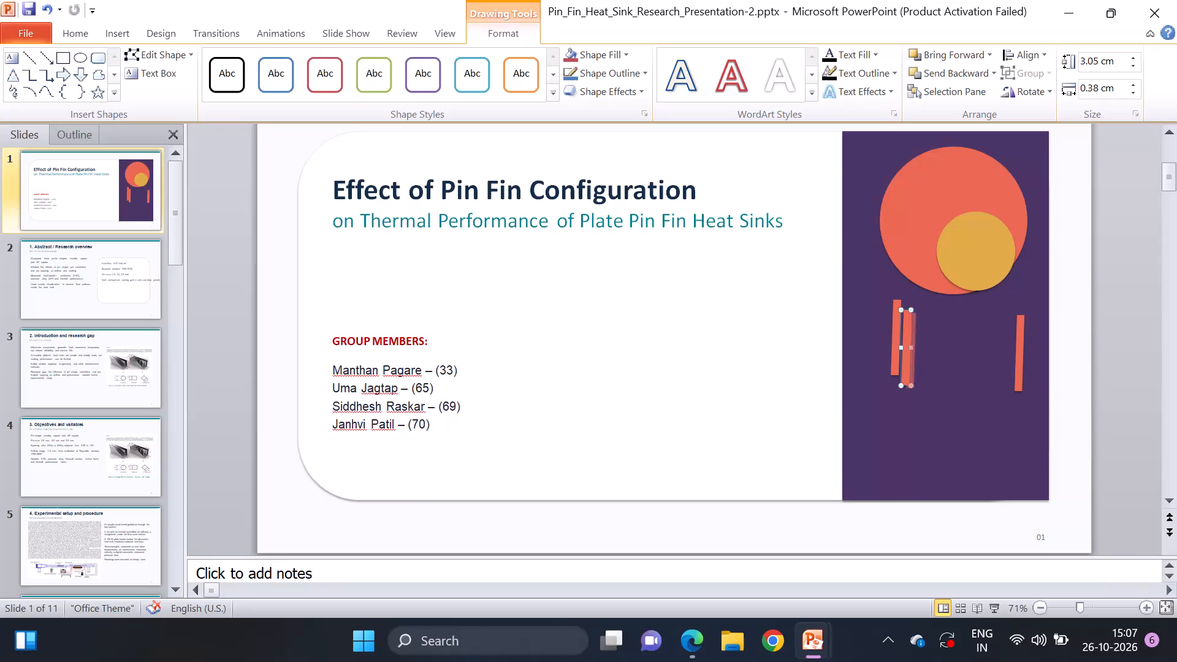
drag(915, 359, 988, 361)
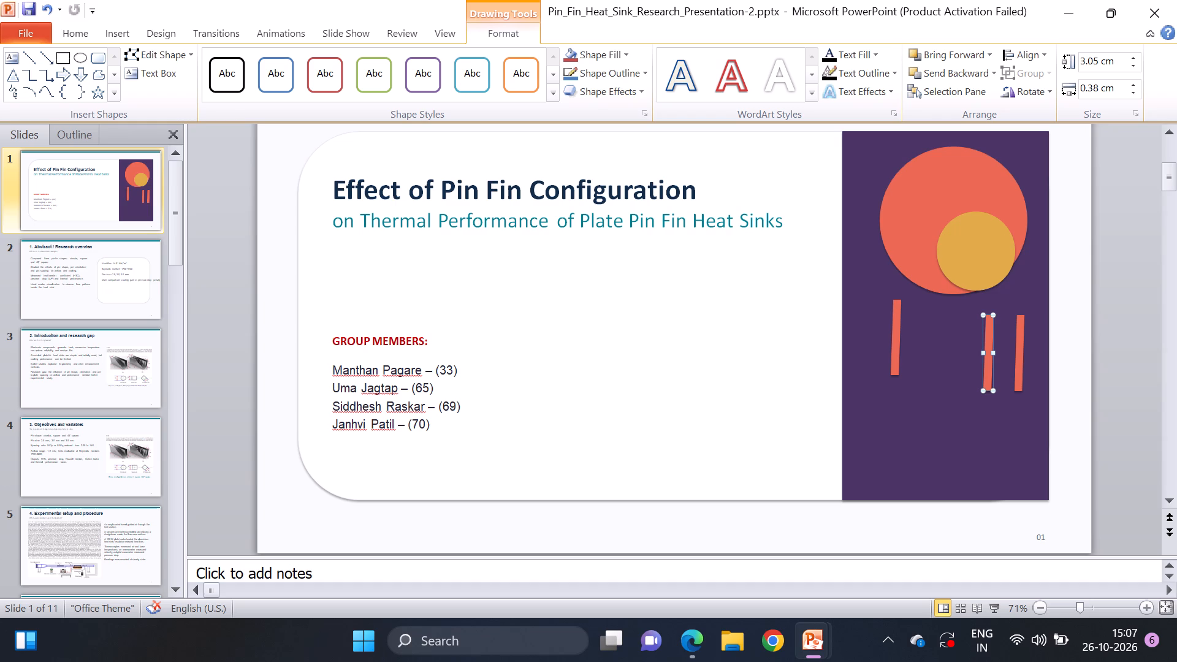
drag(894, 347, 893, 360)
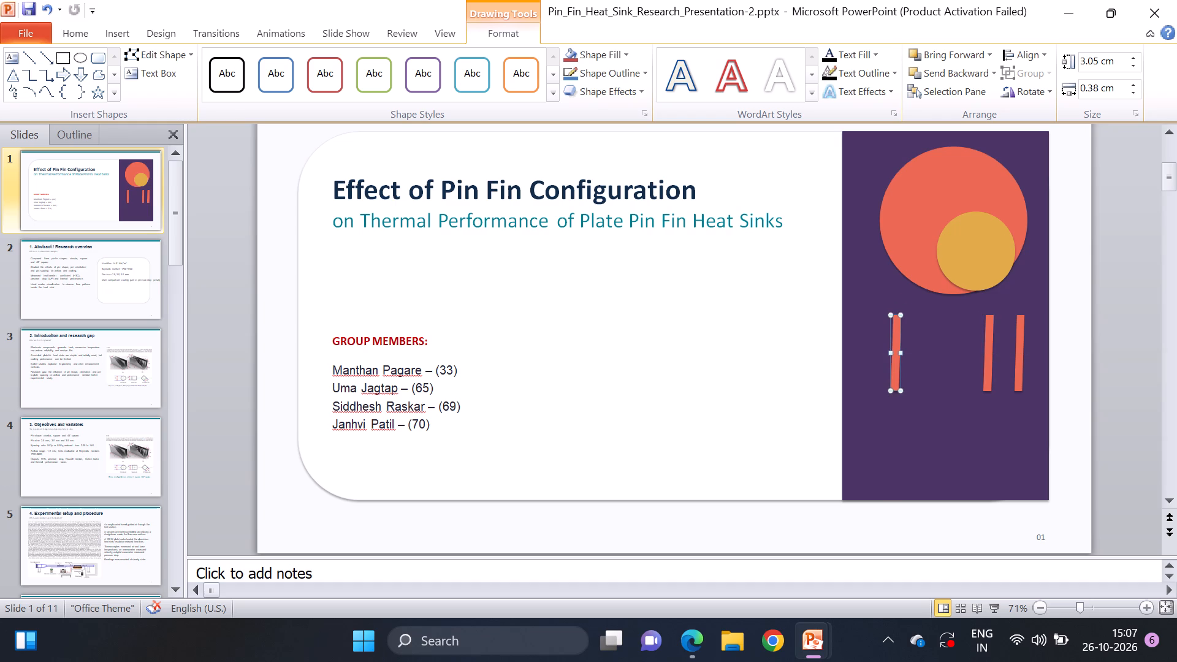
drag(988, 355, 970, 355)
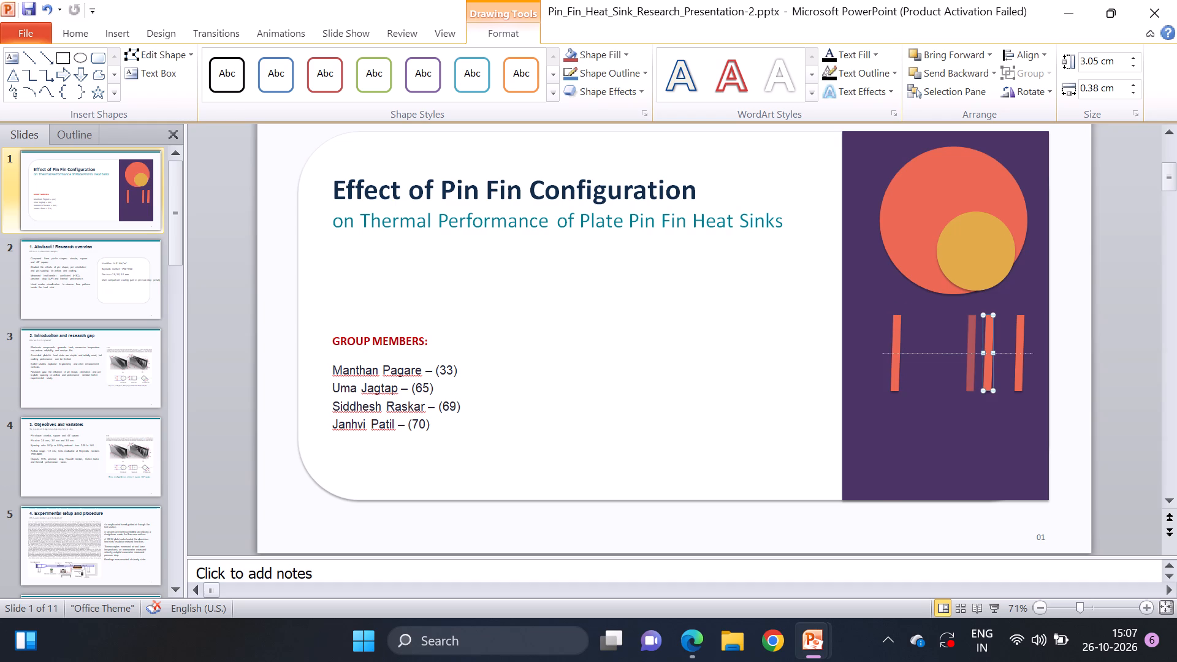
drag(970, 355, 957, 359)
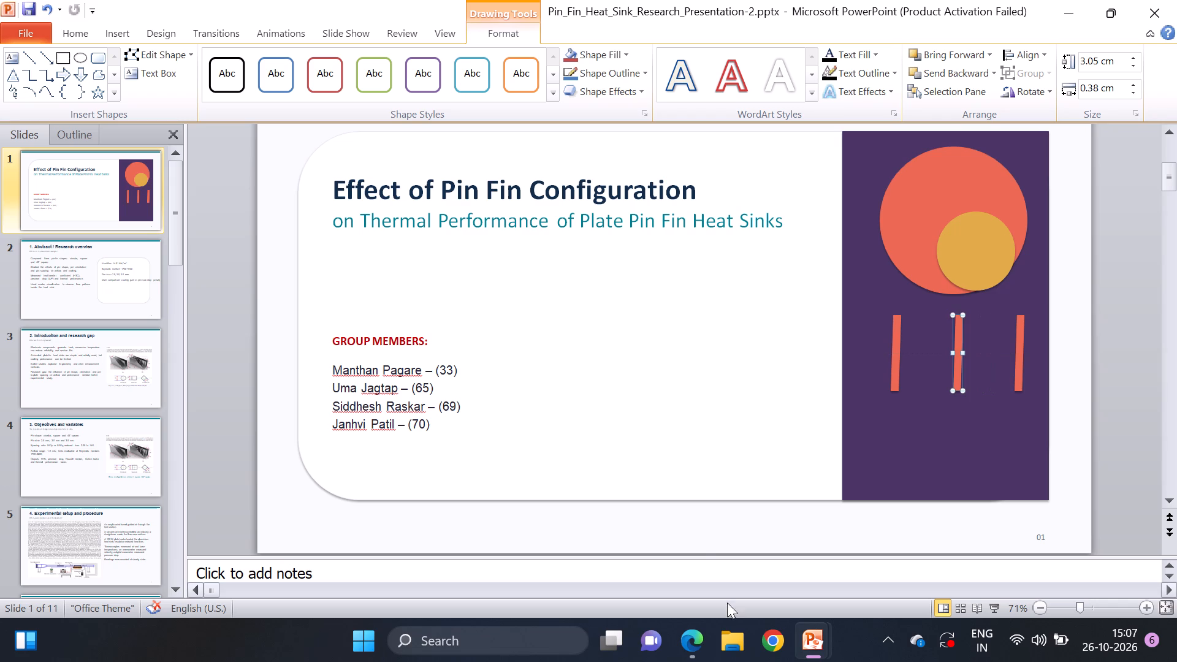
Copy the first slanted teal bar from the redesigned deck's title slide and paste three copies onto the pin fin title slide.
click(811, 649)
click(760, 570)
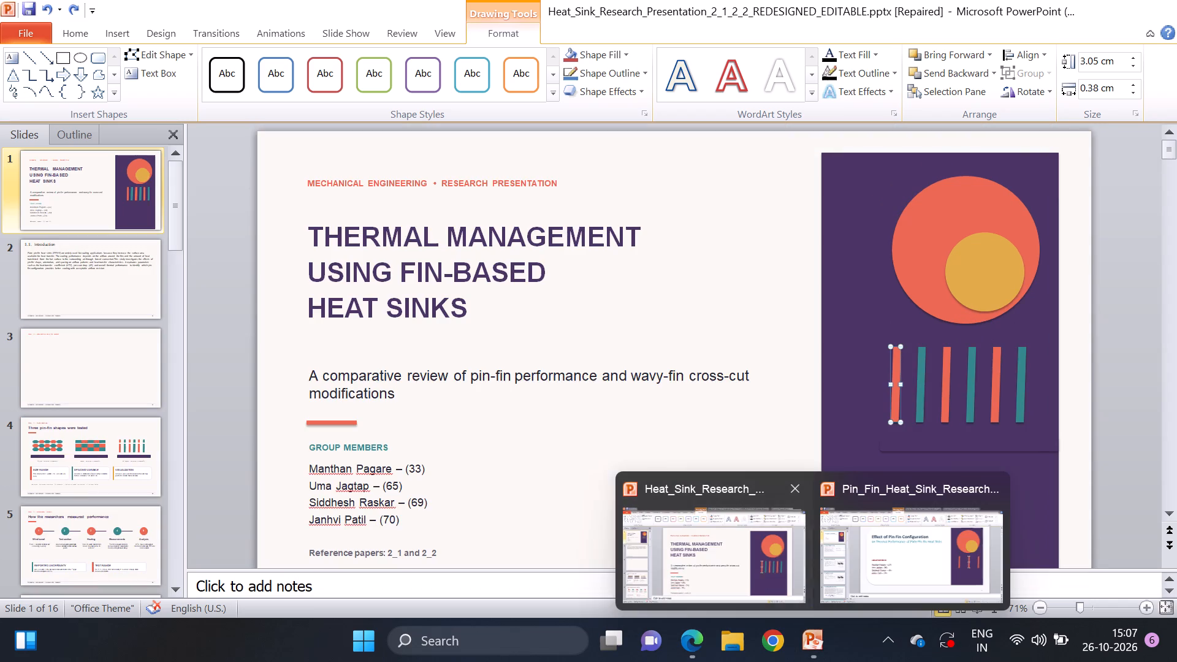
click(924, 386)
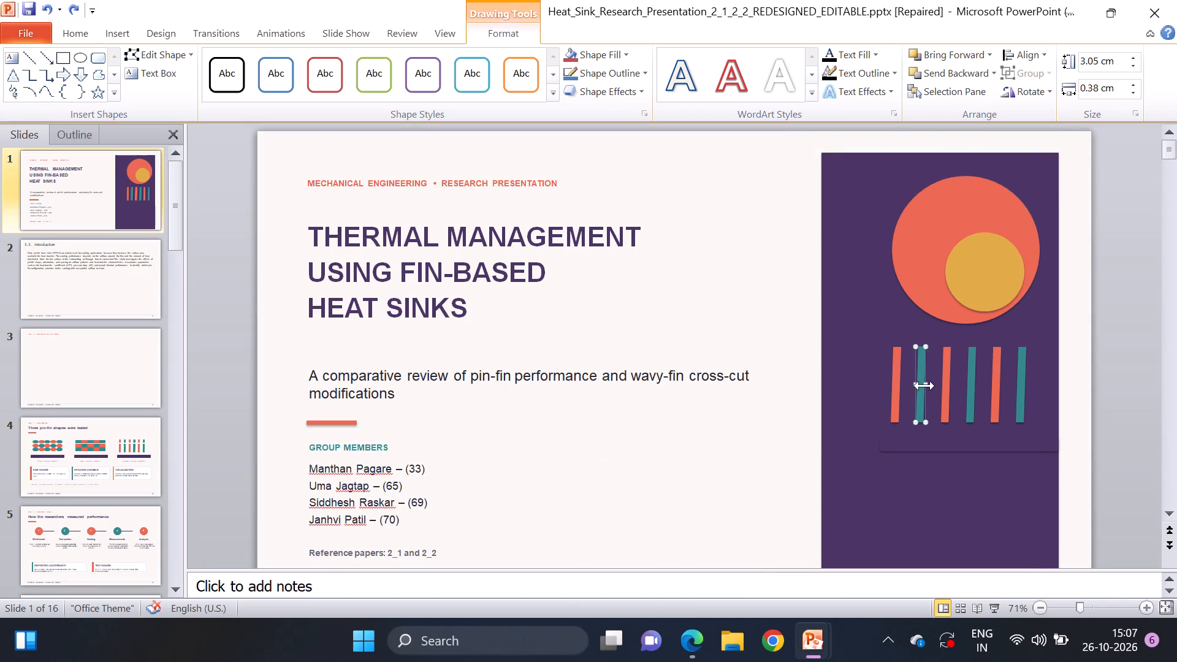
key(ctrl+c)
click(879, 550)
click(914, 430)
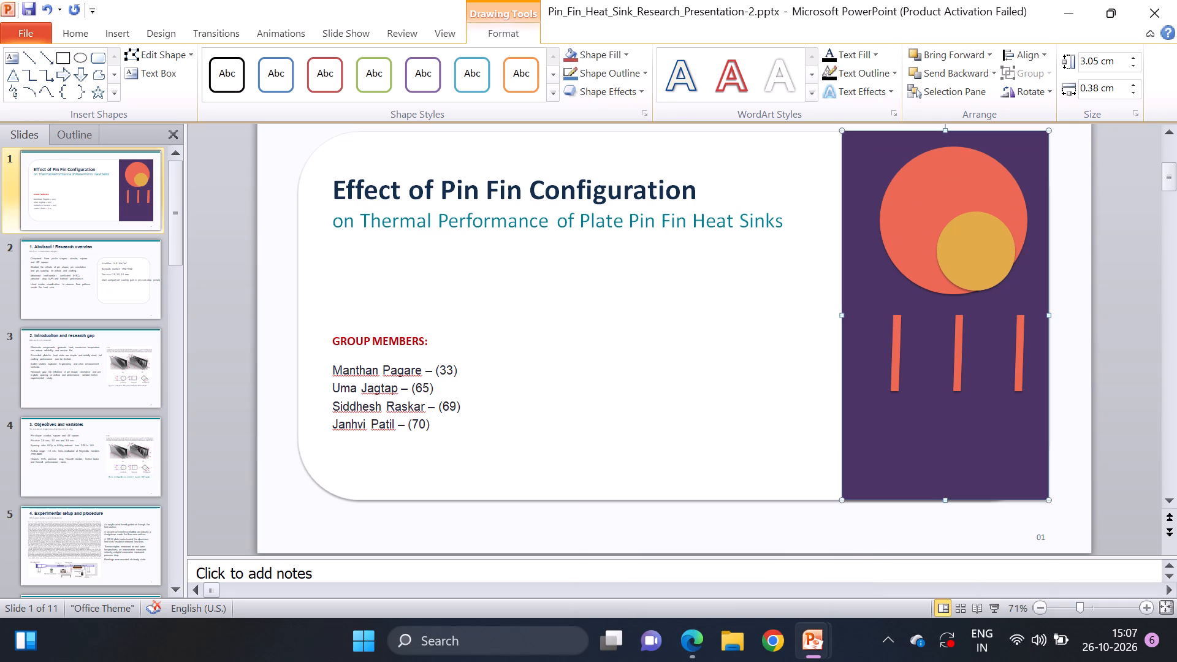
key(ctrl+v)
key(ctrl+v)
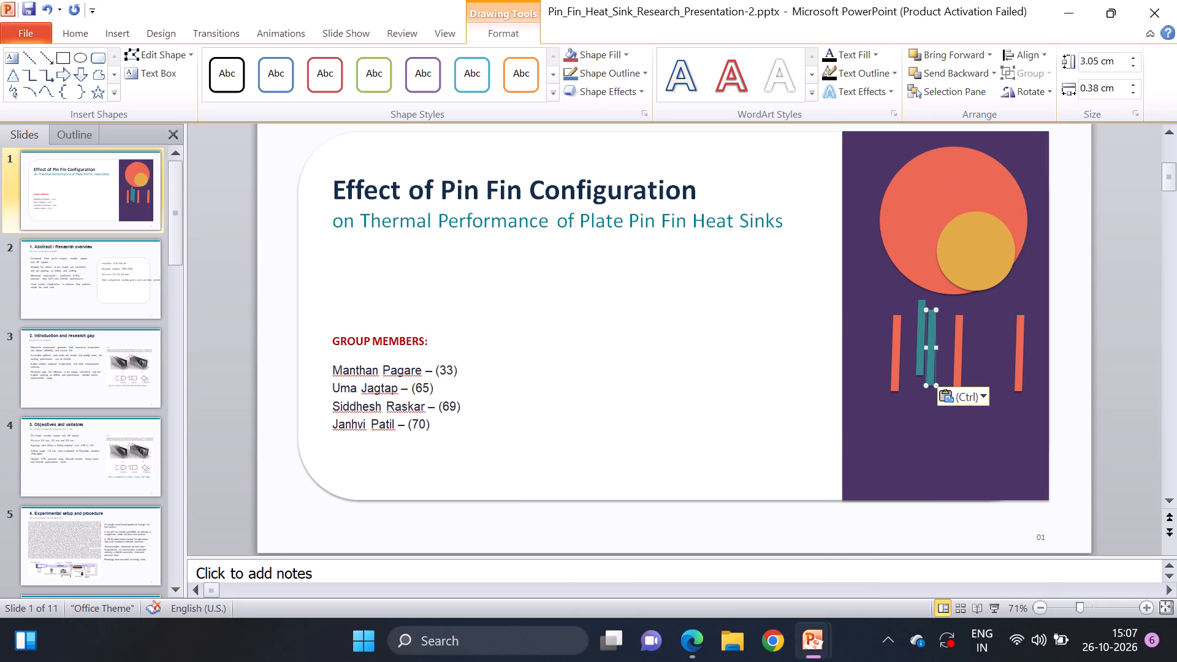
key(v)
key(ctrl+v)
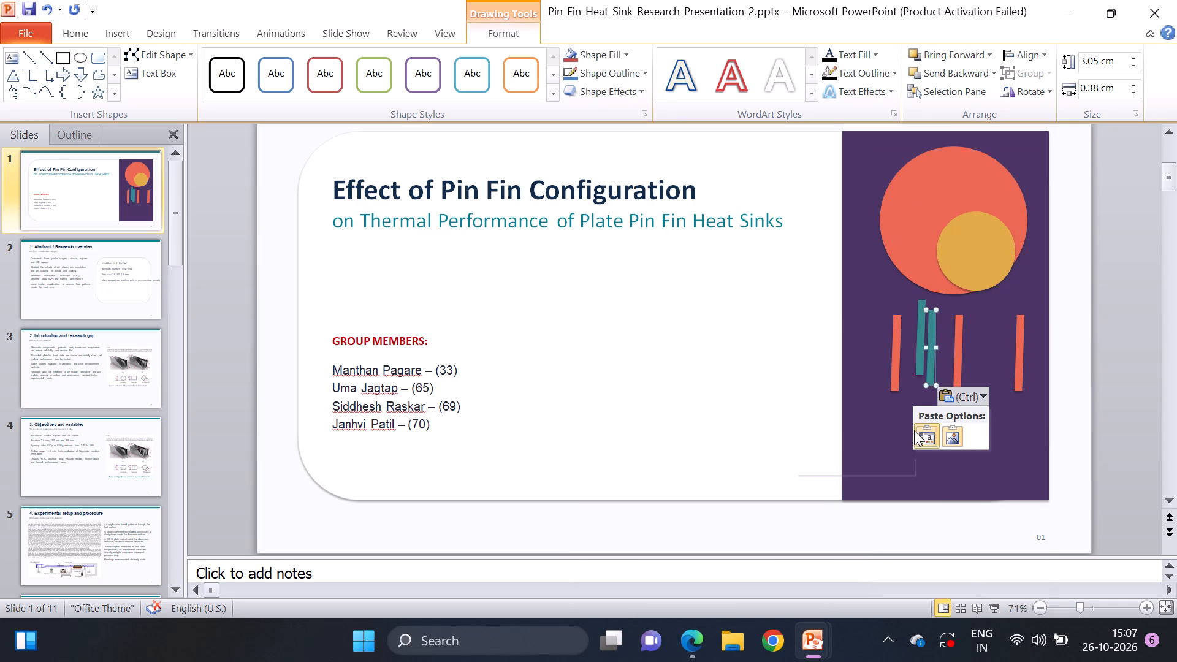
click(1045, 397)
click(912, 417)
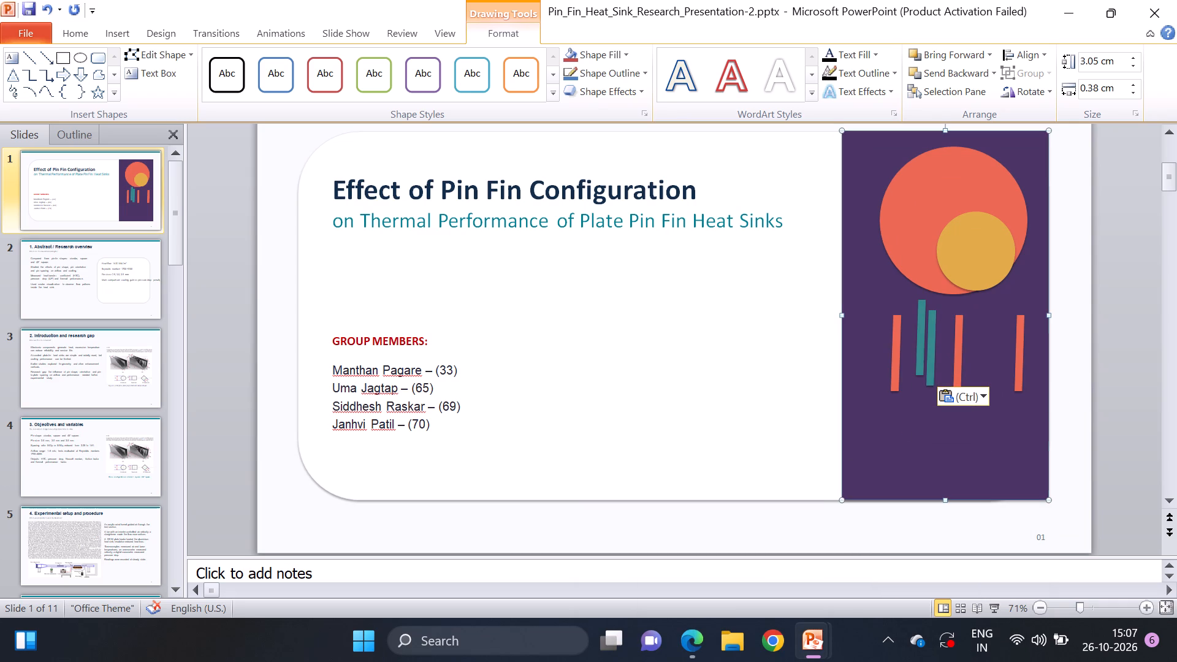
key(ctrl+v)
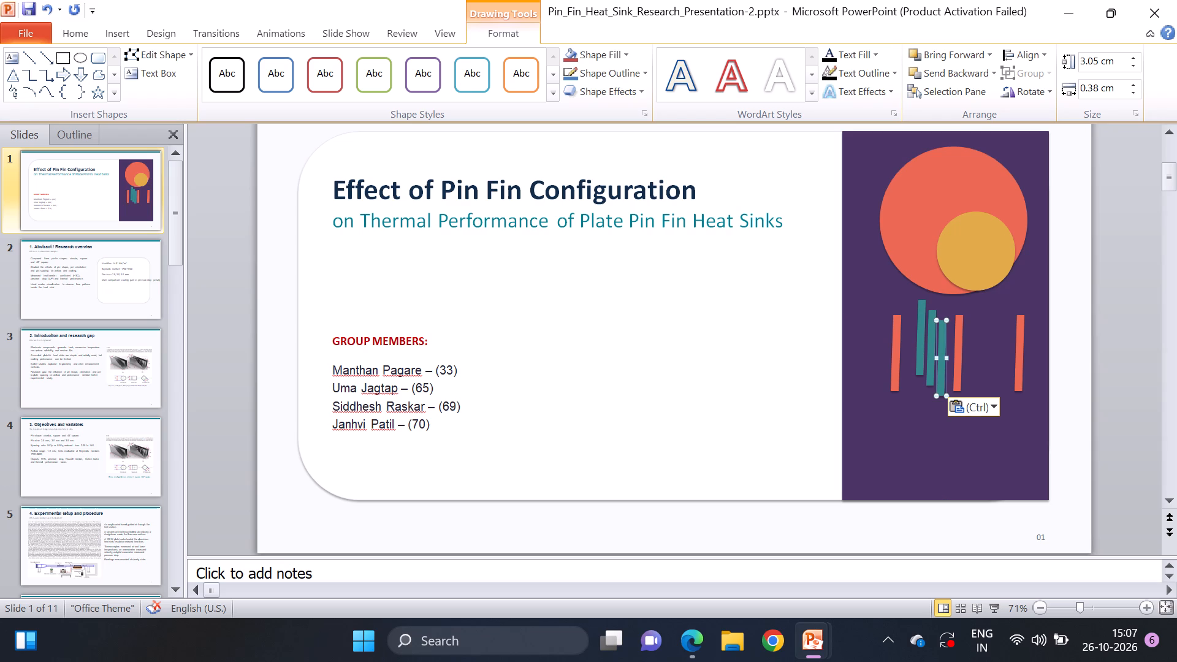
Place two teal bars in the gaps between the orange bars, level with the row, and set the third aside below it.
drag(941, 357, 989, 357)
drag(989, 357, 984, 352)
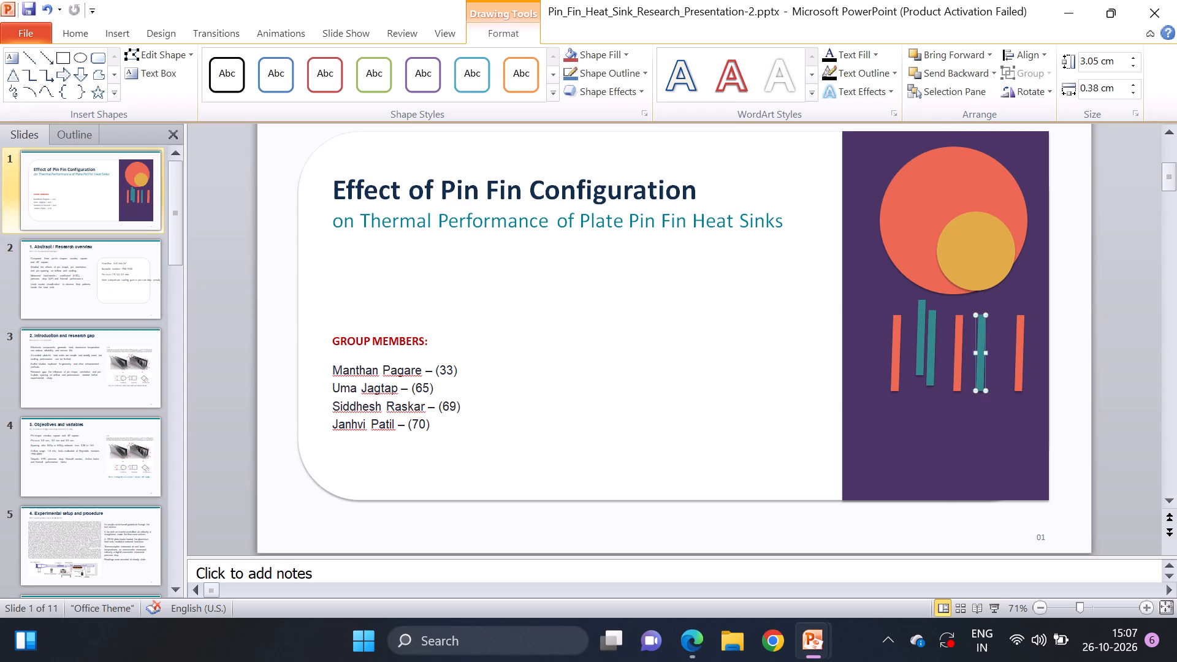
click(981, 348)
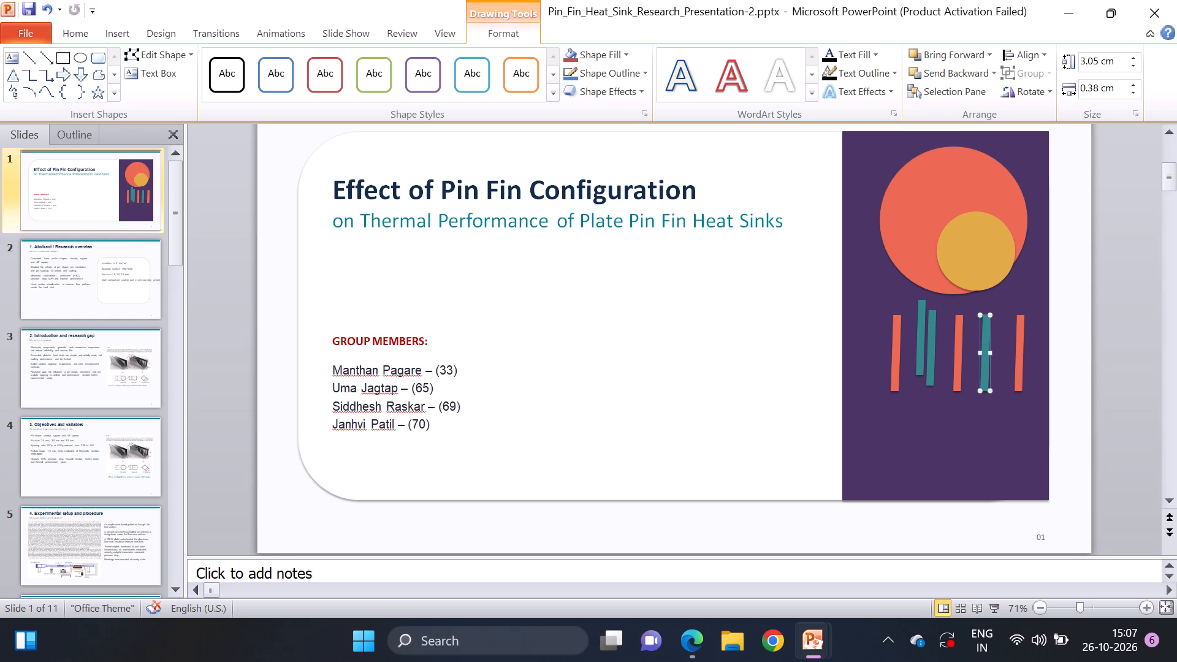
drag(931, 351, 866, 440)
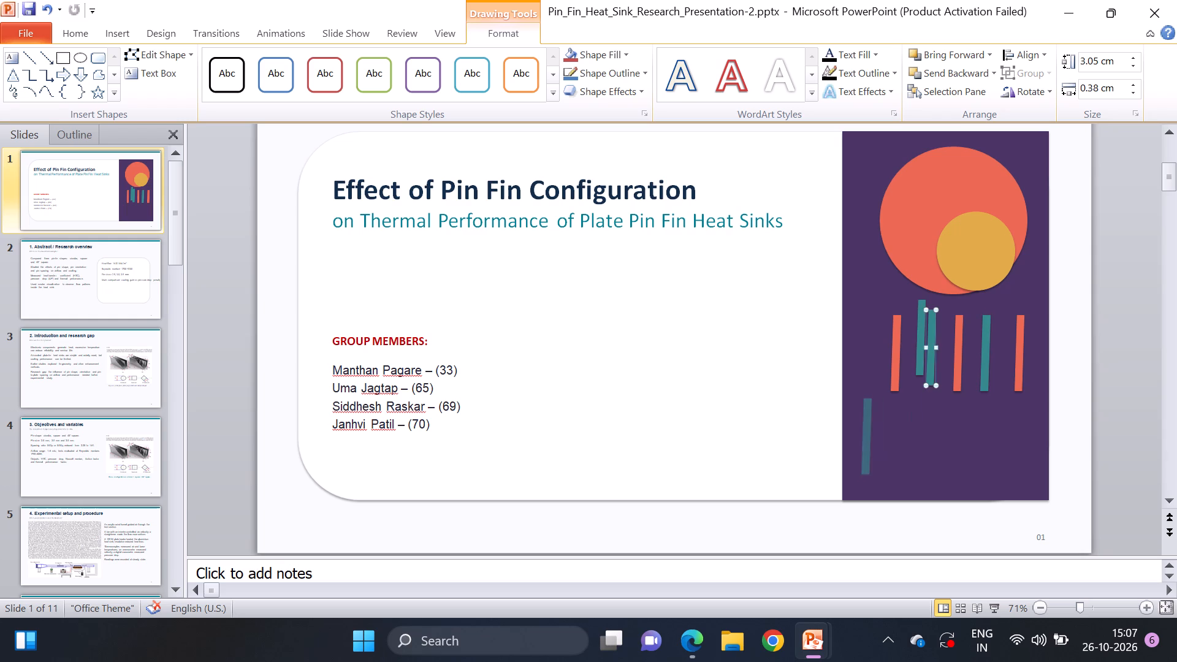
drag(866, 440, 863, 441)
drag(921, 332, 921, 338)
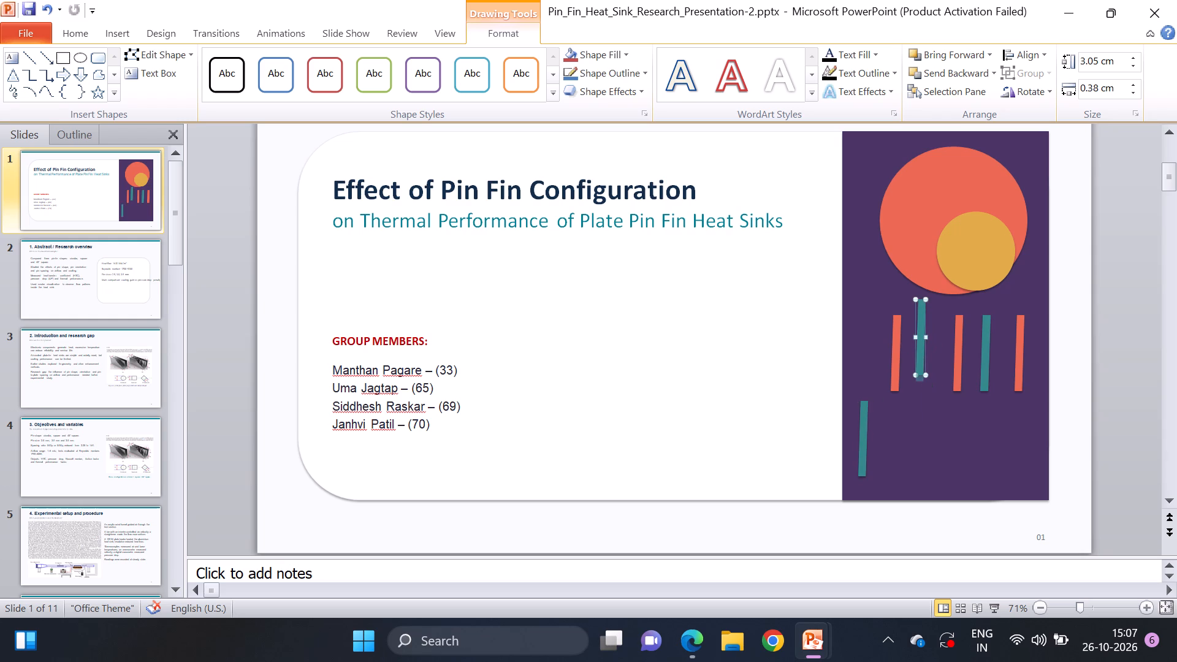
drag(921, 338, 931, 346)
drag(931, 346, 925, 346)
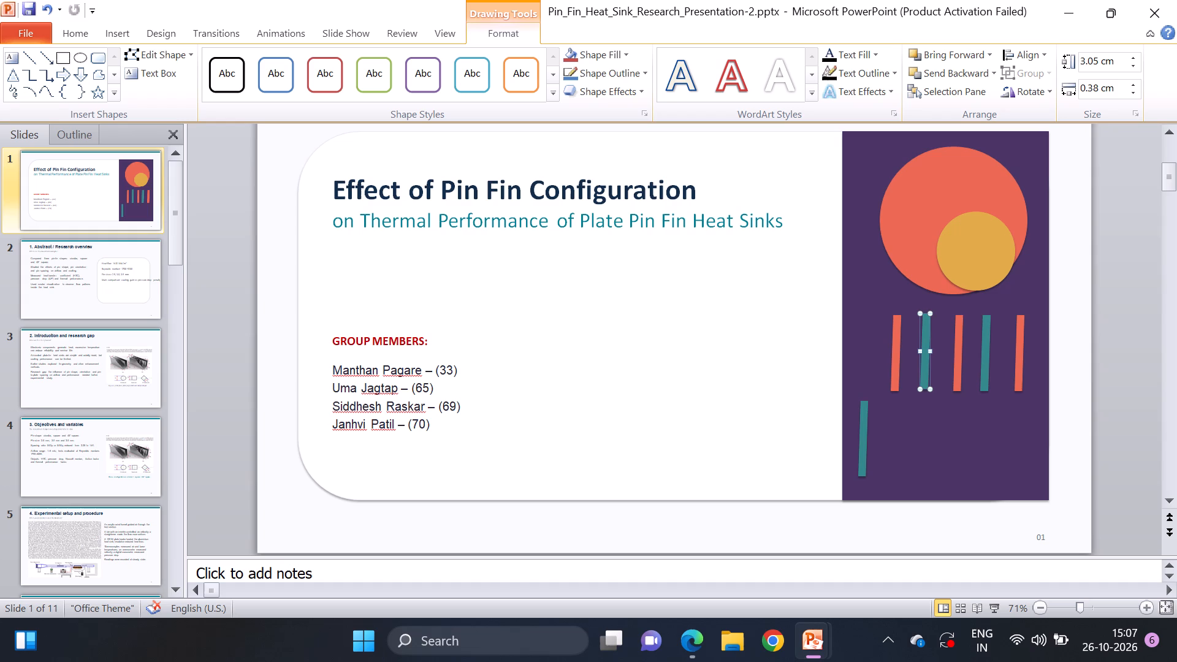
click(927, 362)
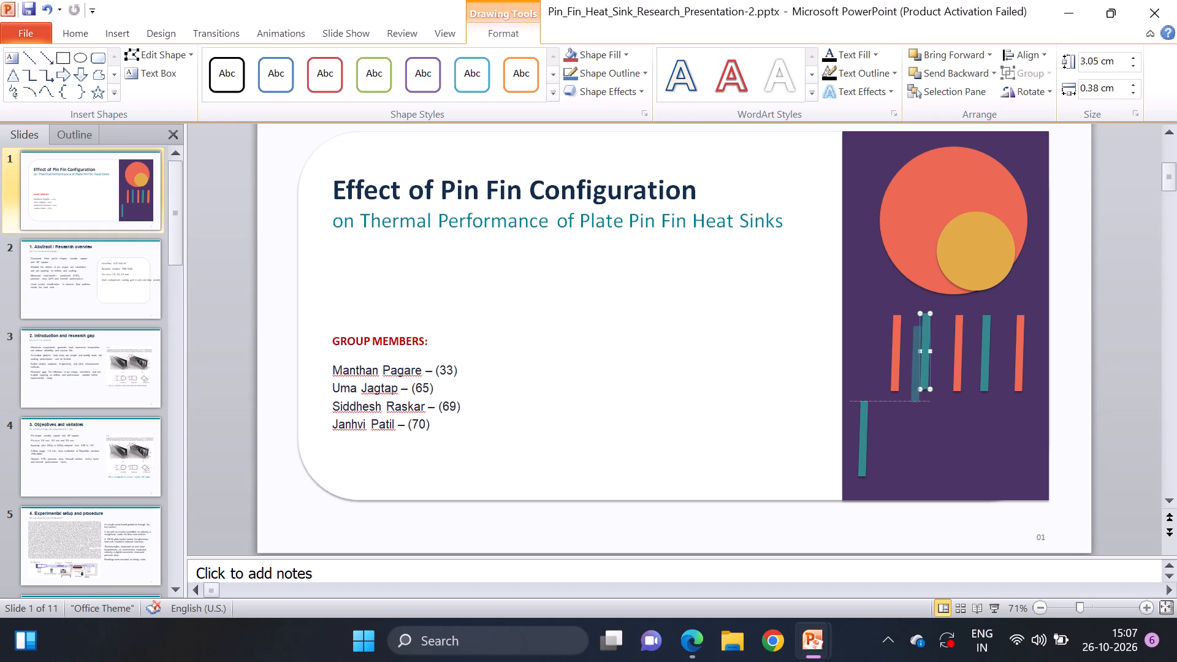
Delete the spare teal bar at the lower left of the purple rectangle.
click(862, 436)
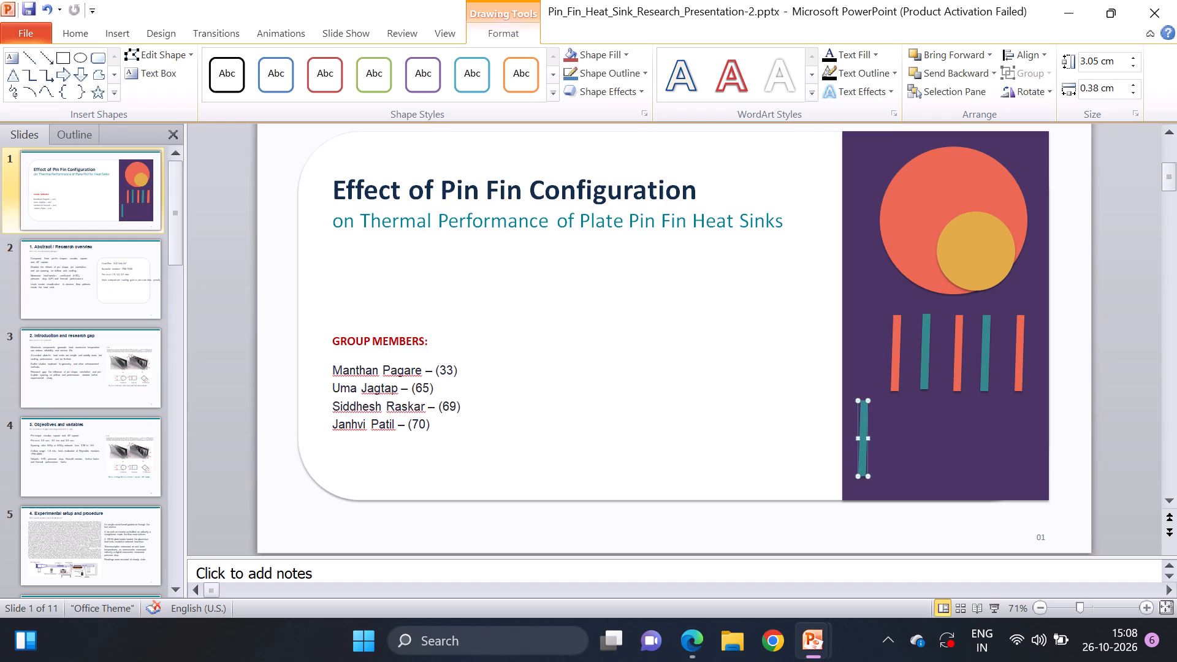
key(BackSpace)
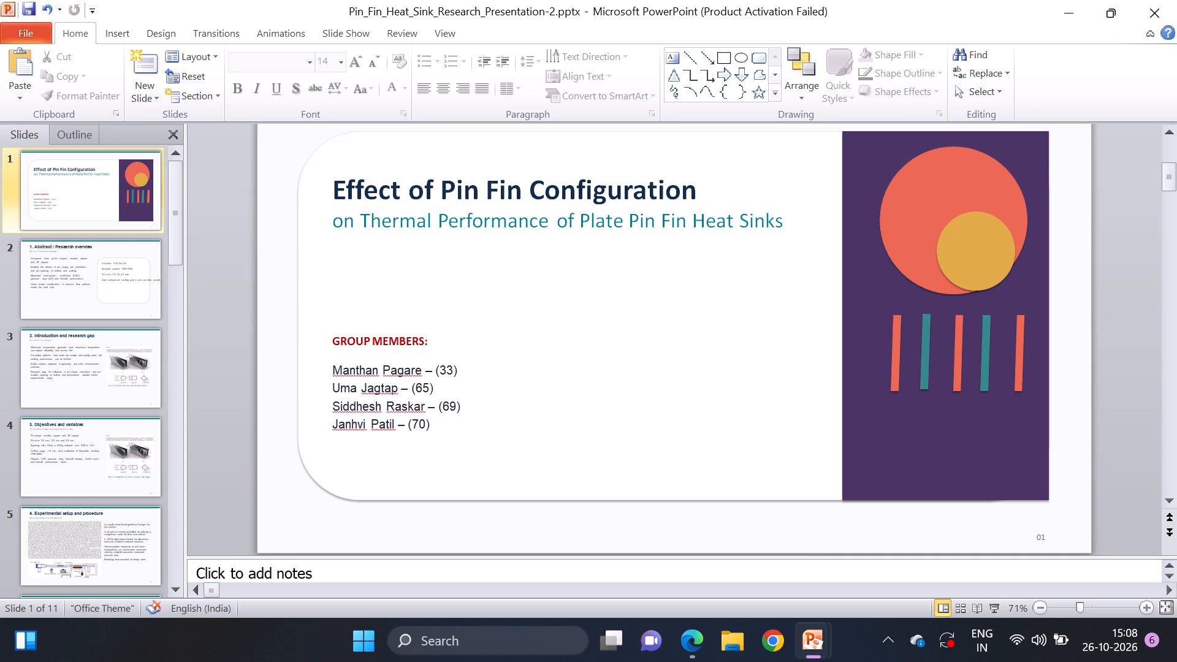
Shift all five orange and teal bars sideways toward the purple rectangle's left edge, keeping their row level beneath the large orange circle.
drag(897, 360, 878, 367)
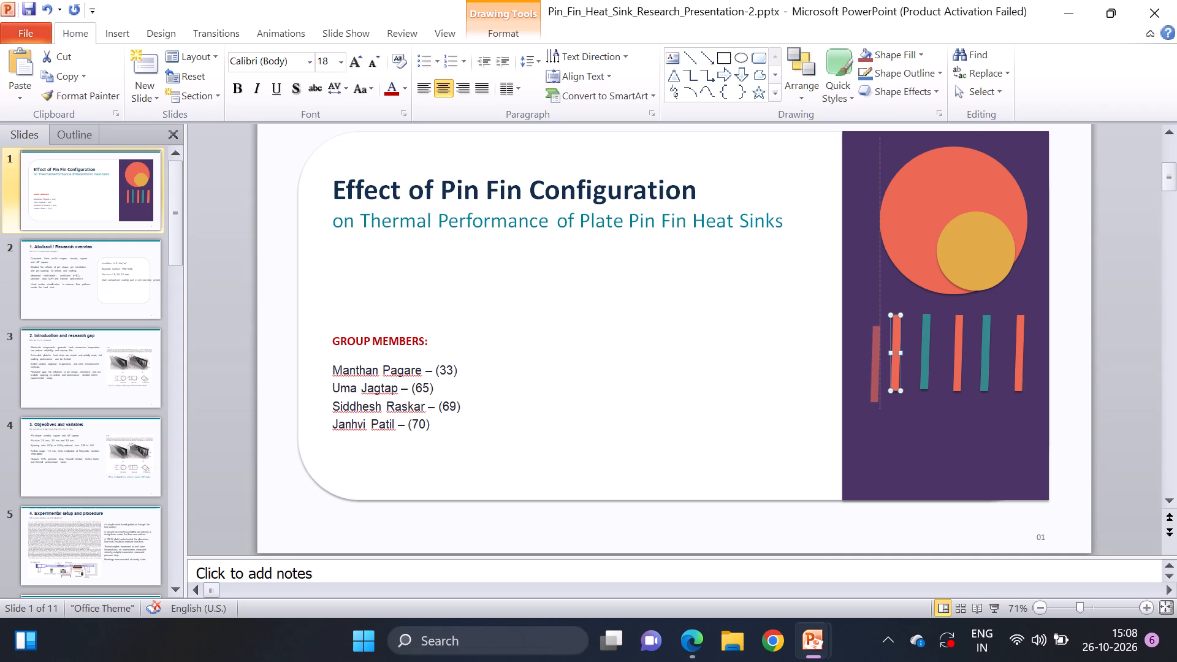
drag(878, 367, 878, 365)
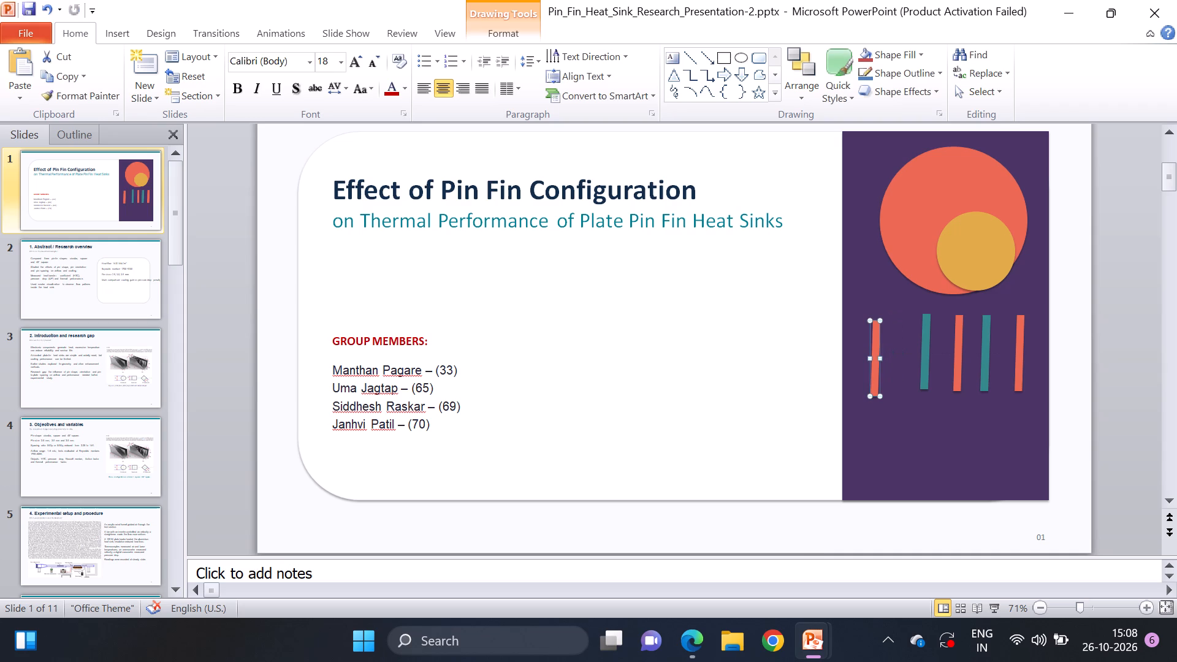
drag(875, 362, 875, 356)
drag(926, 365, 906, 365)
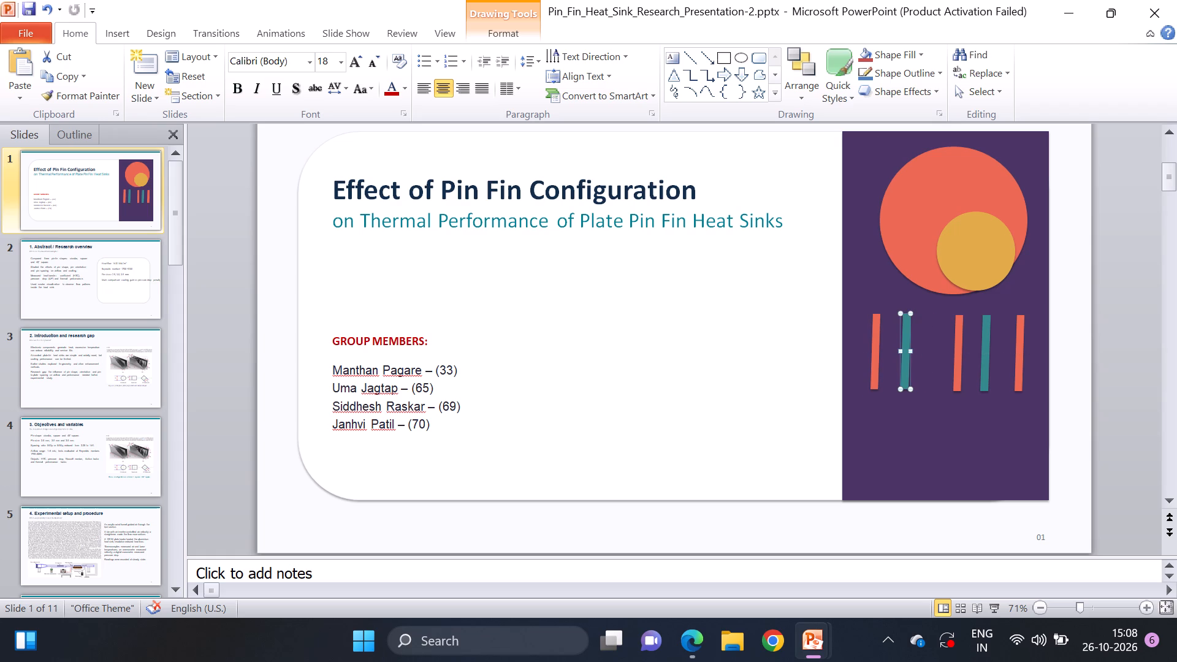
drag(958, 357, 936, 361)
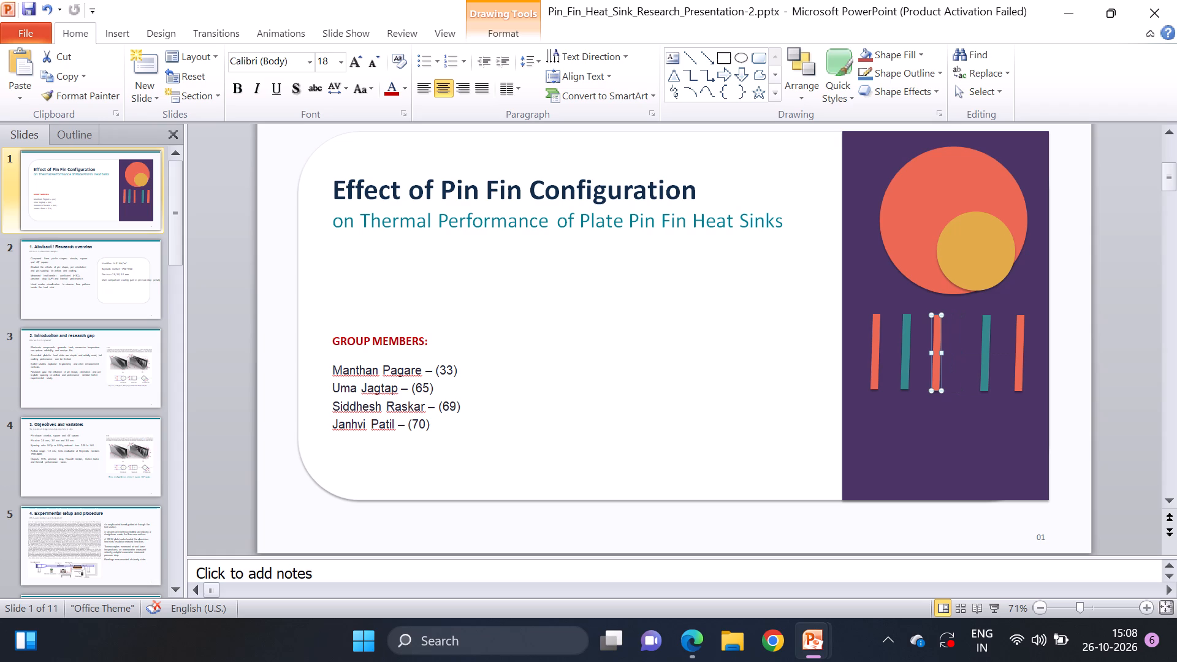
drag(984, 356, 963, 356)
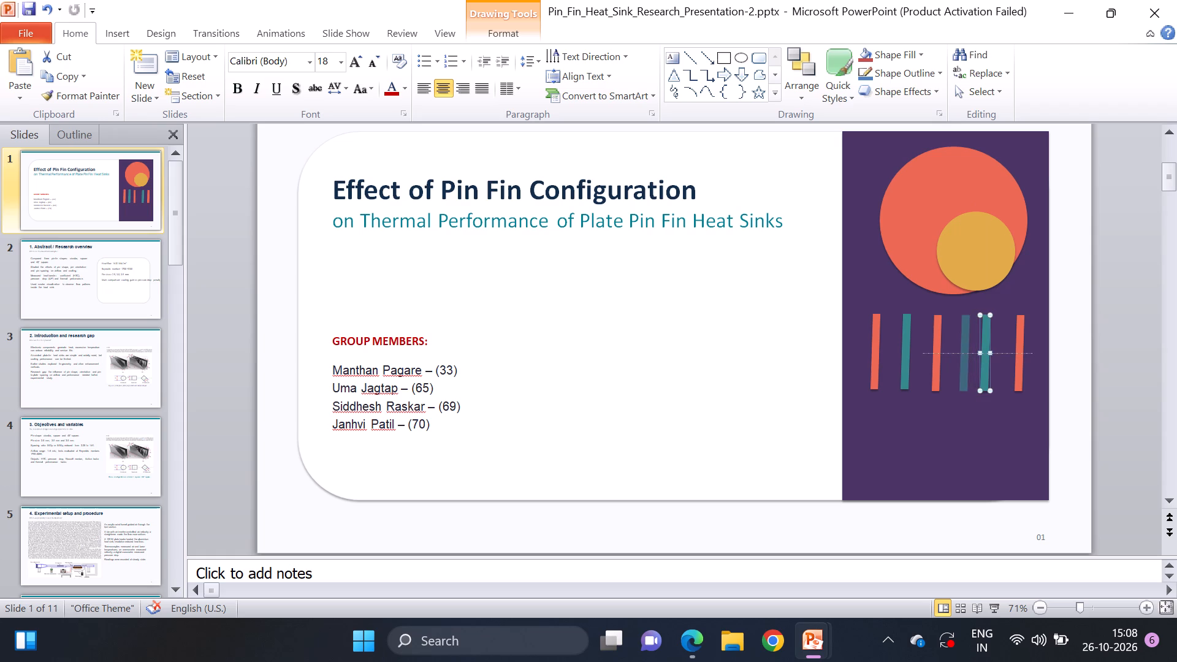
drag(963, 356, 964, 356)
drag(964, 356, 964, 356)
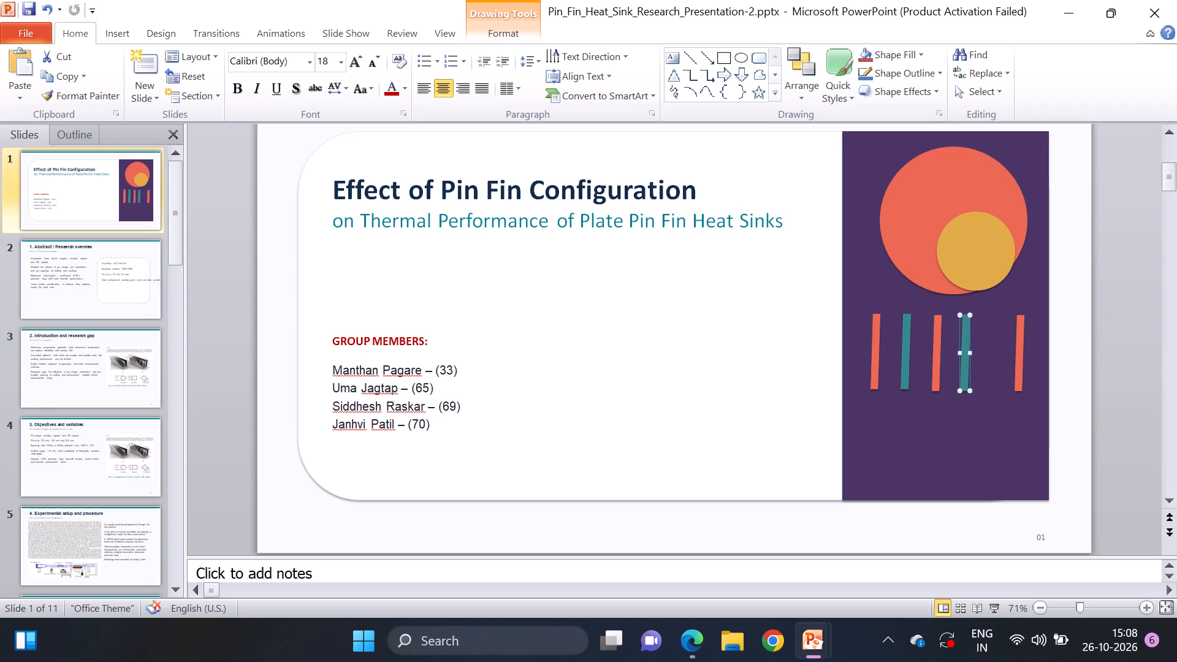
drag(1020, 354, 1005, 350)
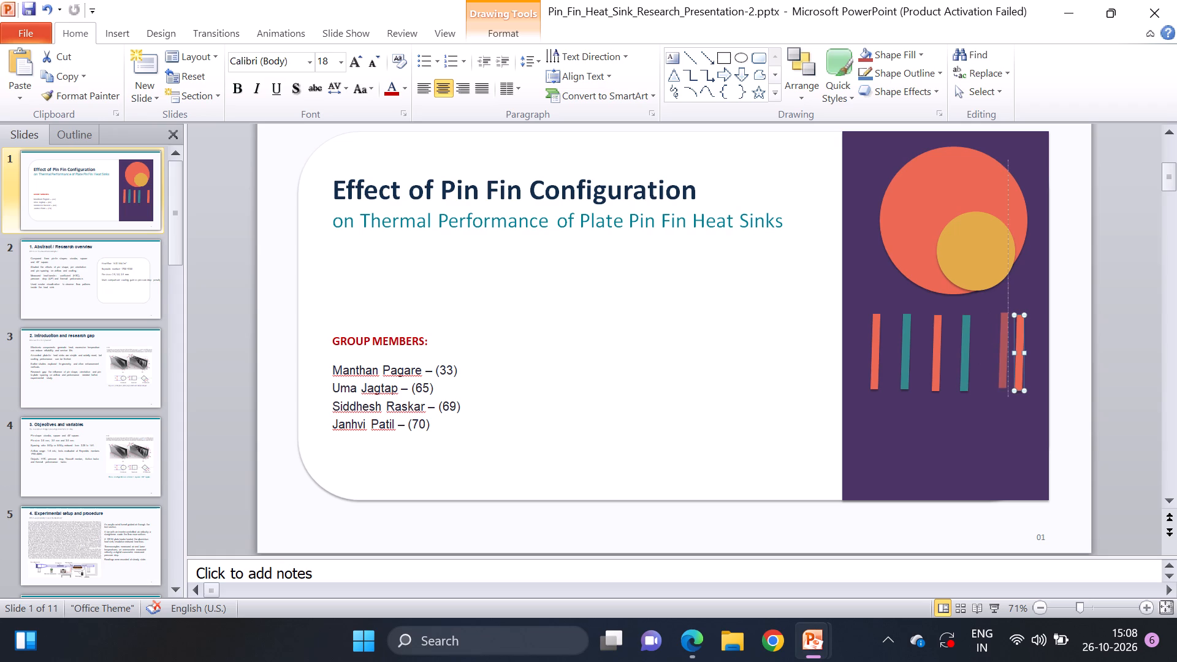
drag(1005, 350, 1005, 356)
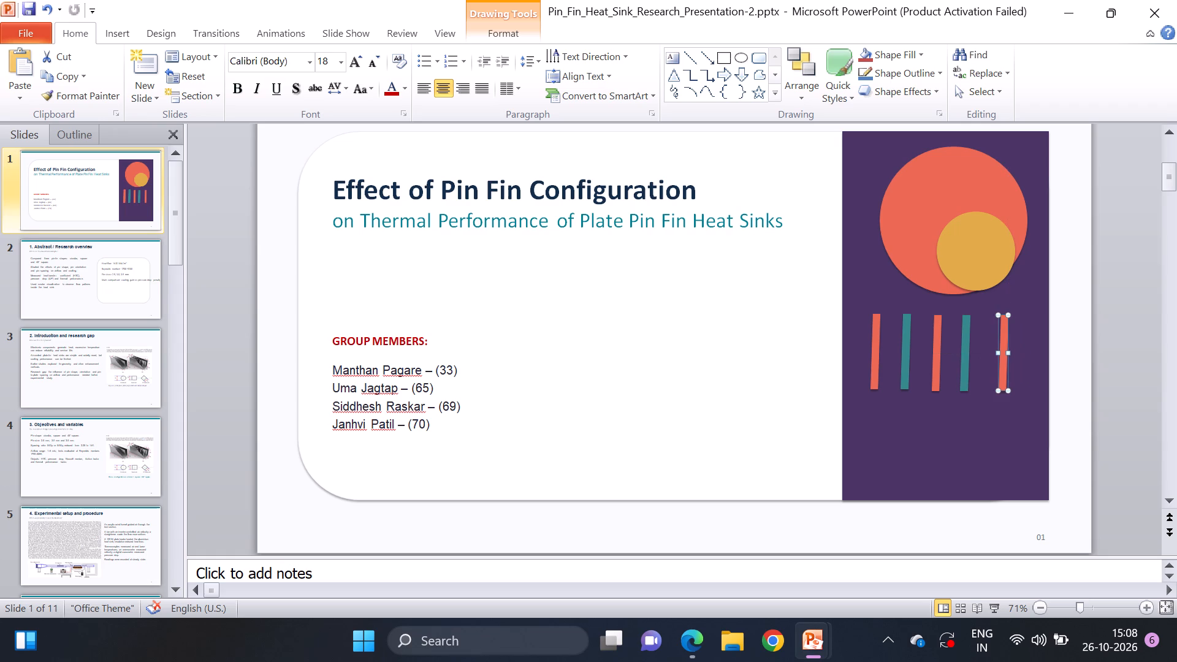
Look through the content slides following the title slide, ending on slide 2, Abstract / Research overview.
click(131, 274)
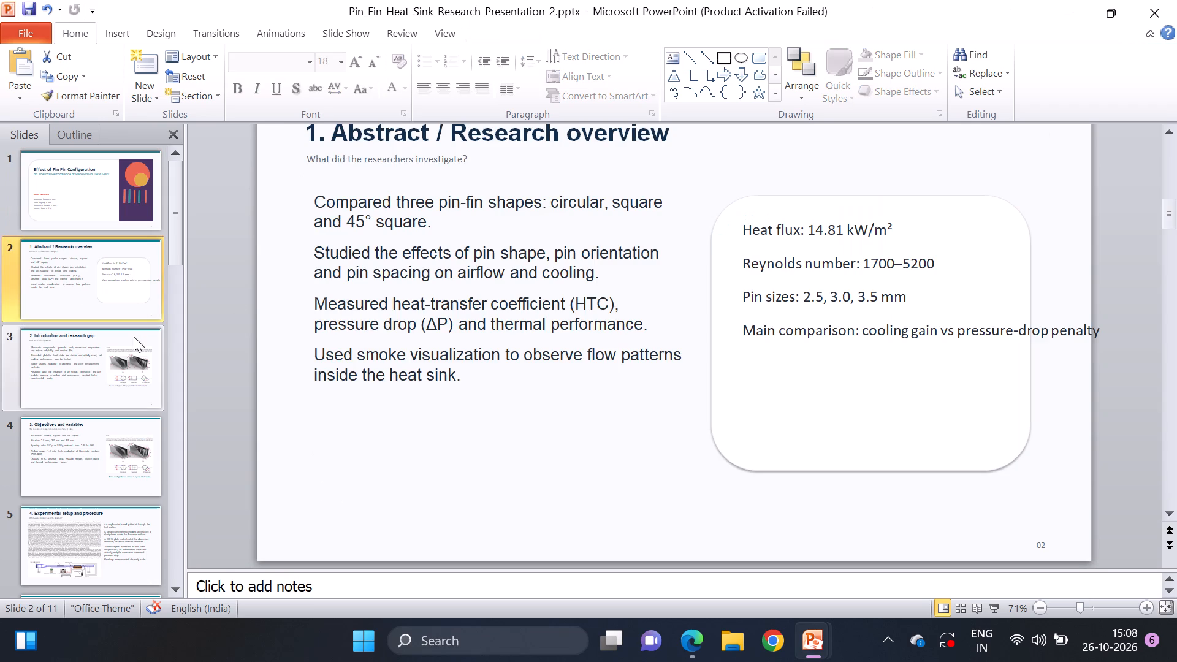
click(134, 337)
click(130, 434)
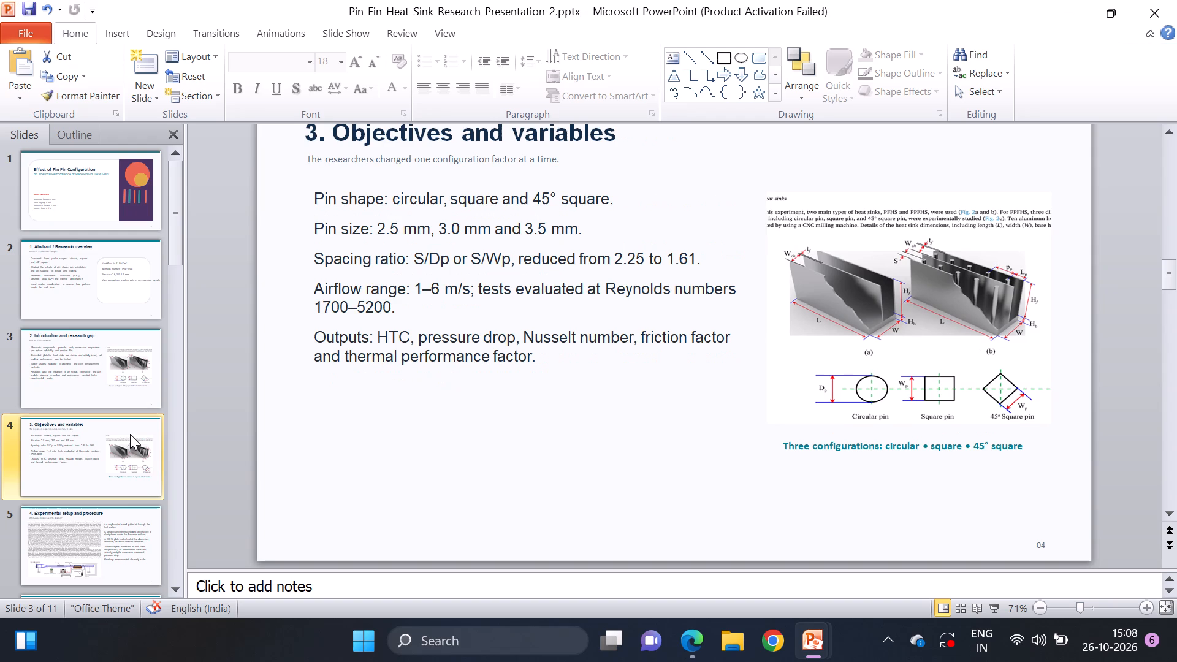
click(125, 517)
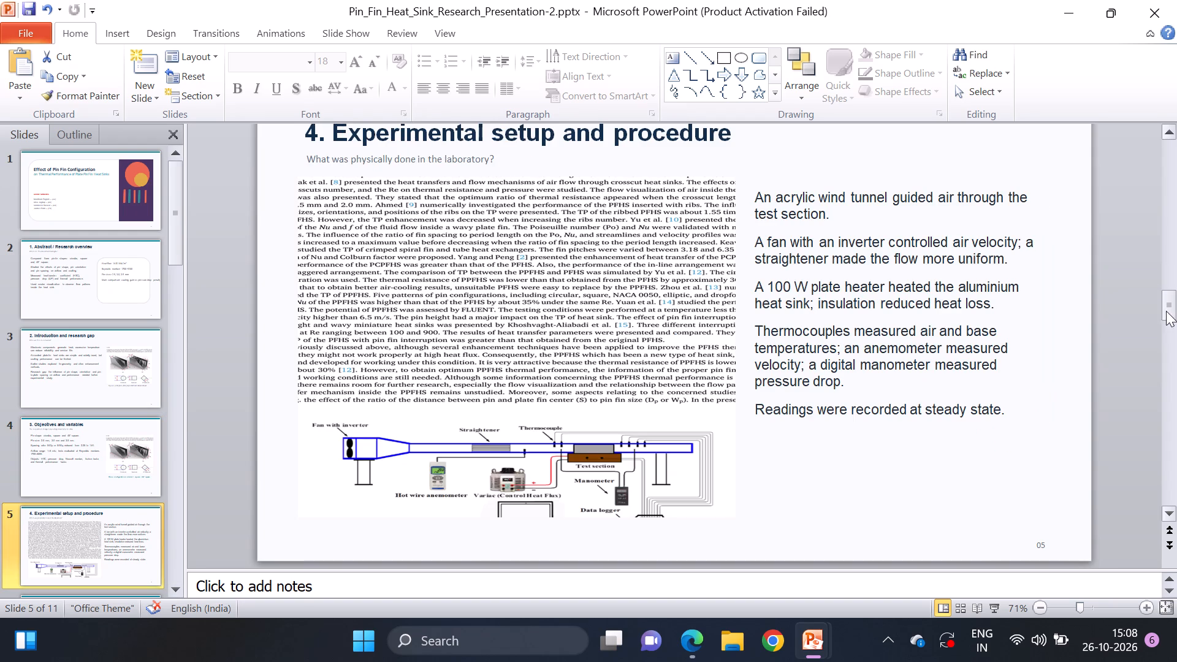
drag(1171, 311, 1167, 360)
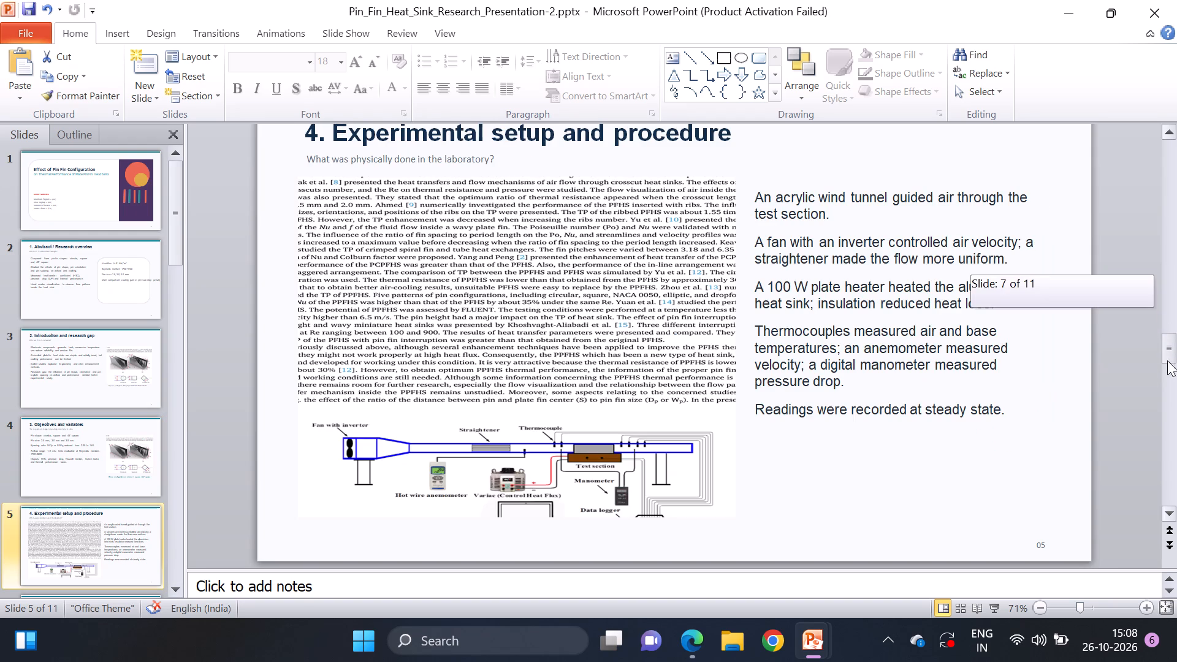
drag(1167, 360, 1158, 126)
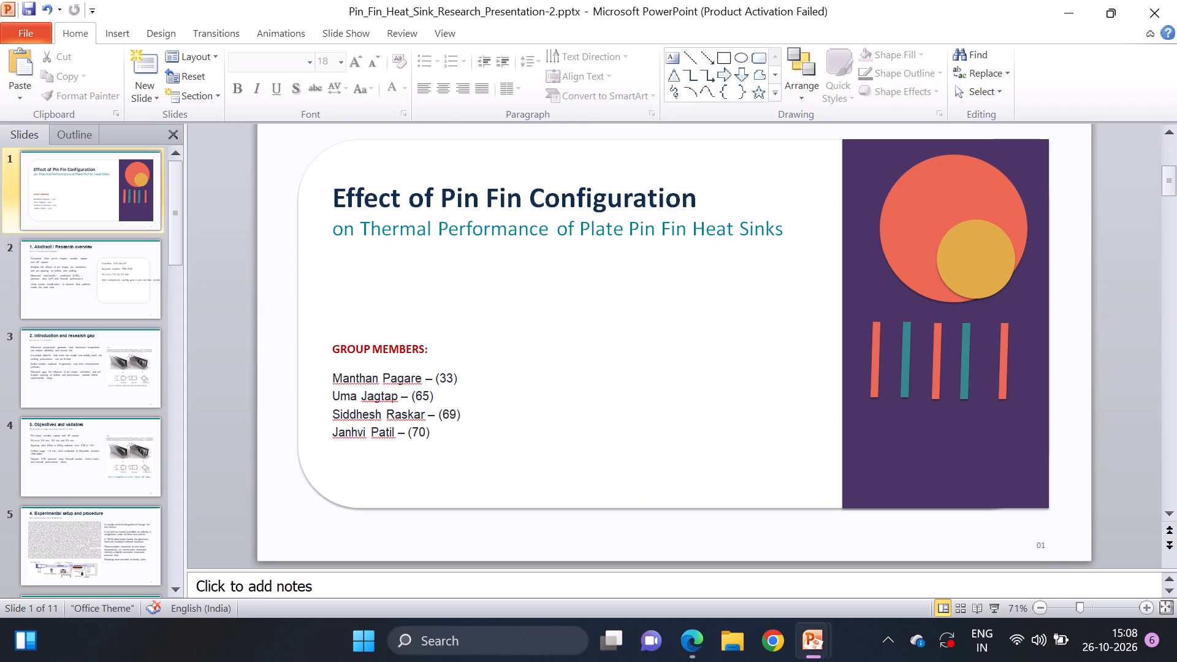
click(75, 280)
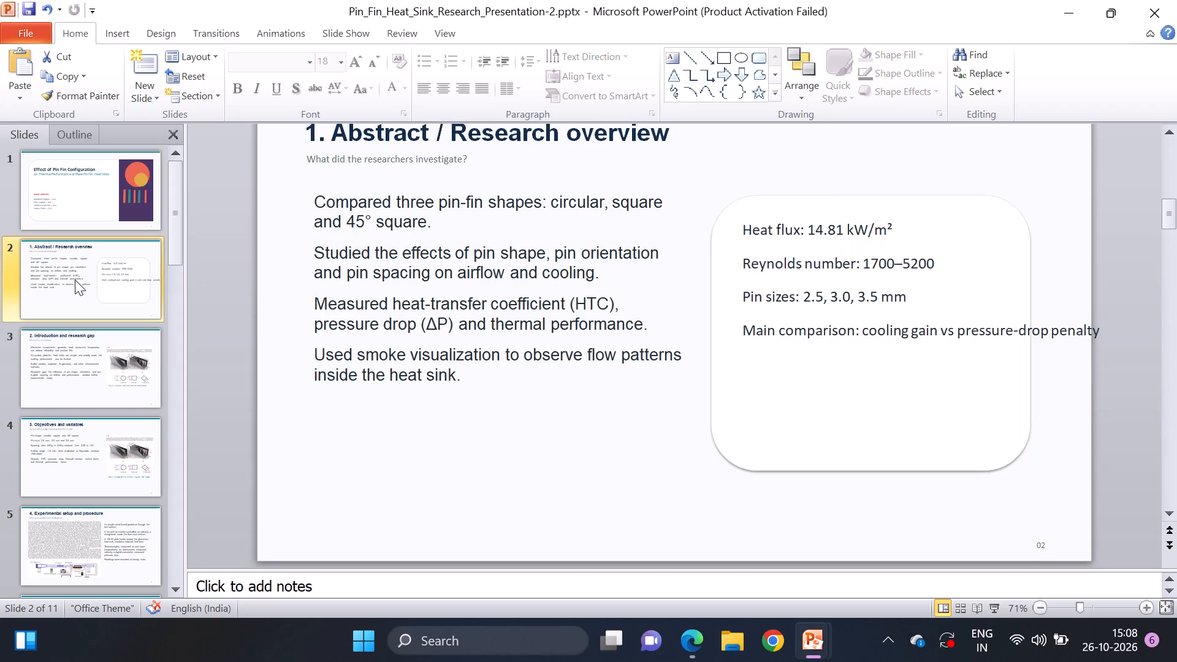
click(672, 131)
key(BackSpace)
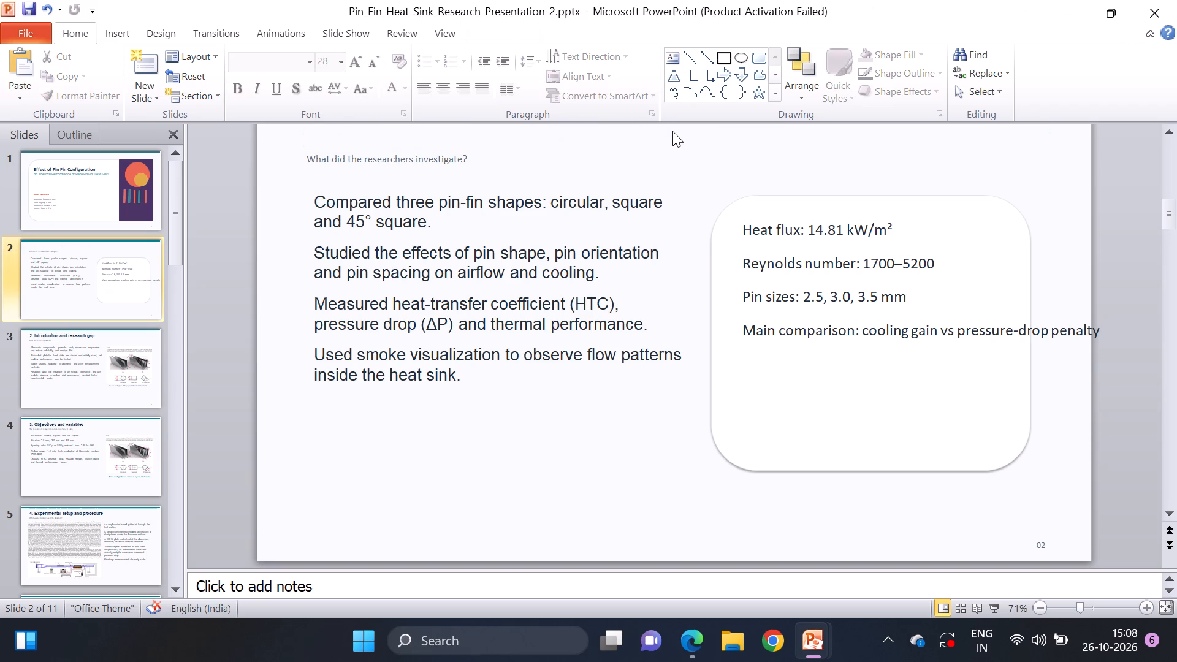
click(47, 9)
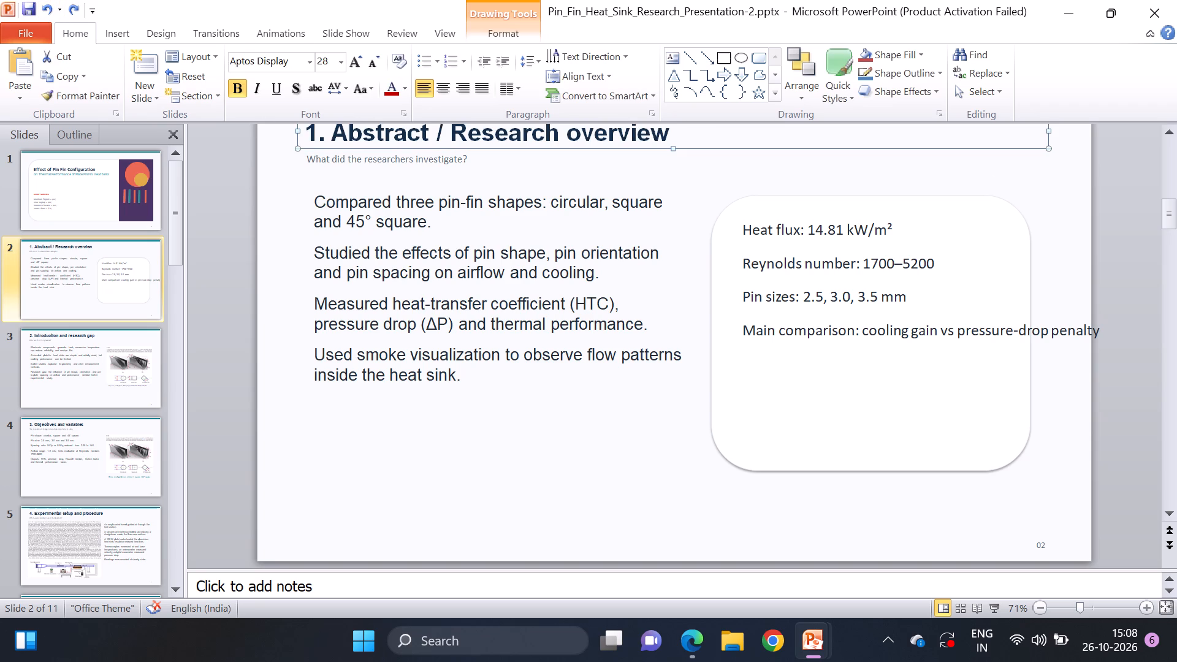
Shorten the title of slide 2 to "1. Abstract".
click(670, 135)
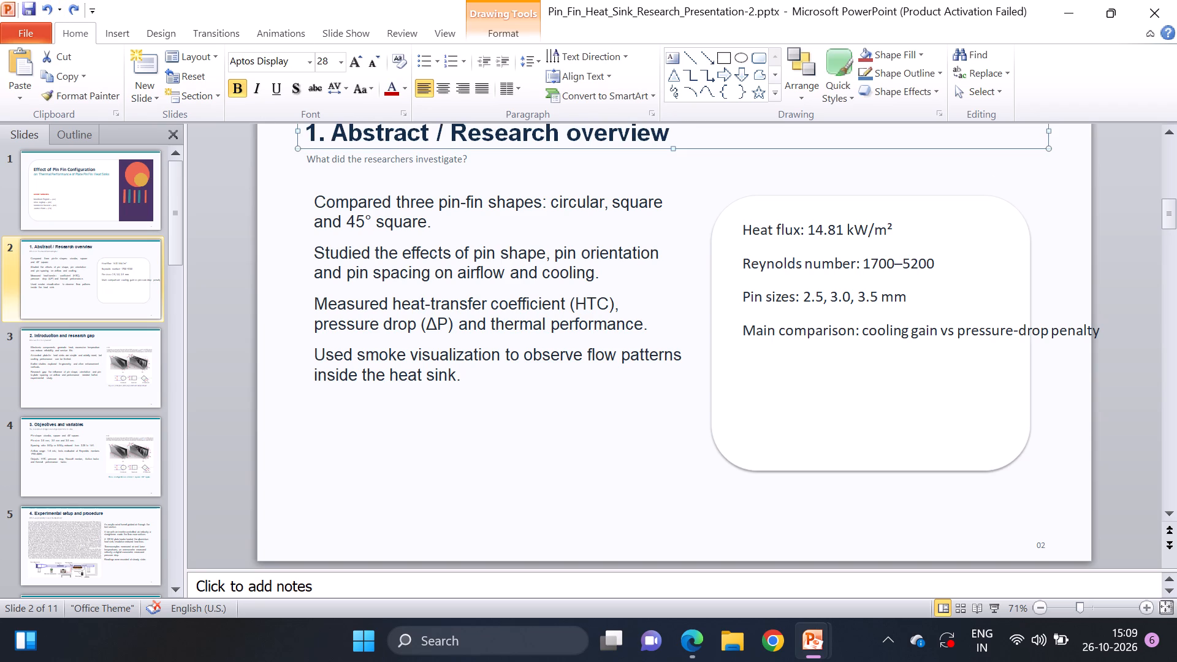
click(667, 133)
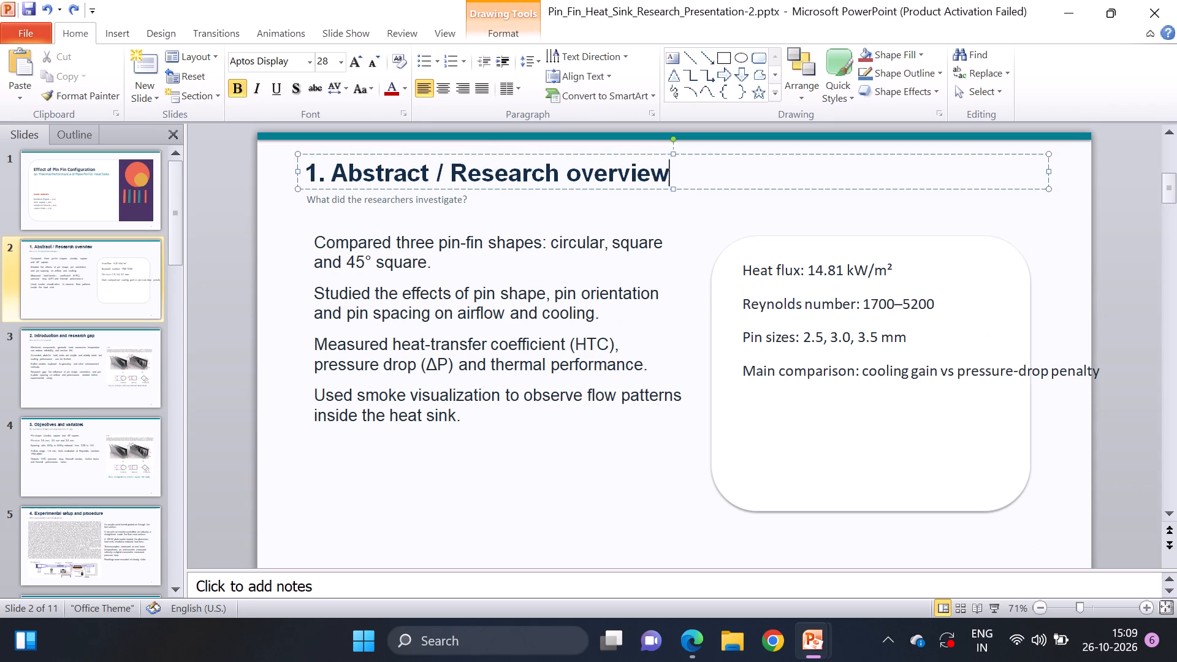
key(BackSpace)
key(BackSpace)
key(BackSpace)
key(BackSpace)
key(BackSpace)
key(BackSpace)
key(BackSpace)
key(BackSpace)
key(BackSpace)
key(BackSpace)
key(BackSpace)
key(BackSpace)
key(BackSpace)
key(BackSpace)
key(BackSpace)
key(BackSpace)
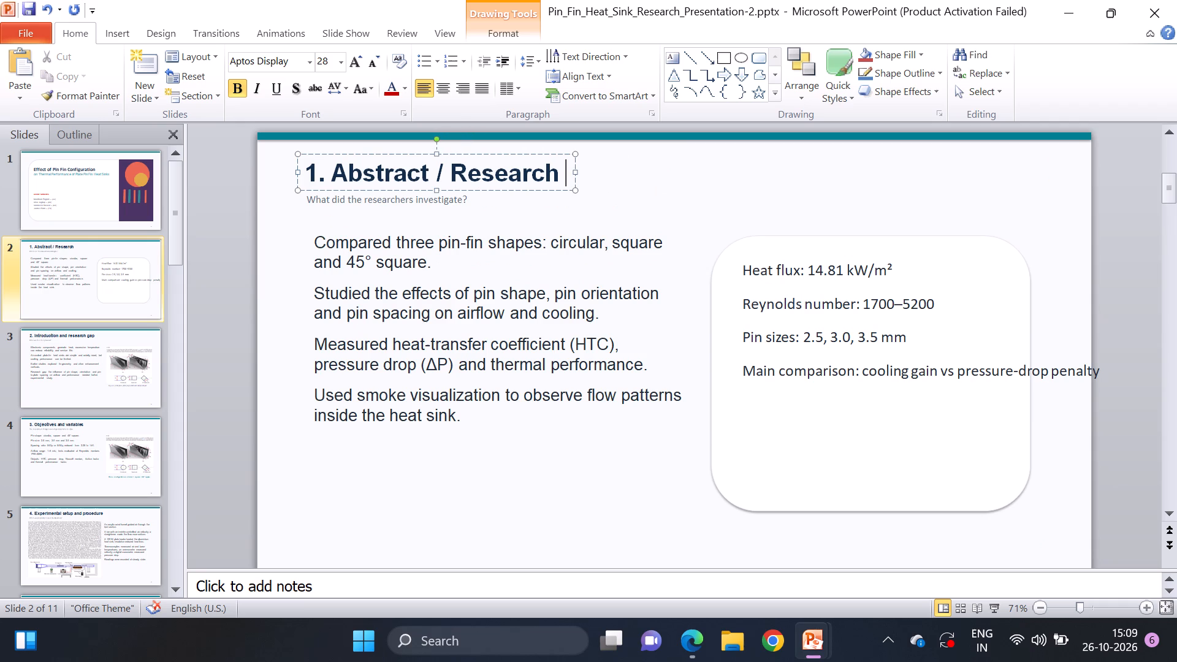
key(BackSpace)
key(BackSpace)
key(BackSpace)
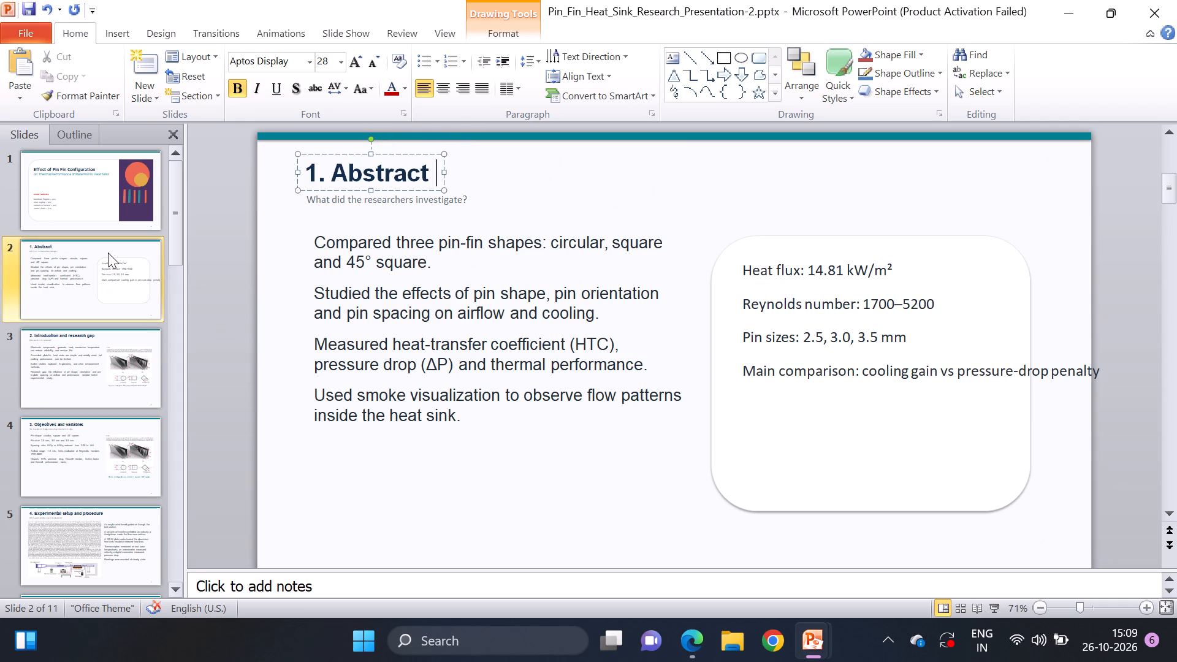
Go to slide 3, Introduction and research gap, and save the presentation.
click(87, 354)
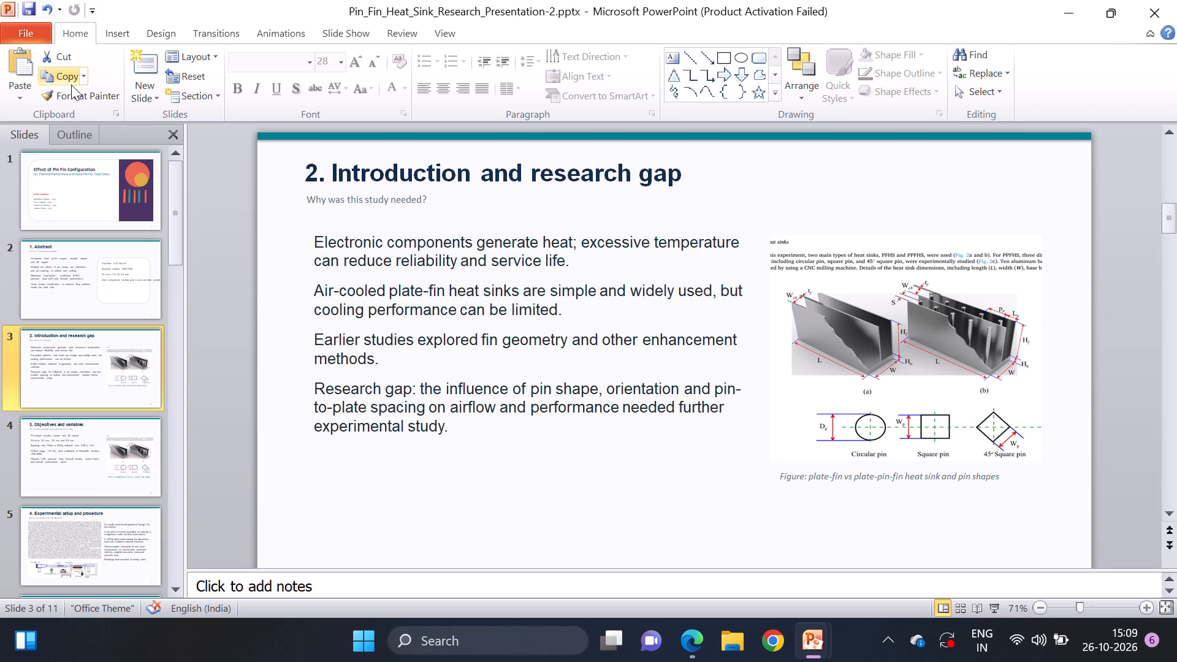
key(ctrl+s)
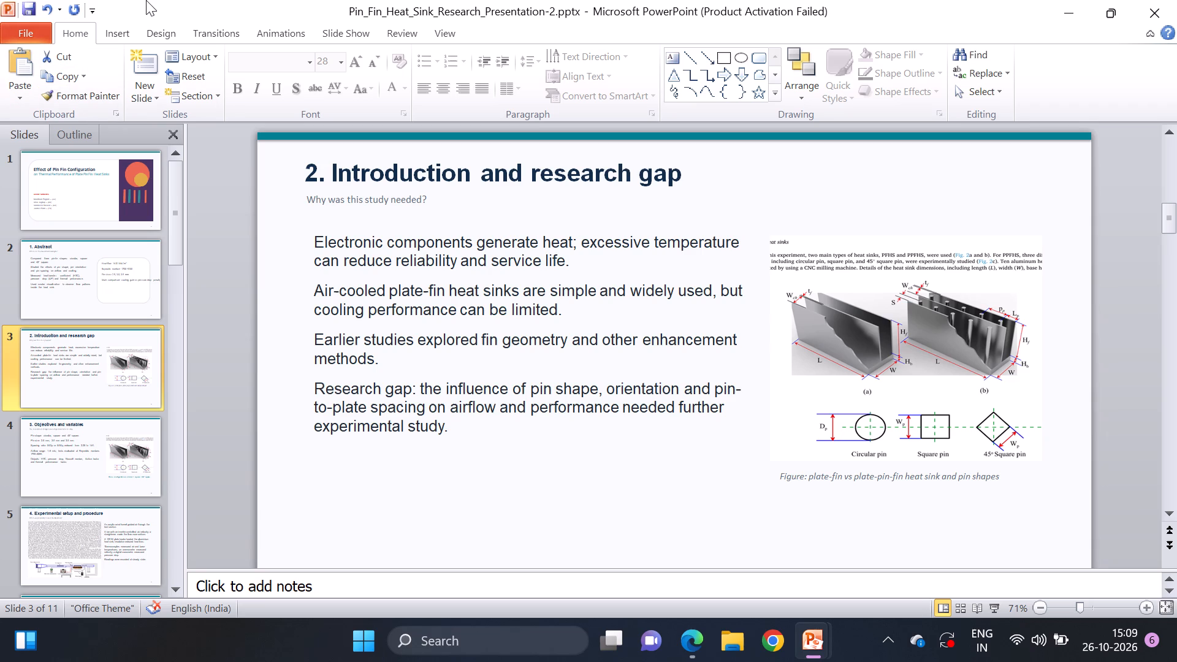
key(ctrl+s)
key(ctrl+s)
Save a copy of the presentation to New Volume (D:) as Pin_Fin_Heat_Sink_Research_Presentation-2.pptx.
click(25, 39)
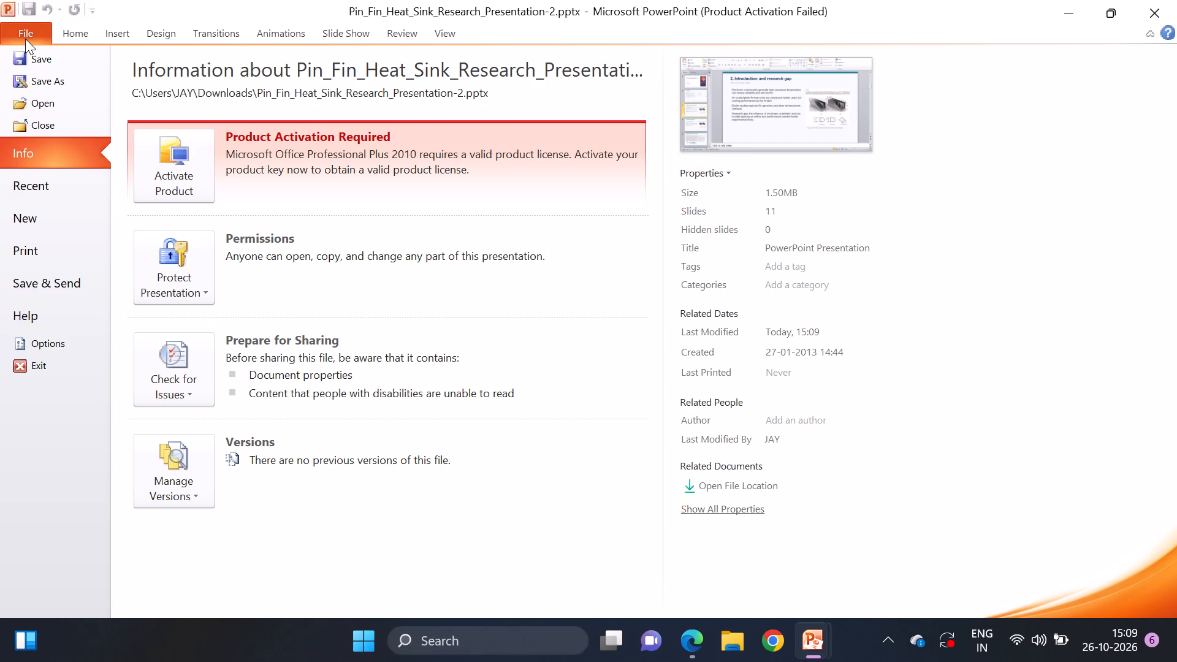
click(73, 91)
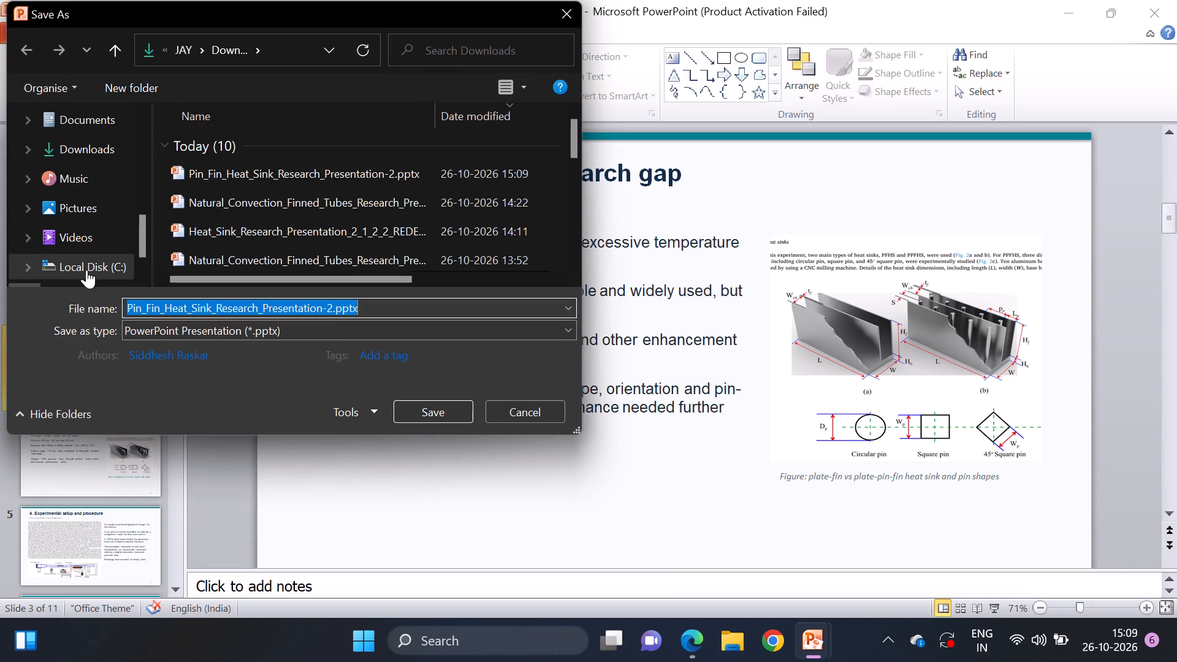
scroll(86, 270, down, 1)
click(88, 268)
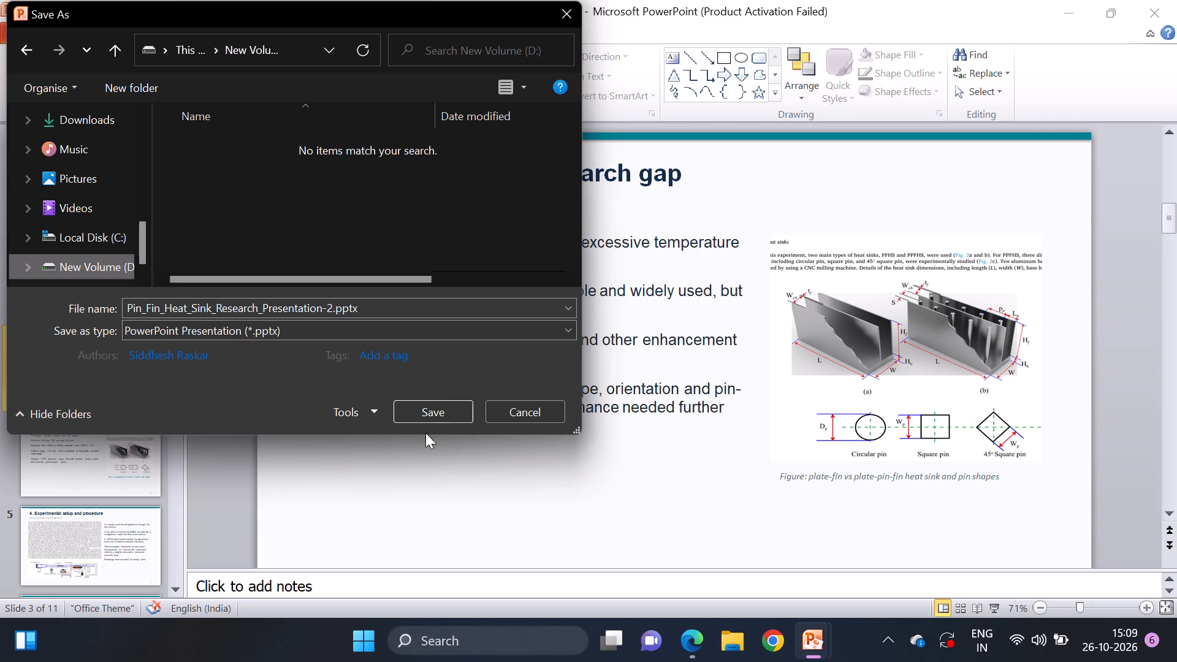
click(427, 416)
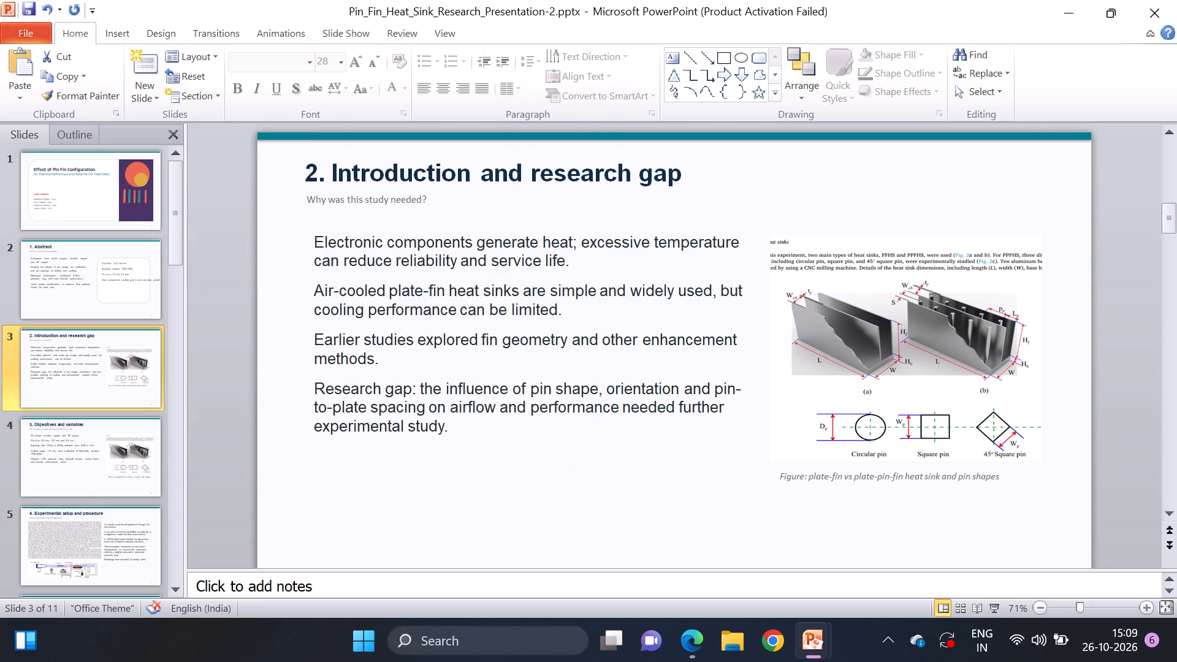
Shorten the title of slide 3 to "2. Introduction".
click(634, 174)
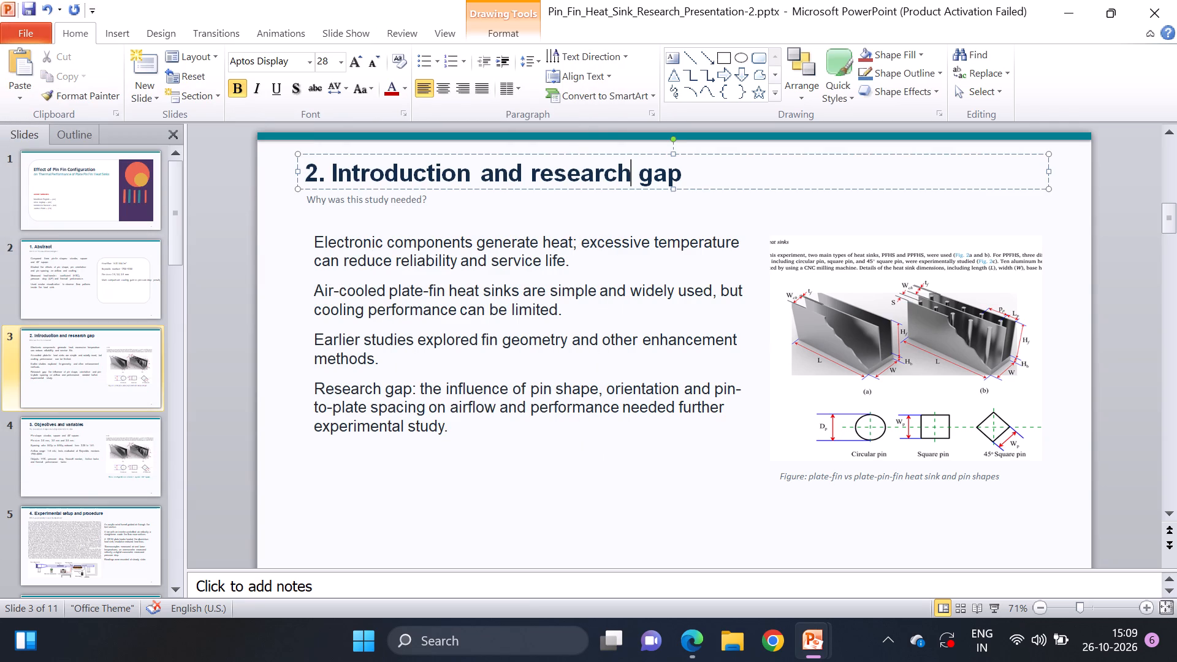
click(679, 178)
key(BackSpace)
key(BackSpace)
key(BackSpace)
key(BackSpace)
key(BackSpace)
key(BackSpace)
key(BackSpace)
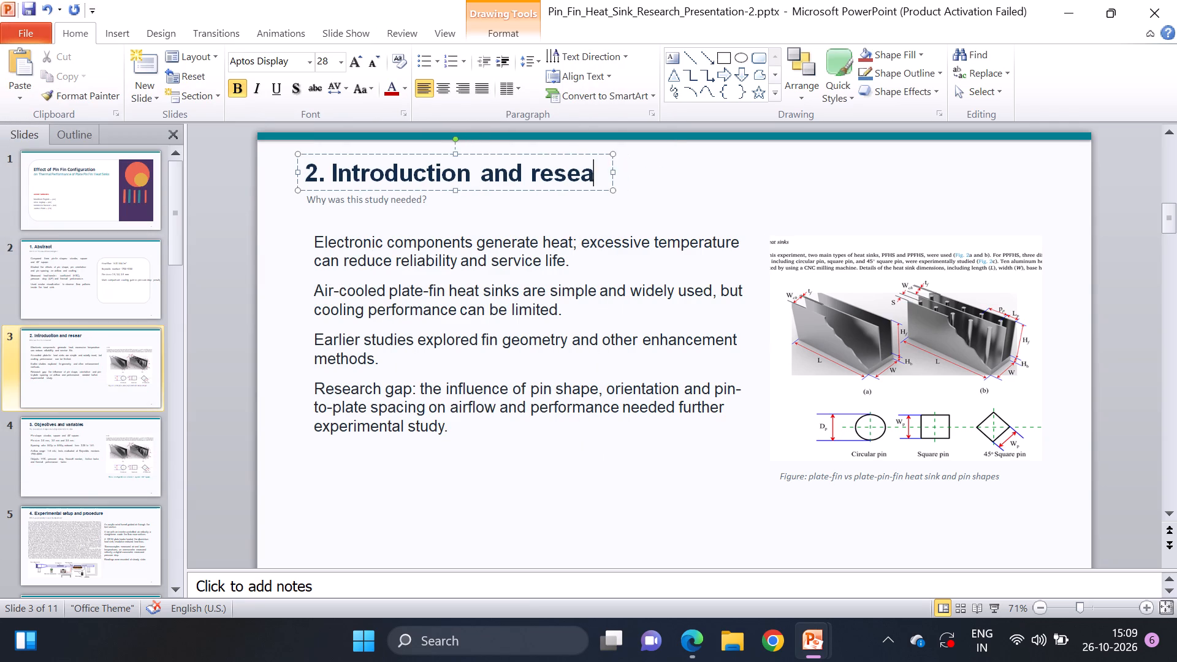
key(BackSpace)
key(BackSpace)
key(BackSpace)
key(BackSpace)
key(BackSpace)
key(BackSpace)
key(BackSpace)
key(BackSpace)
key(BackSpace)
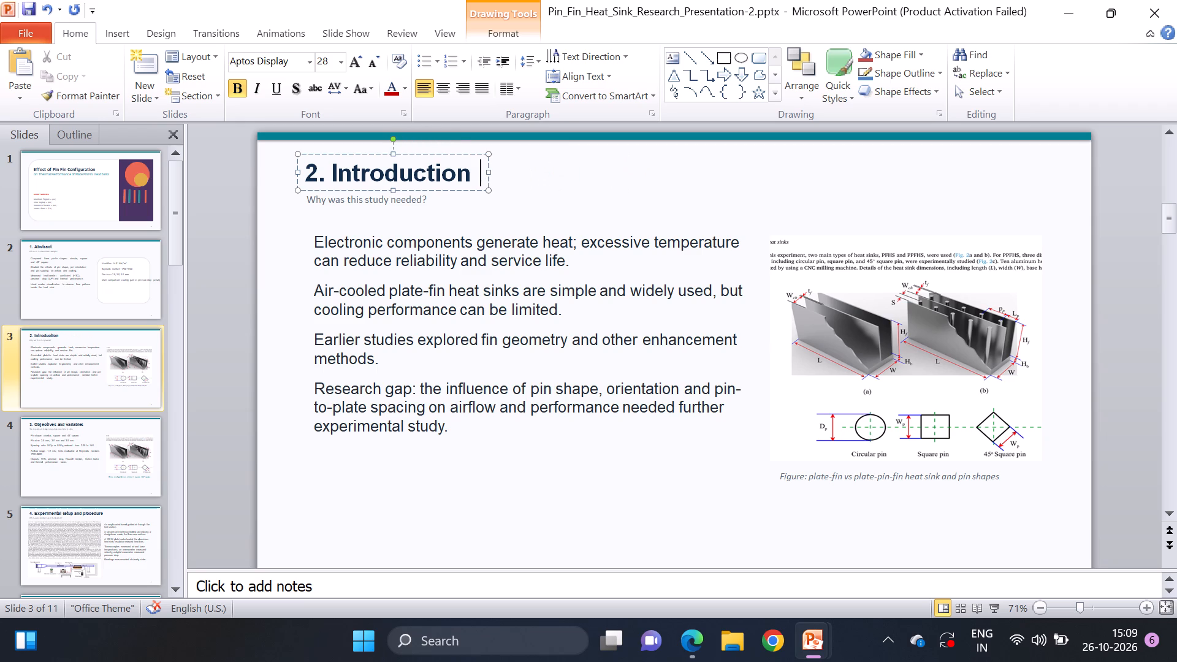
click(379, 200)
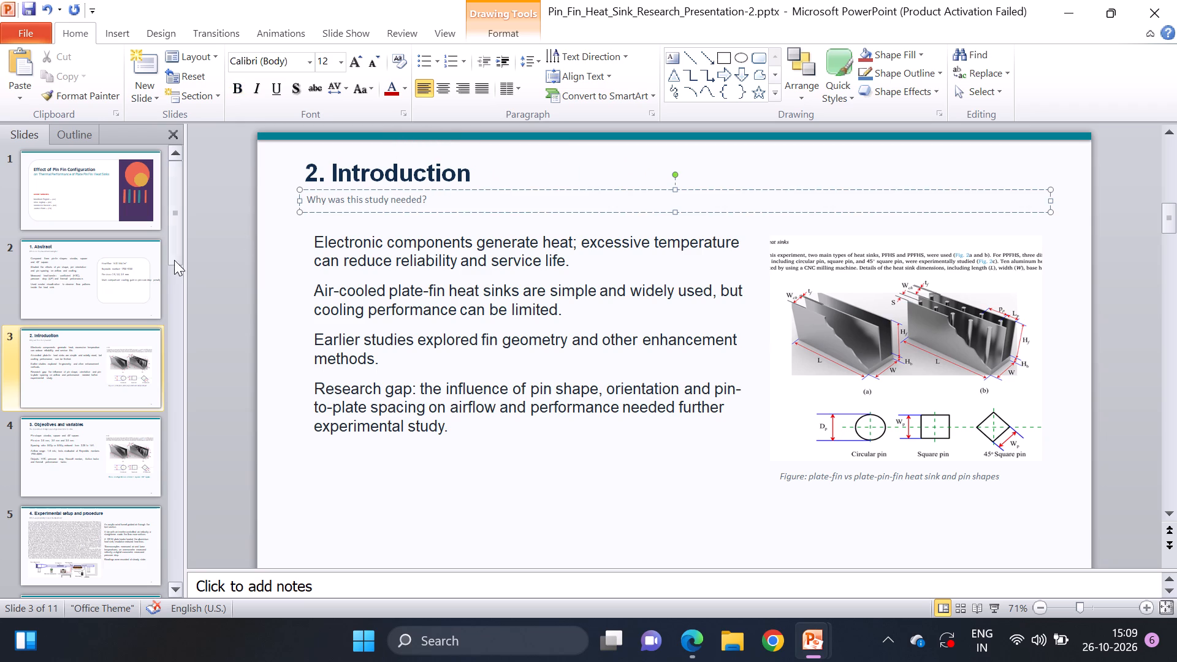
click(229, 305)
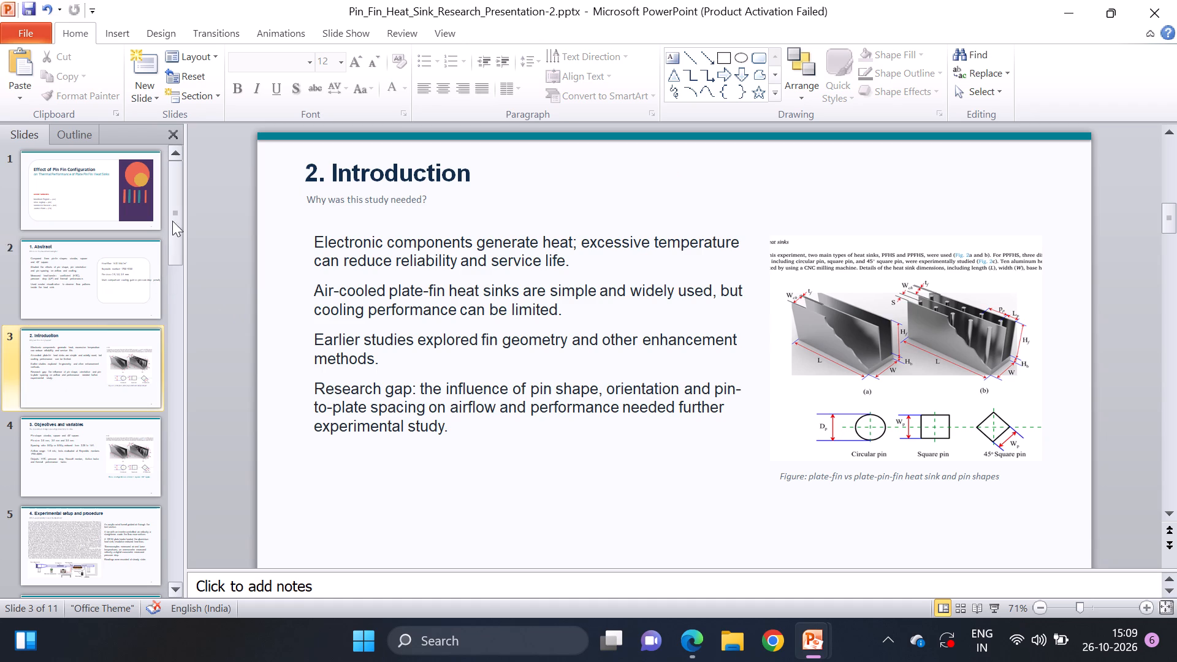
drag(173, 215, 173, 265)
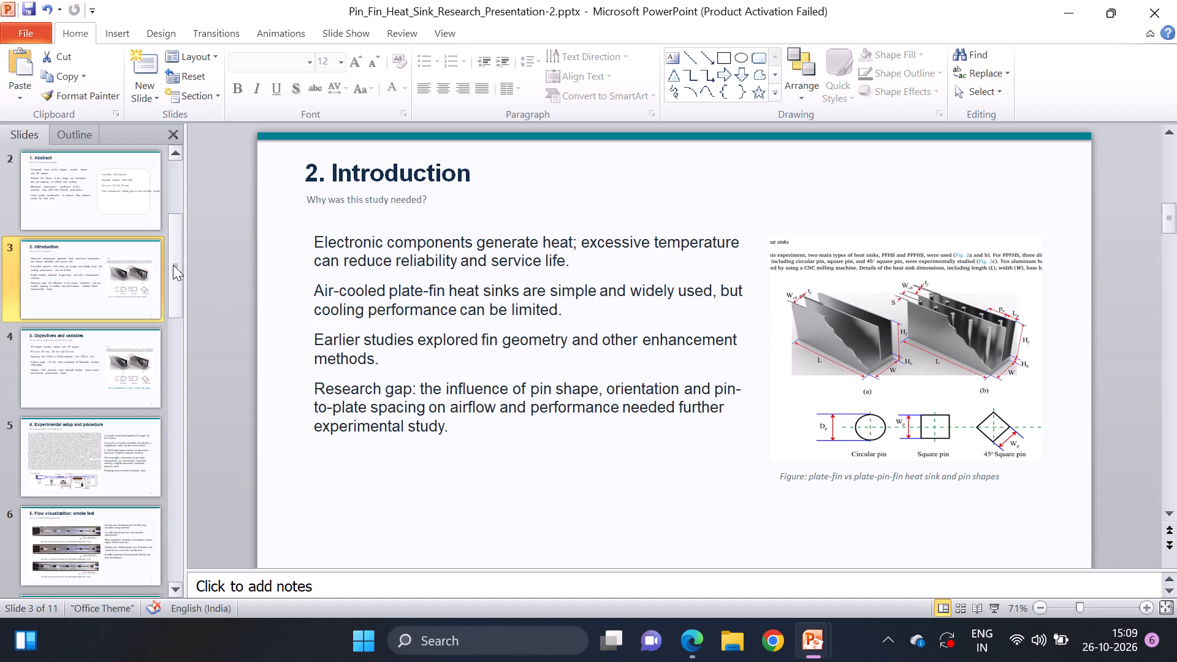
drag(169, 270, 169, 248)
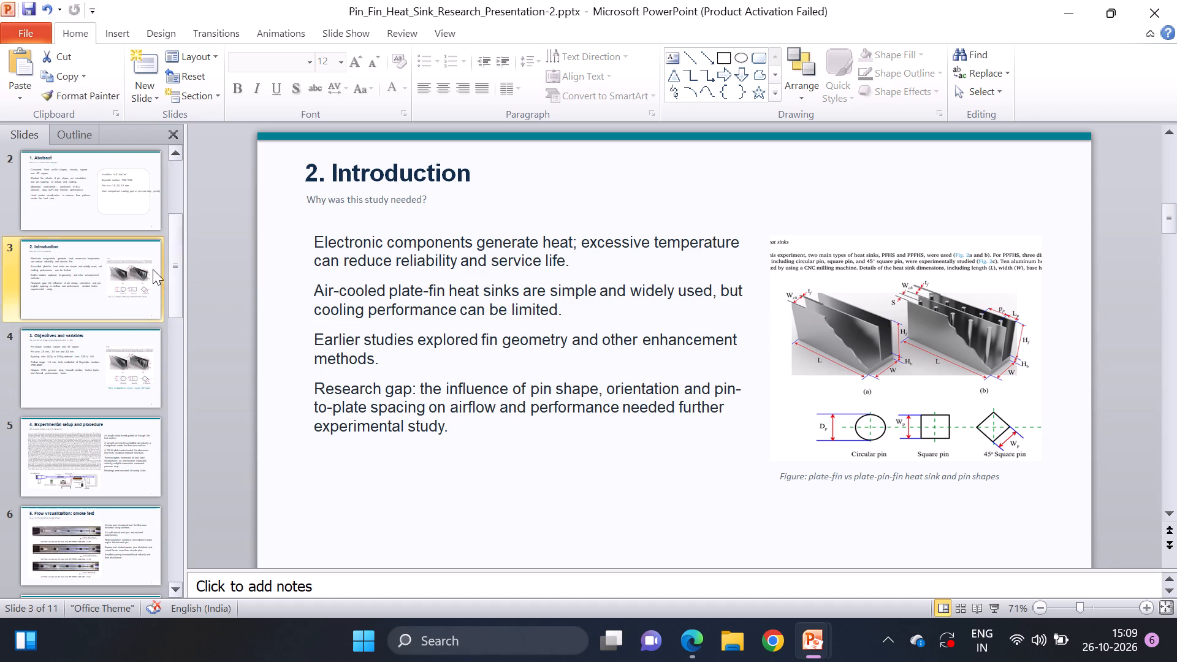
On slide 5, Experimental setup and procedure, slightly reduce the picture's height from its top edge and reposition it just below the subtitle.
click(102, 340)
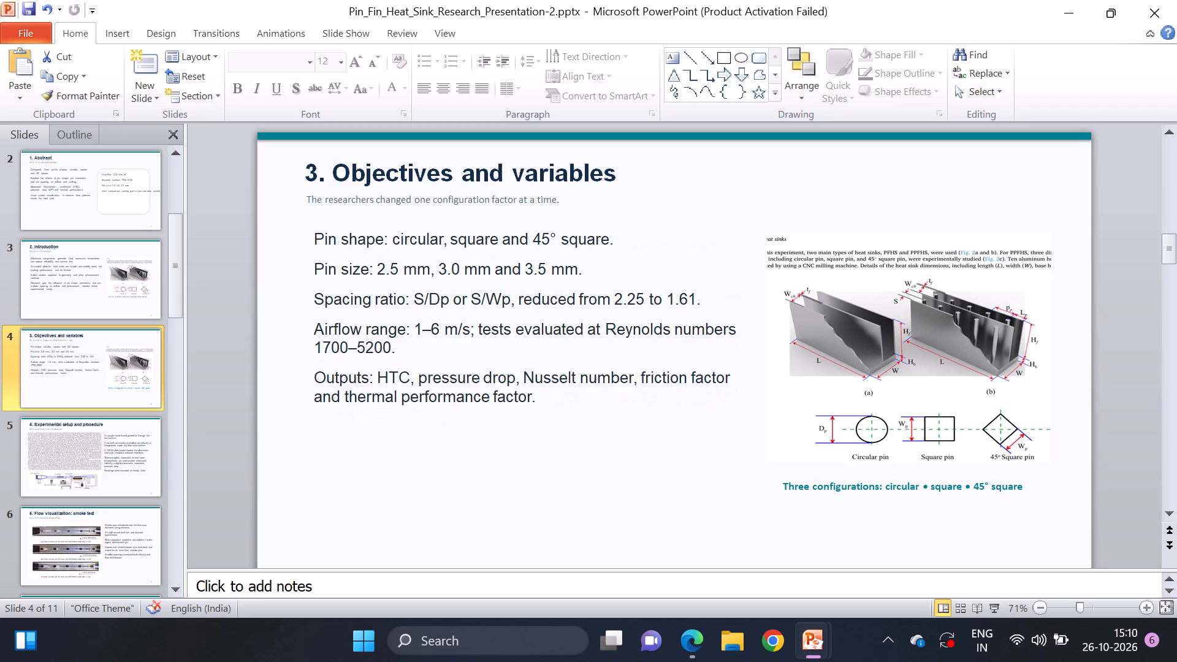
click(116, 430)
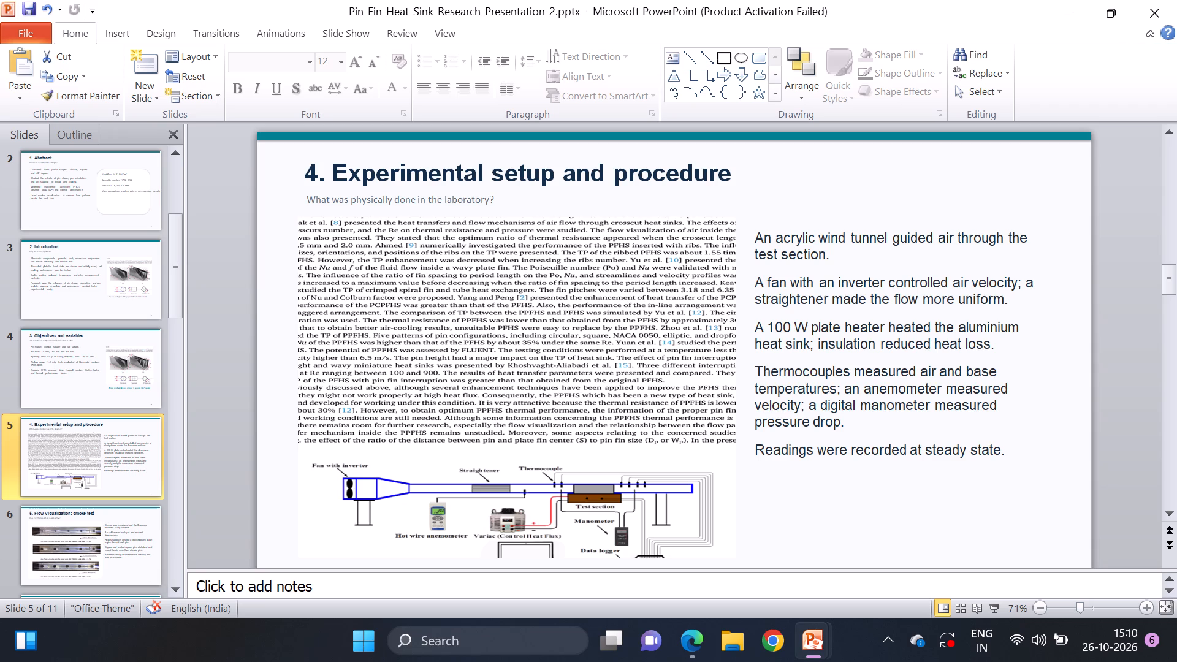
click(310, 221)
drag(451, 298, 449, 295)
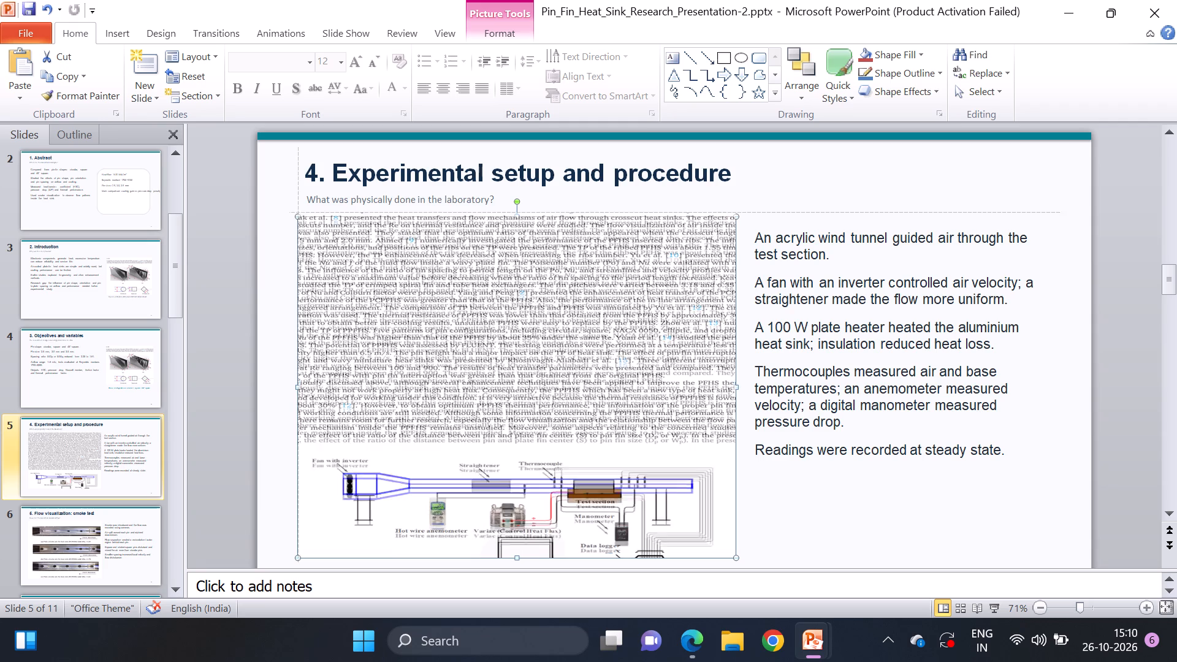
drag(449, 295, 422, 275)
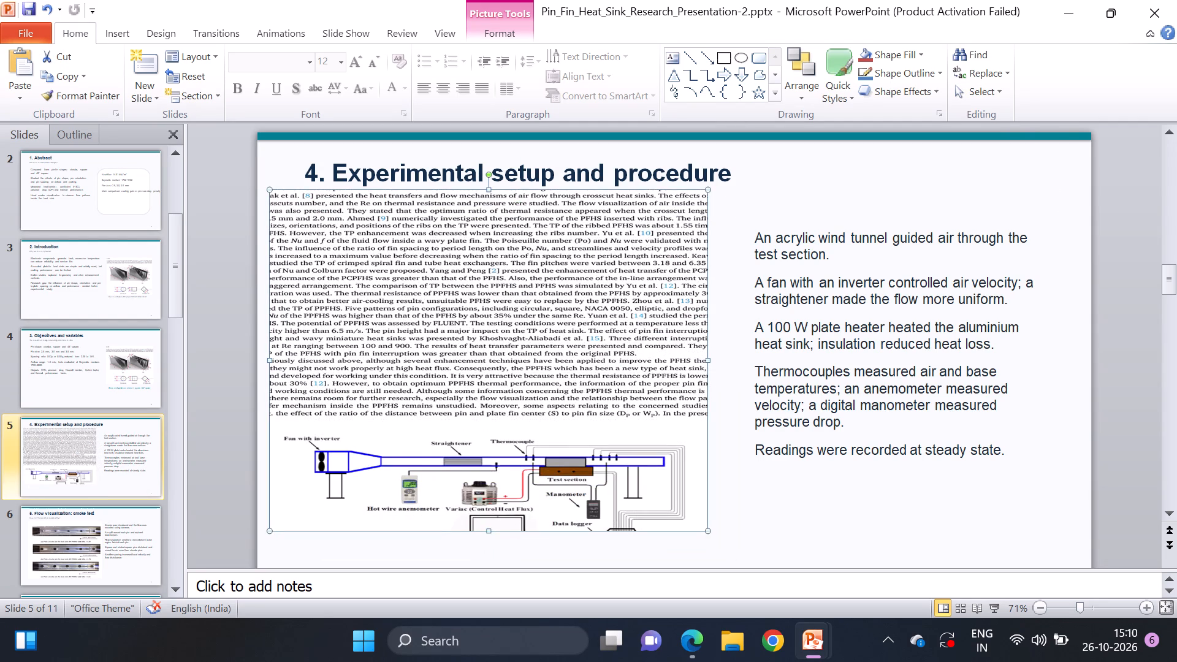
drag(488, 187, 483, 345)
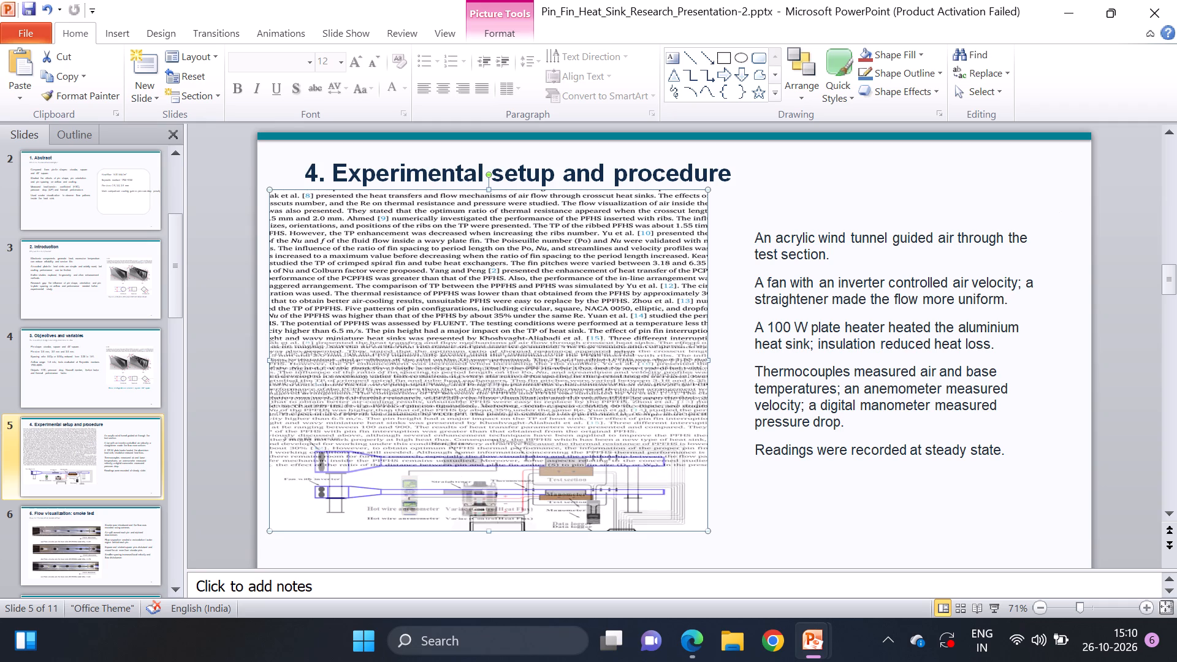
drag(483, 345, 498, 199)
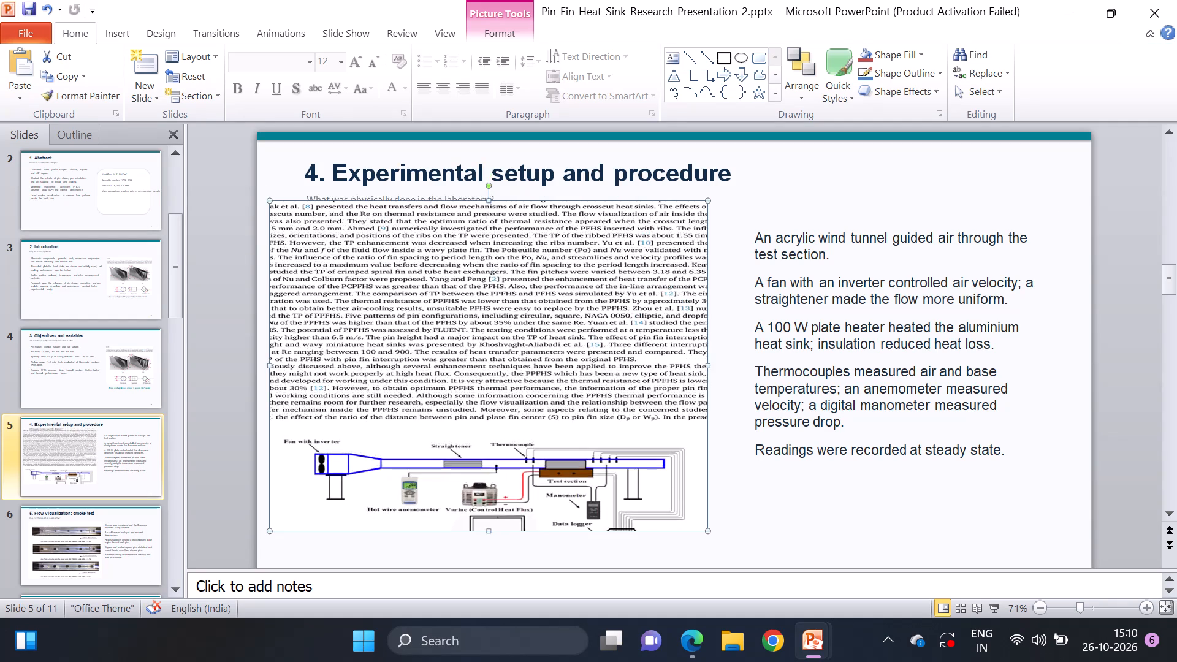
drag(490, 201, 490, 239)
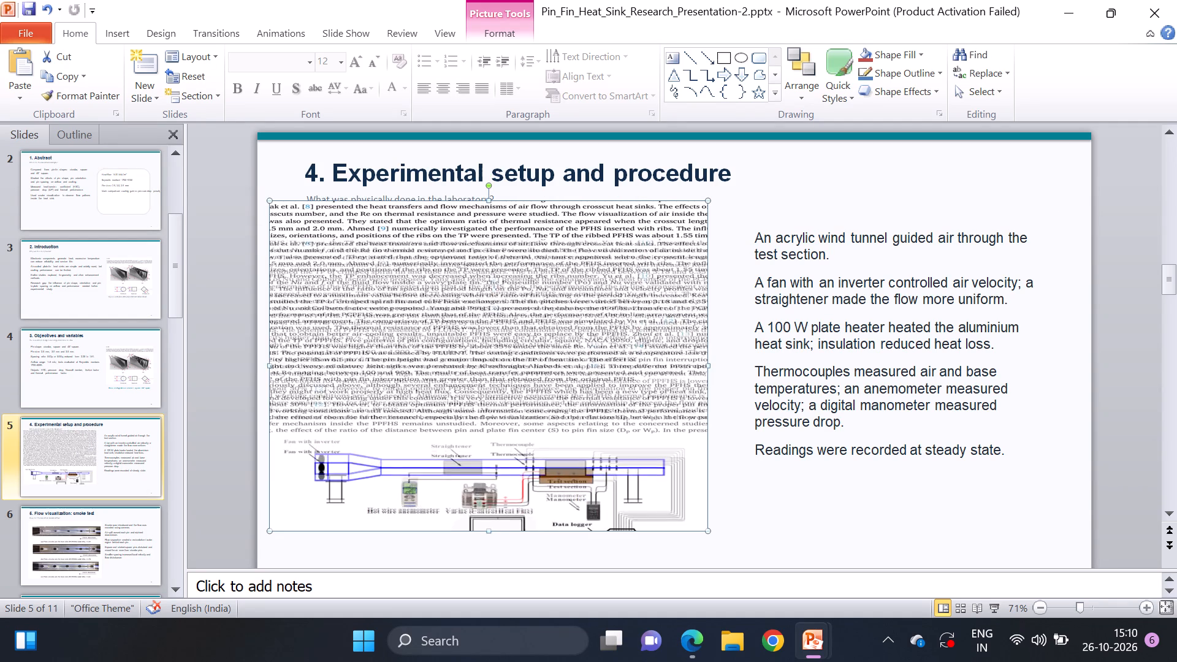
drag(490, 239, 500, 439)
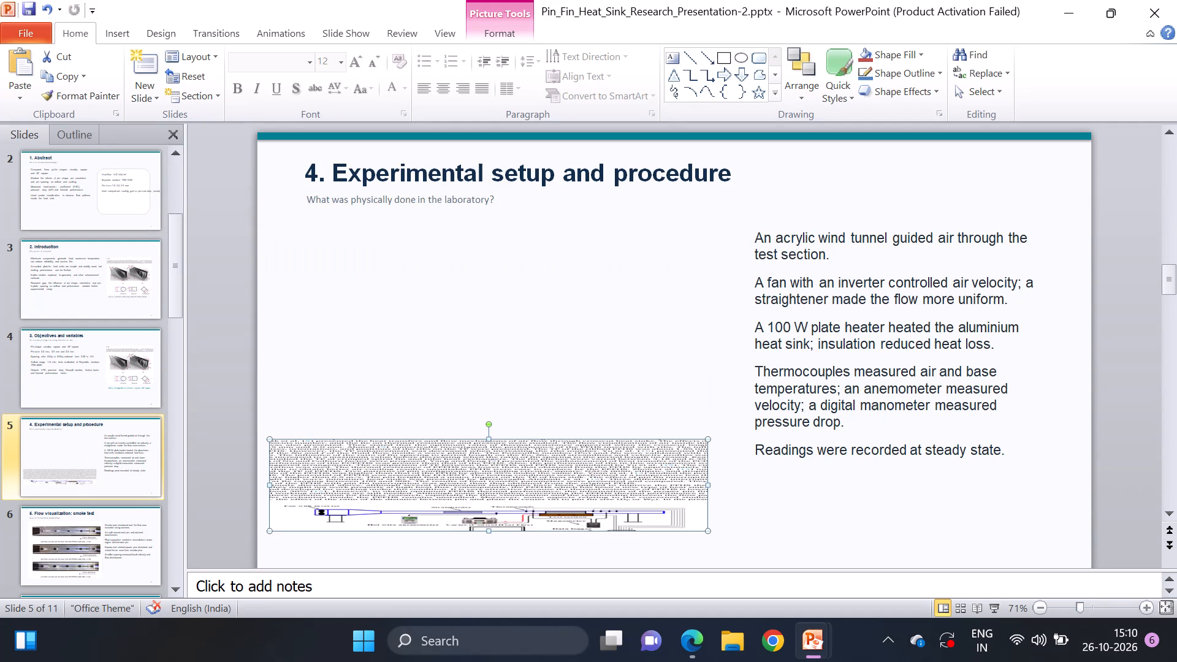
drag(489, 439, 518, 242)
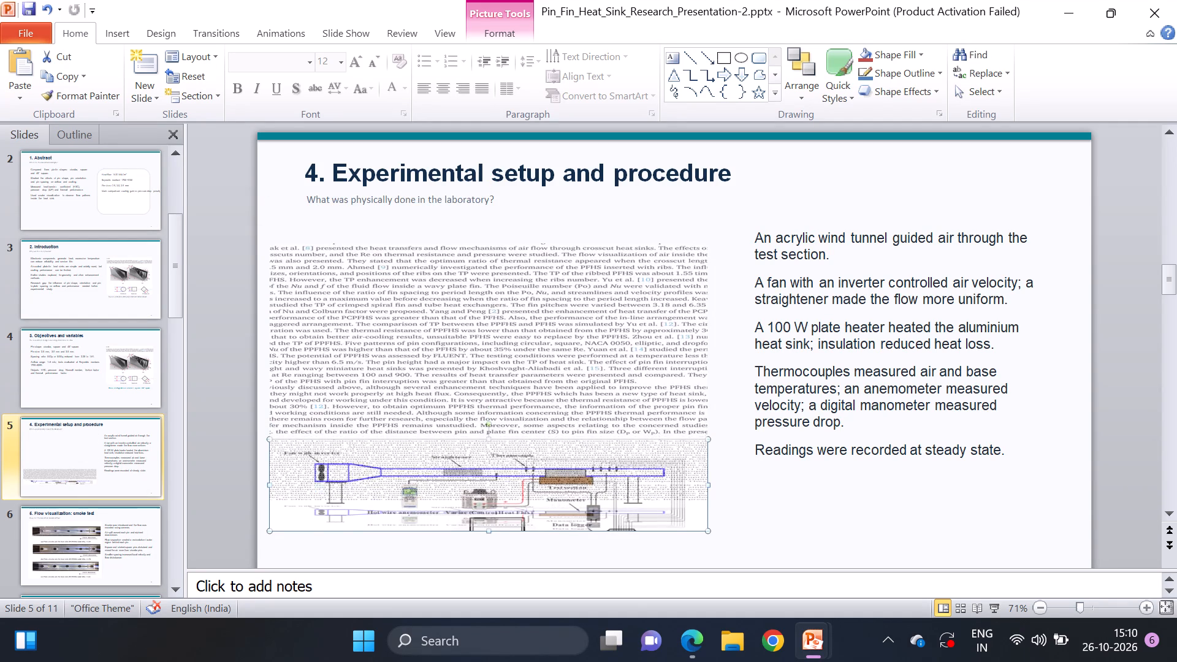
drag(518, 242, 520, 216)
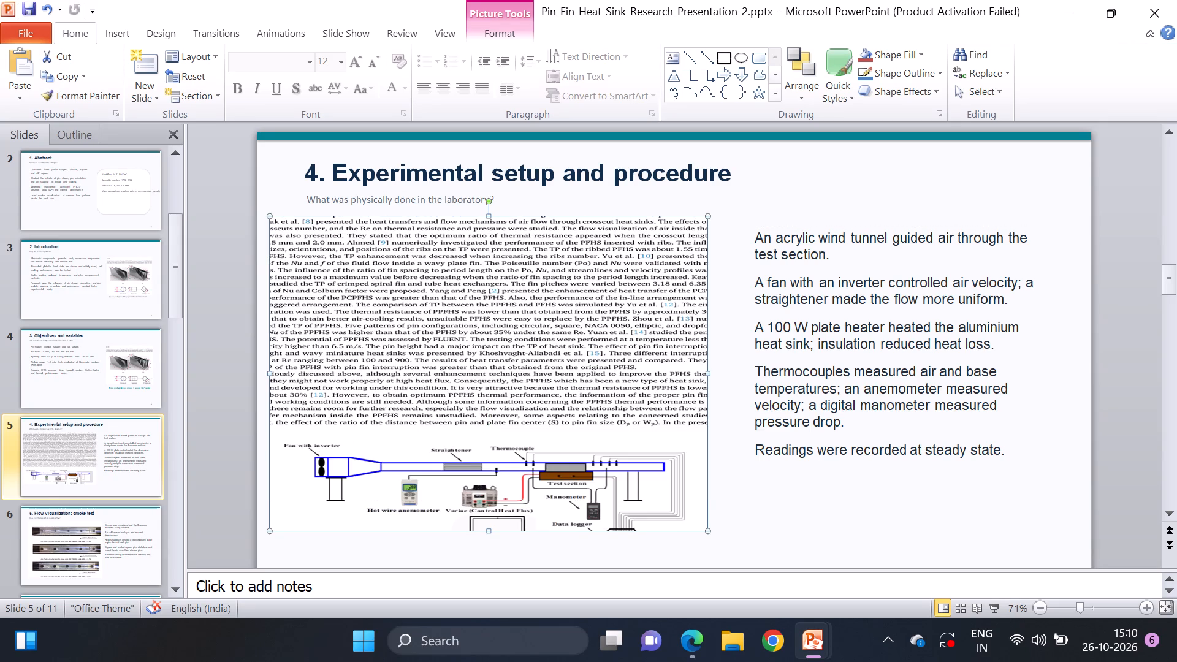
drag(500, 300, 512, 305)
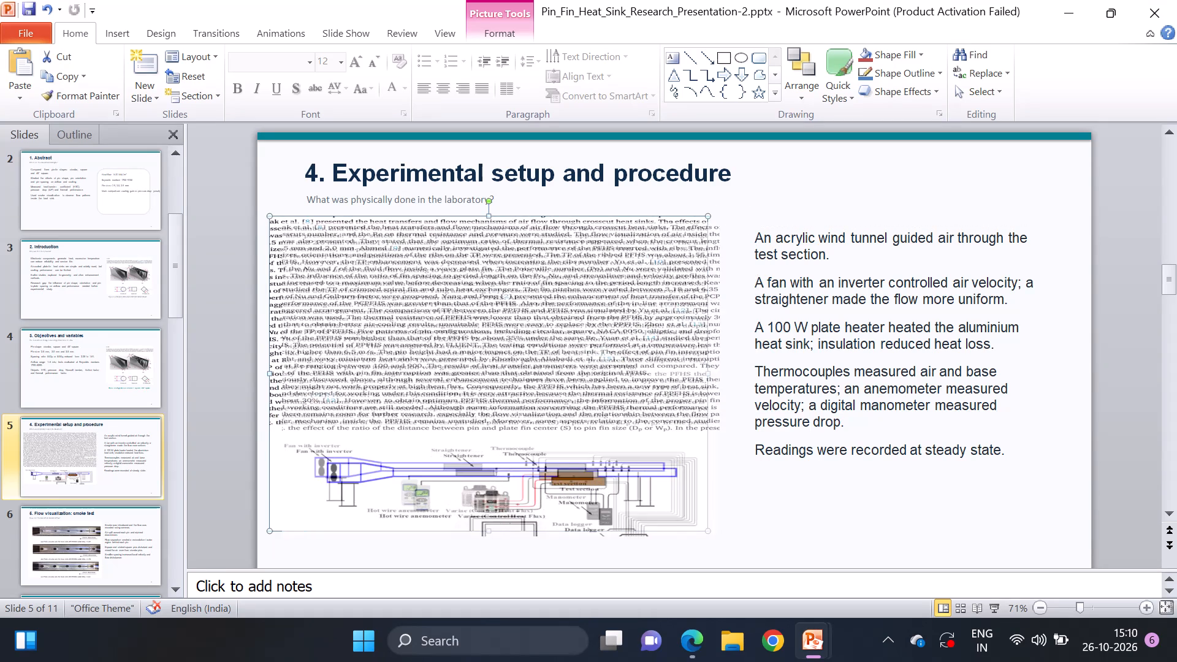
drag(512, 305, 512, 305)
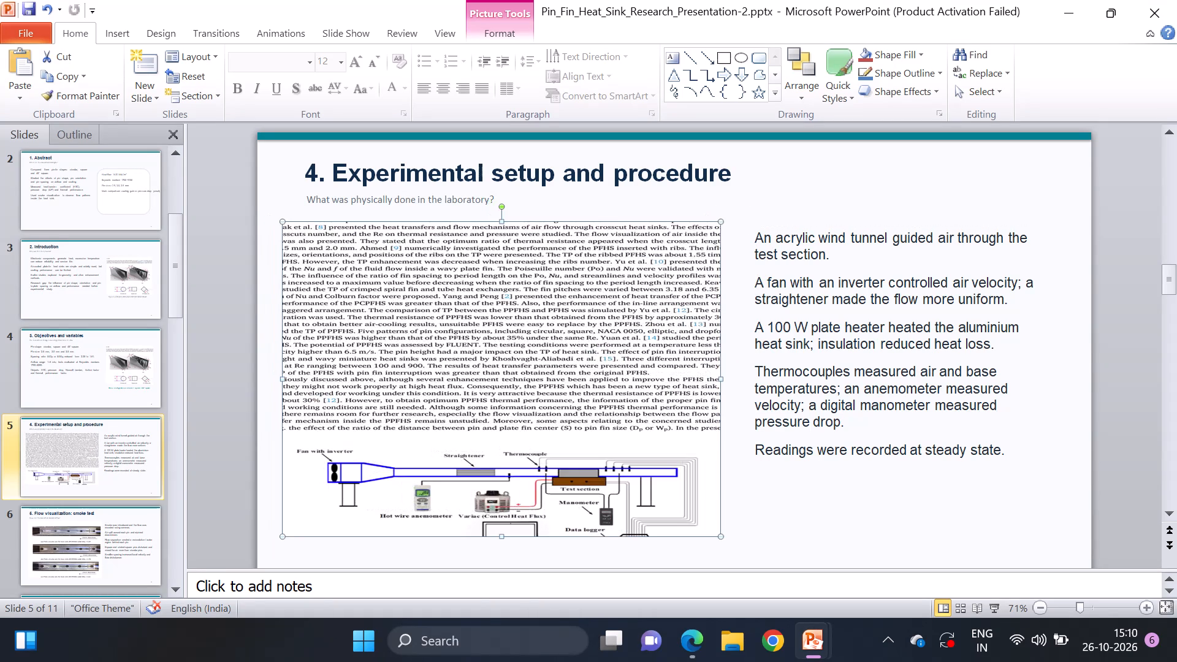
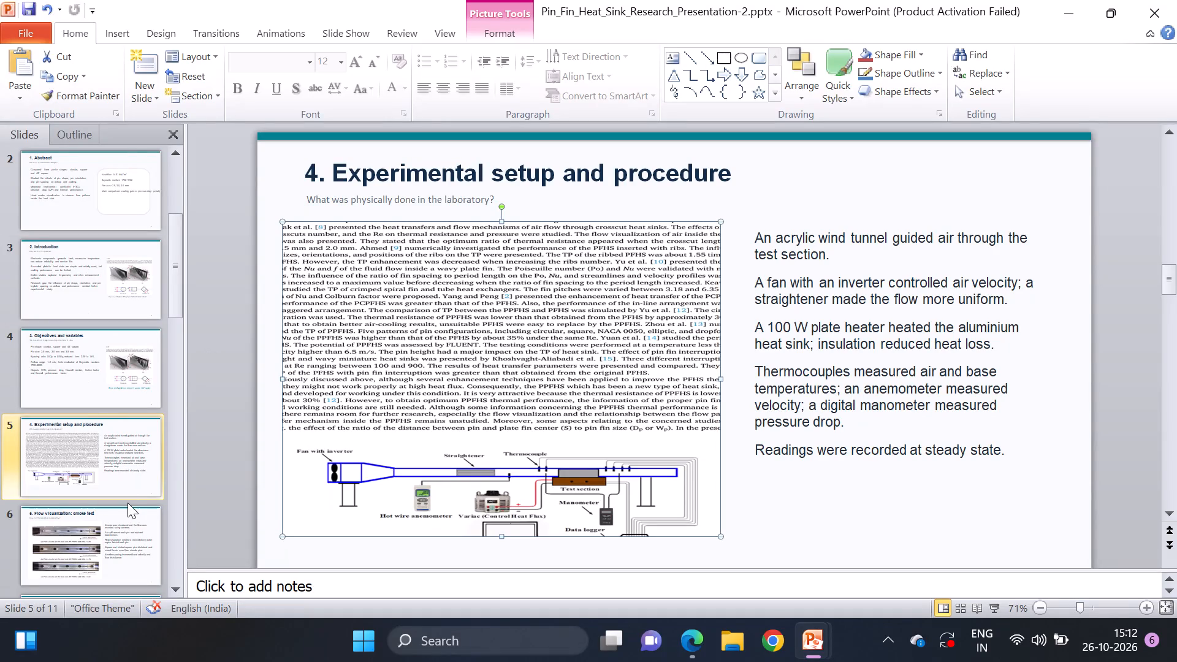
Look over slide 6, Flow visualization: smoke test, and slide 7, Results: effect of pin shape, and return to the title slide.
click(115, 531)
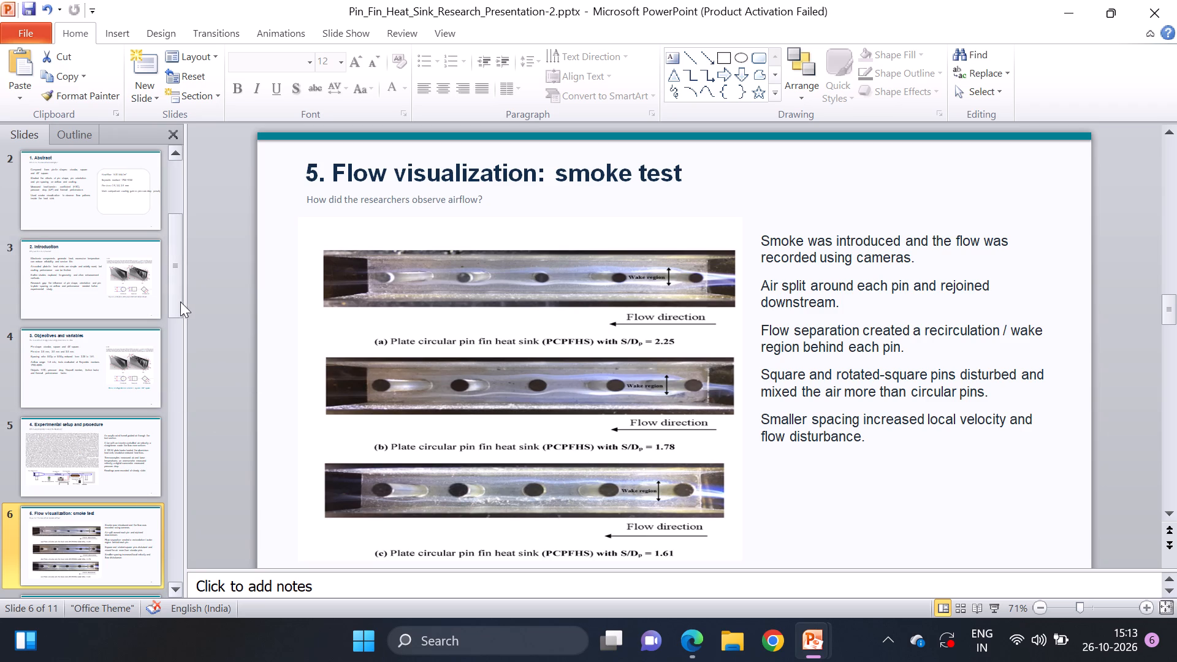
drag(173, 302, 174, 432)
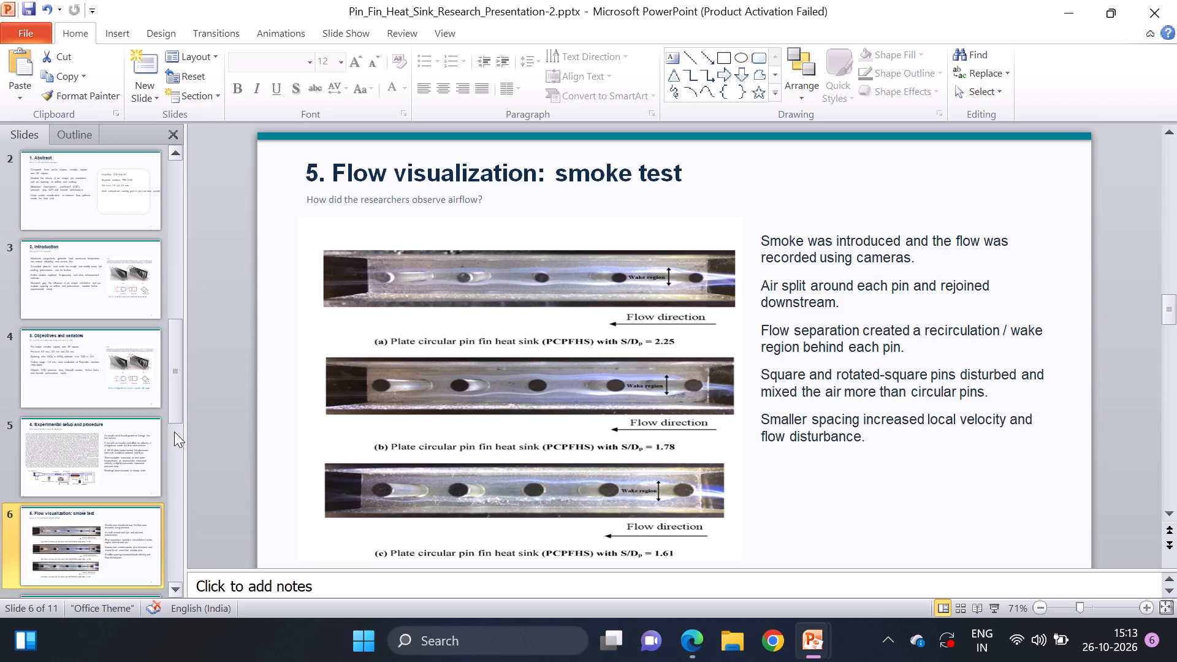
drag(174, 432, 174, 433)
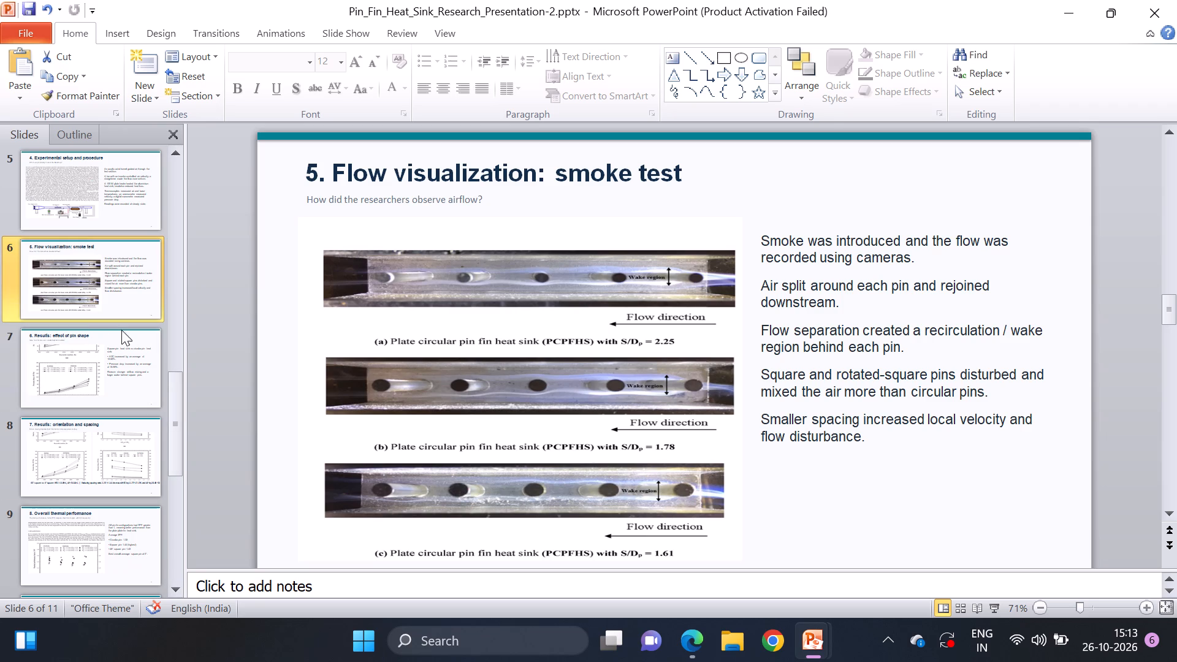
click(118, 373)
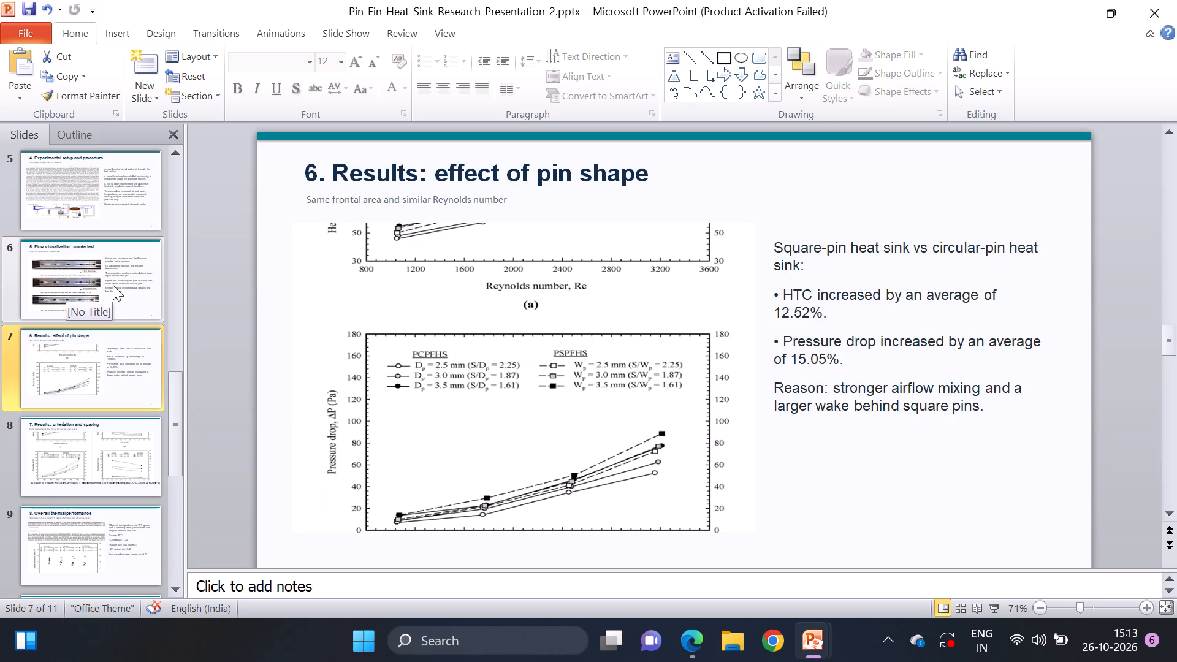
click(113, 285)
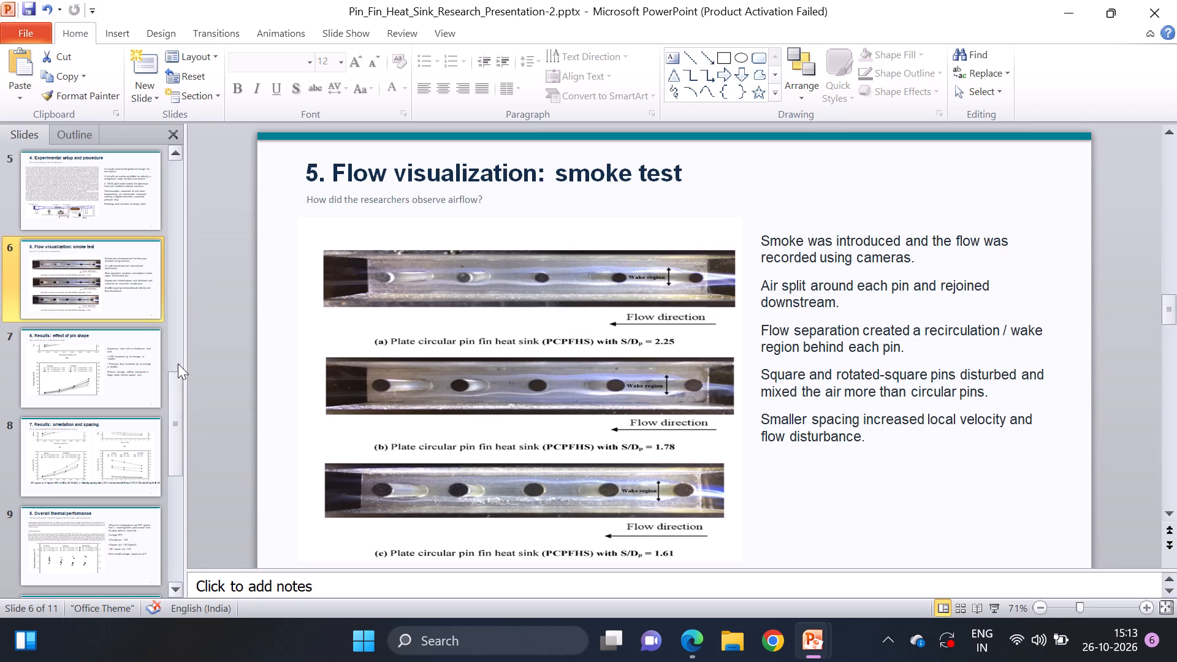
drag(179, 408, 177, 291)
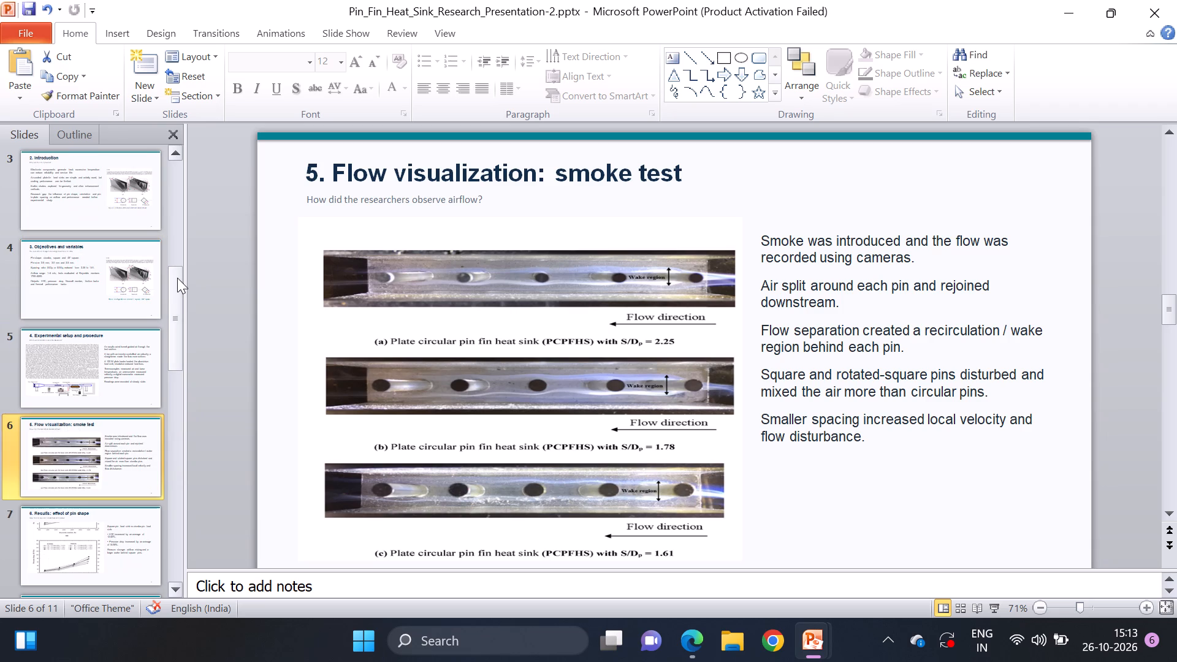
drag(172, 292, 178, 151)
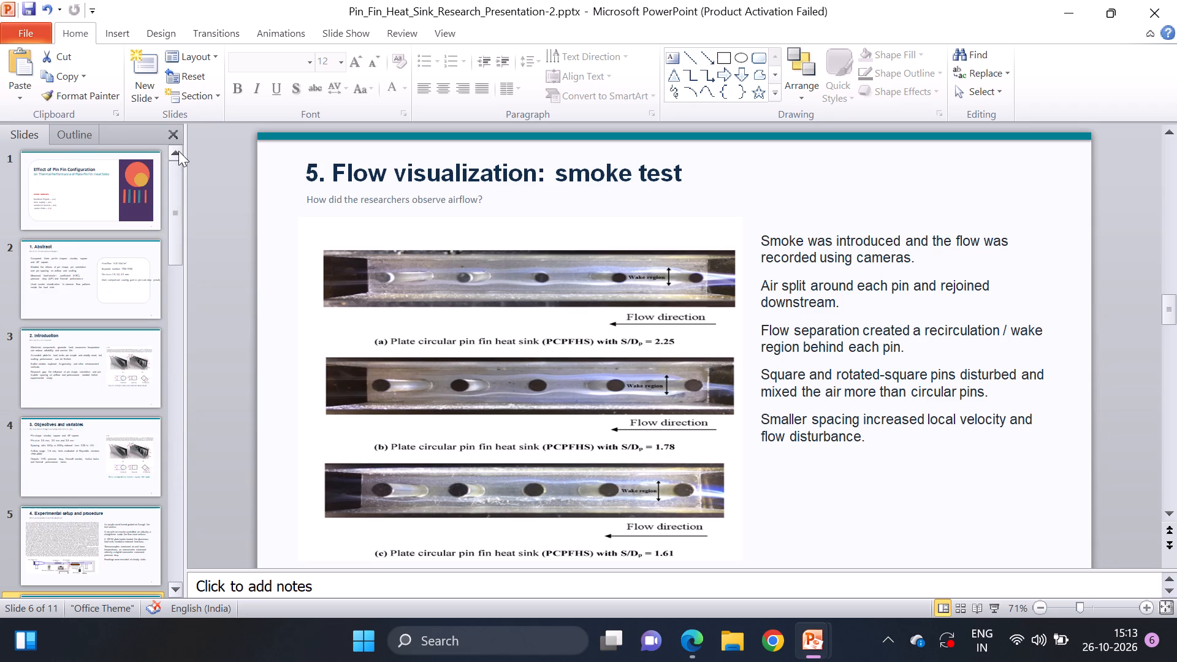
click(90, 203)
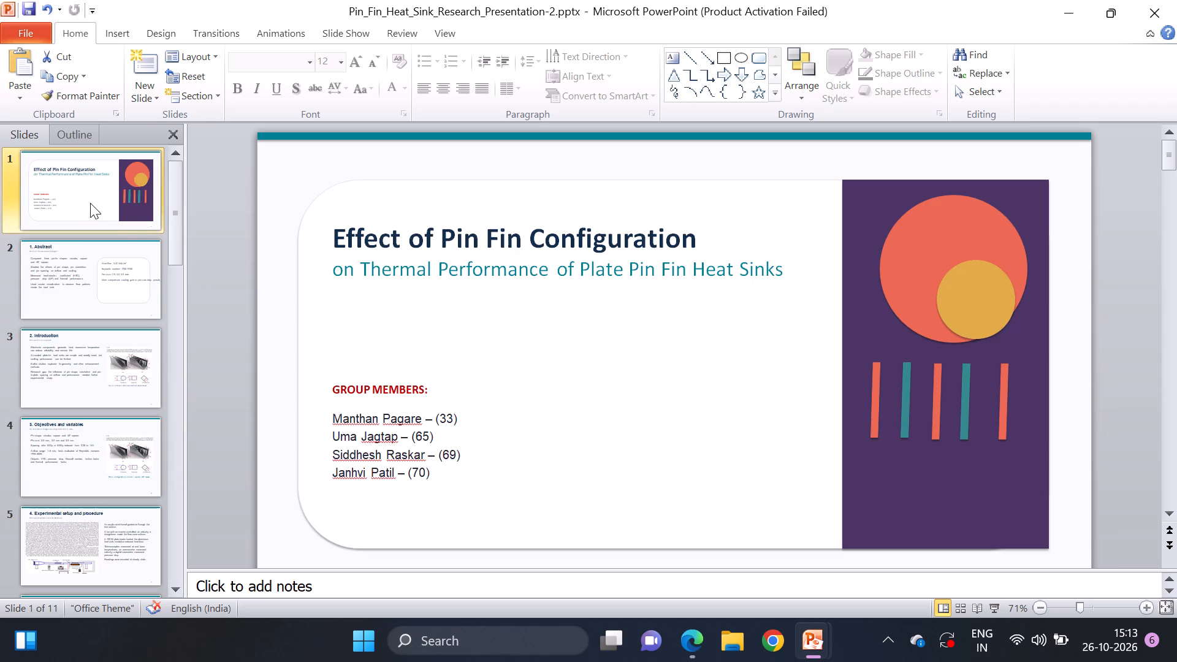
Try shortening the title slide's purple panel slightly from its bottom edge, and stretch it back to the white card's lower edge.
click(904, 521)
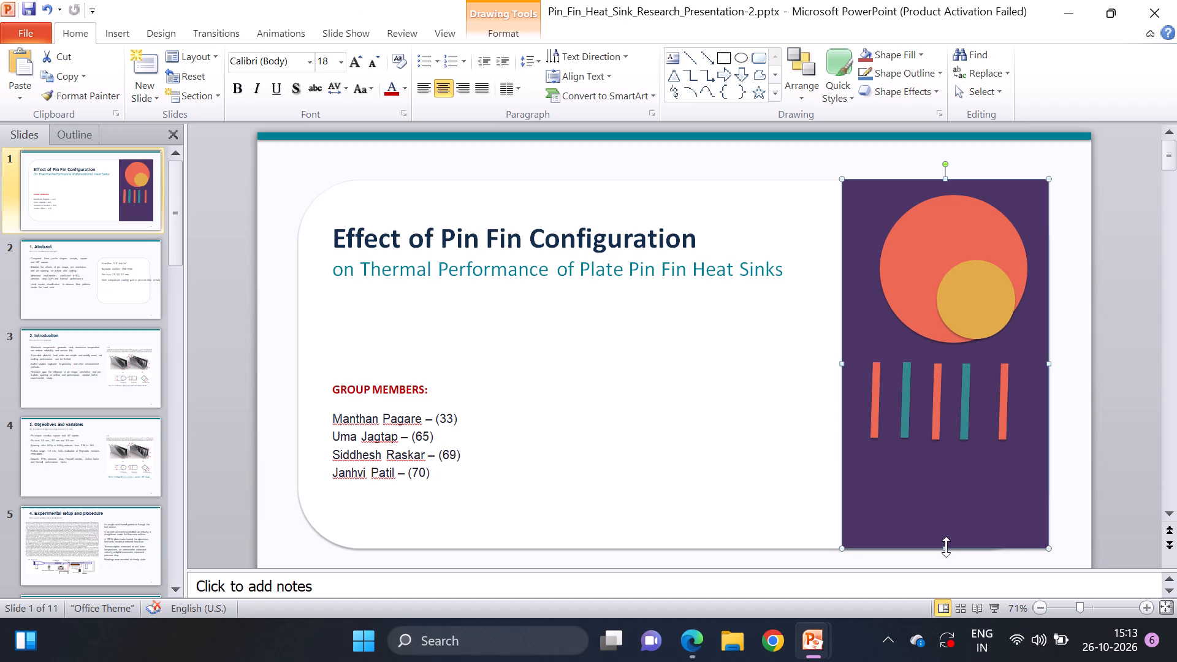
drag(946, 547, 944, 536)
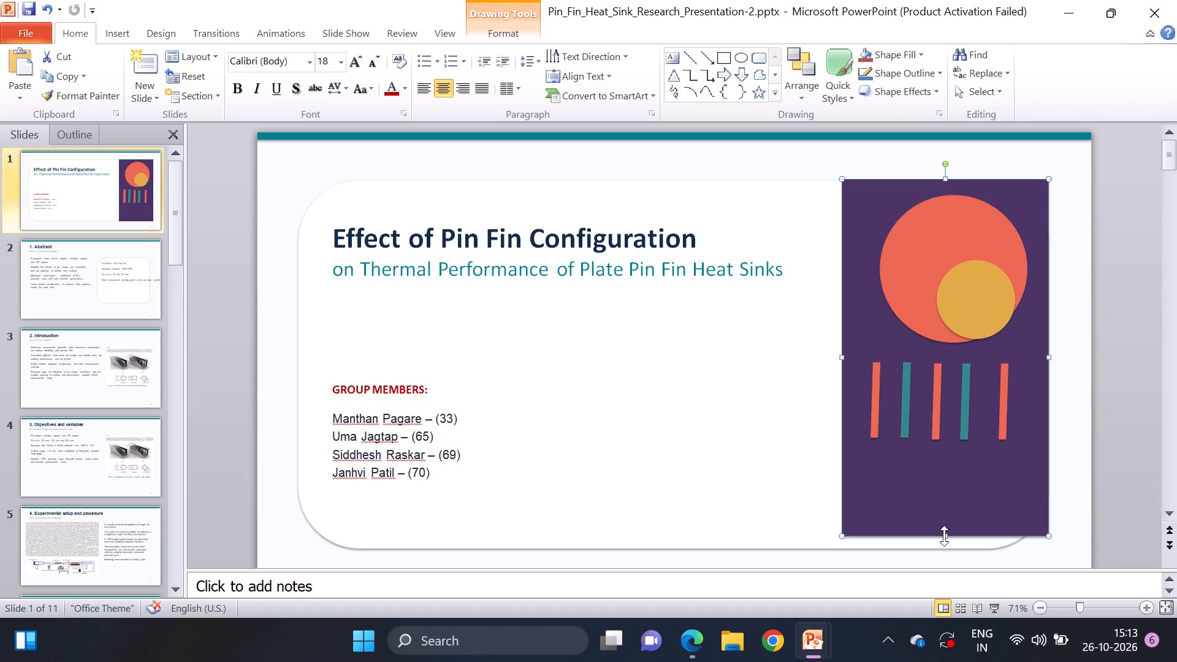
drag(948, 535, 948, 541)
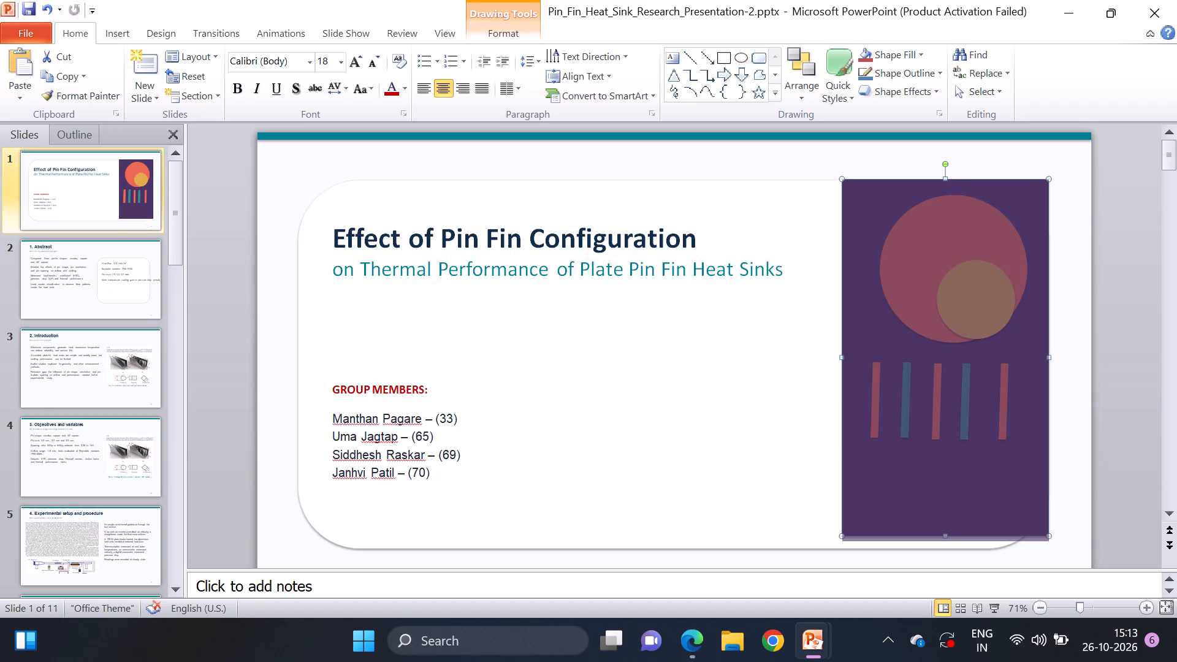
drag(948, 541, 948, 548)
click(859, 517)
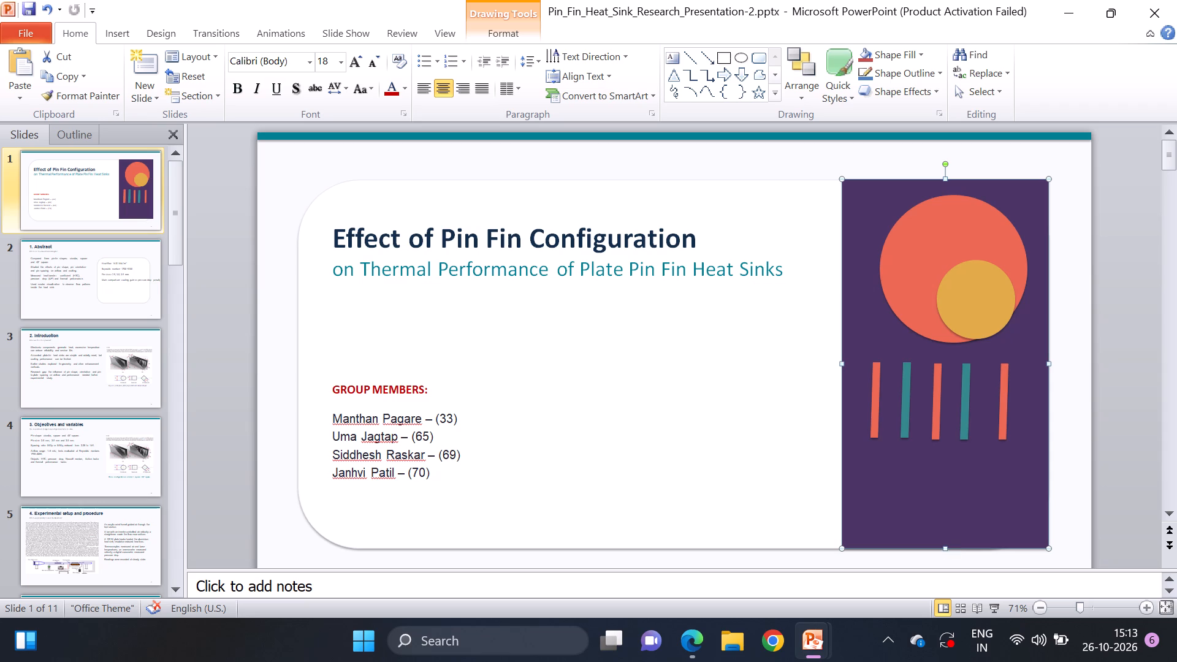
Even out the spacing of the coral and teal bars on the purple panel by shifting the second to fifth bars slightly sideways.
click(1005, 407)
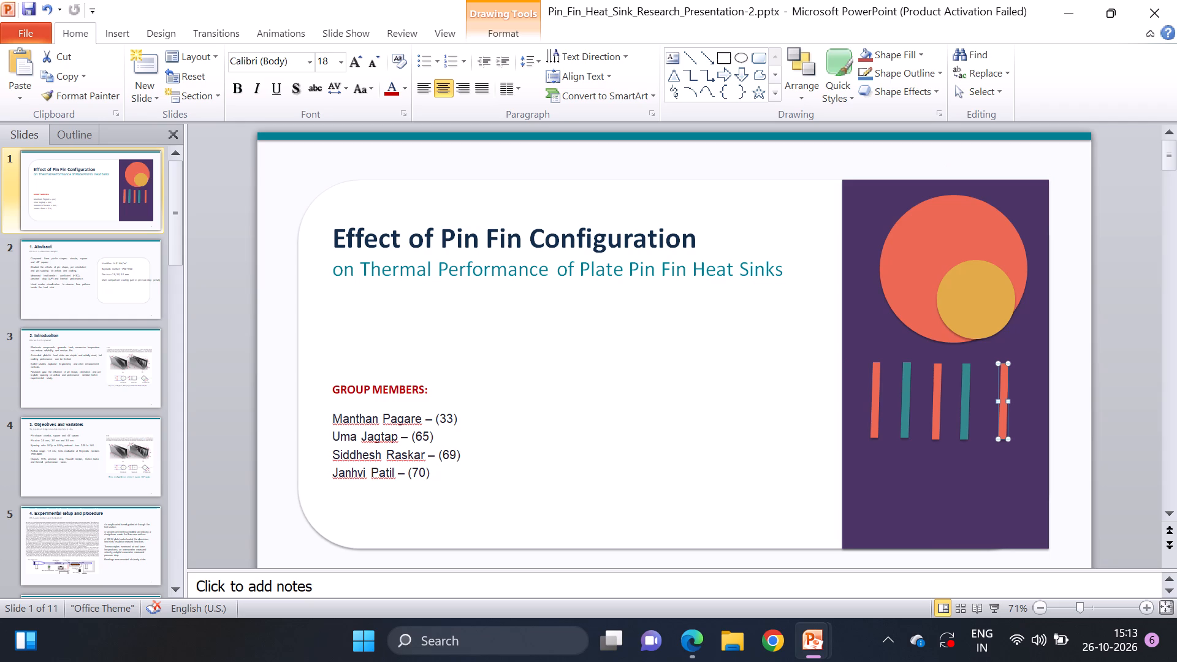
click(1002, 401)
drag(966, 401, 972, 401)
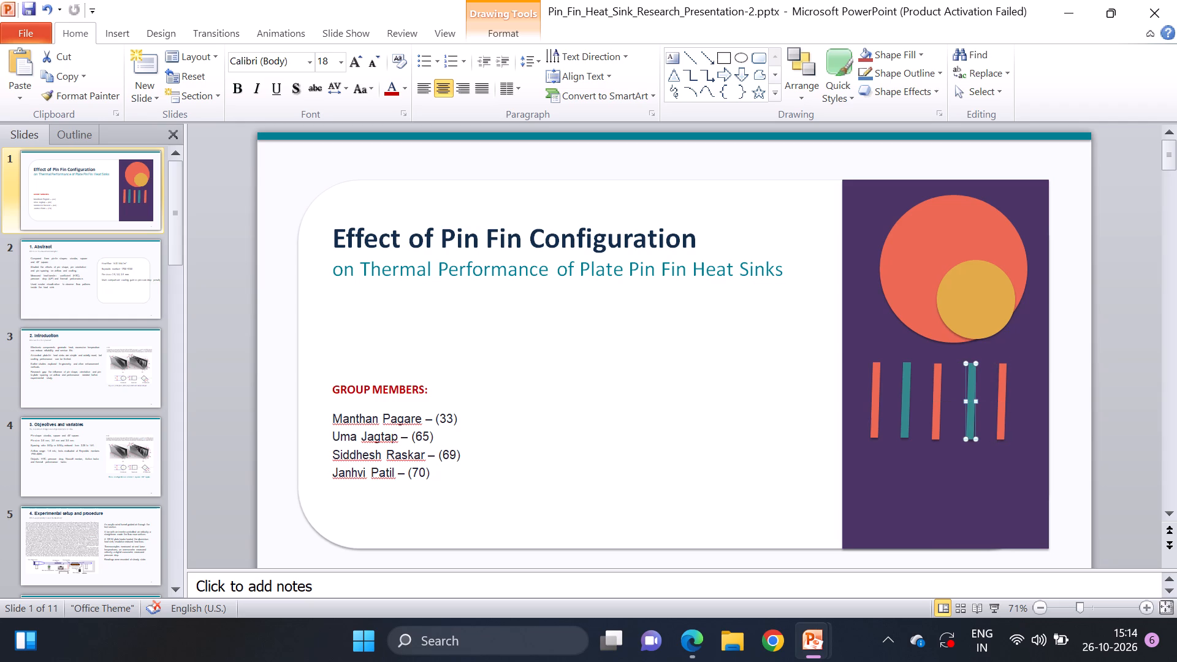
click(937, 398)
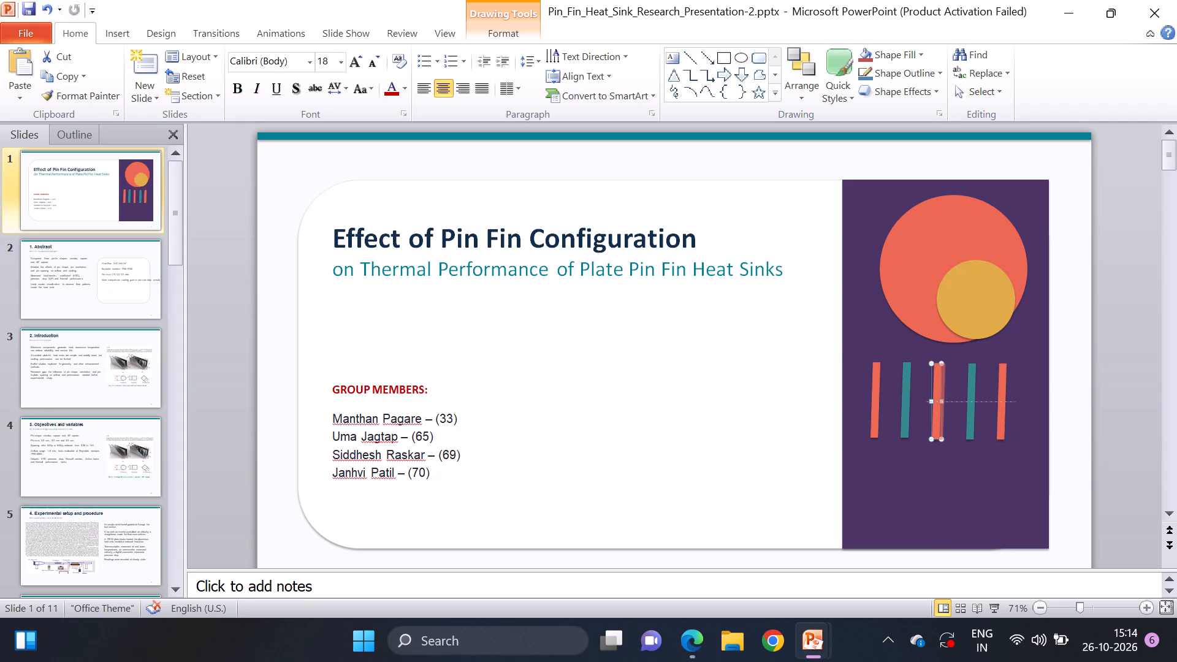
click(907, 399)
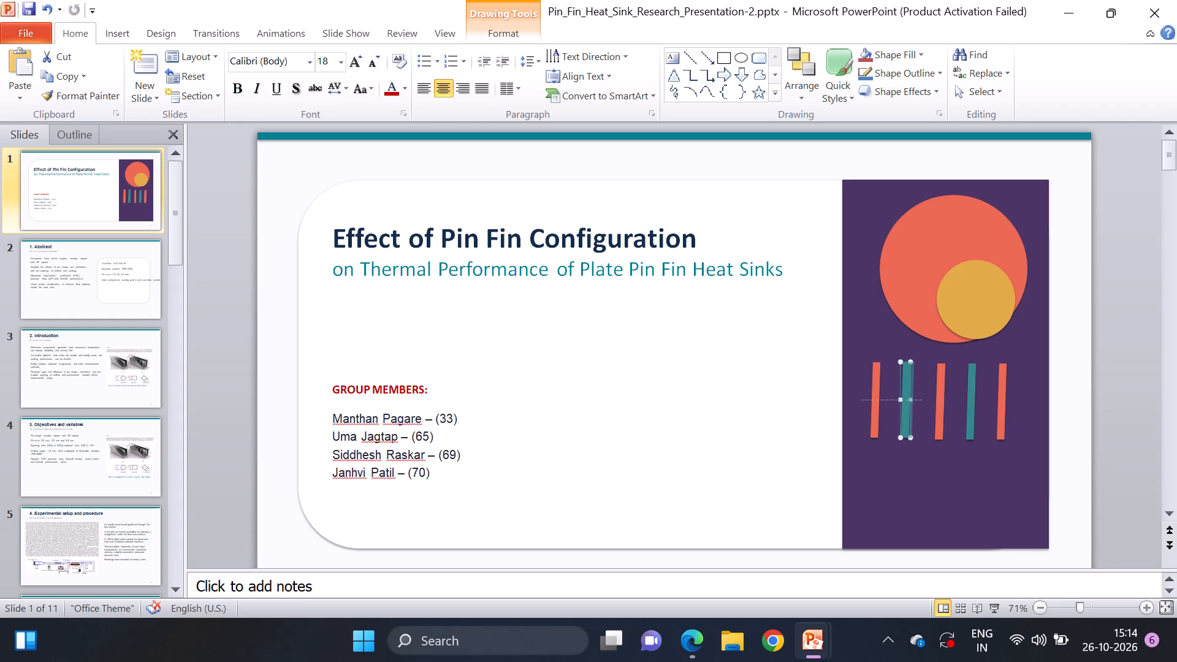
click(924, 500)
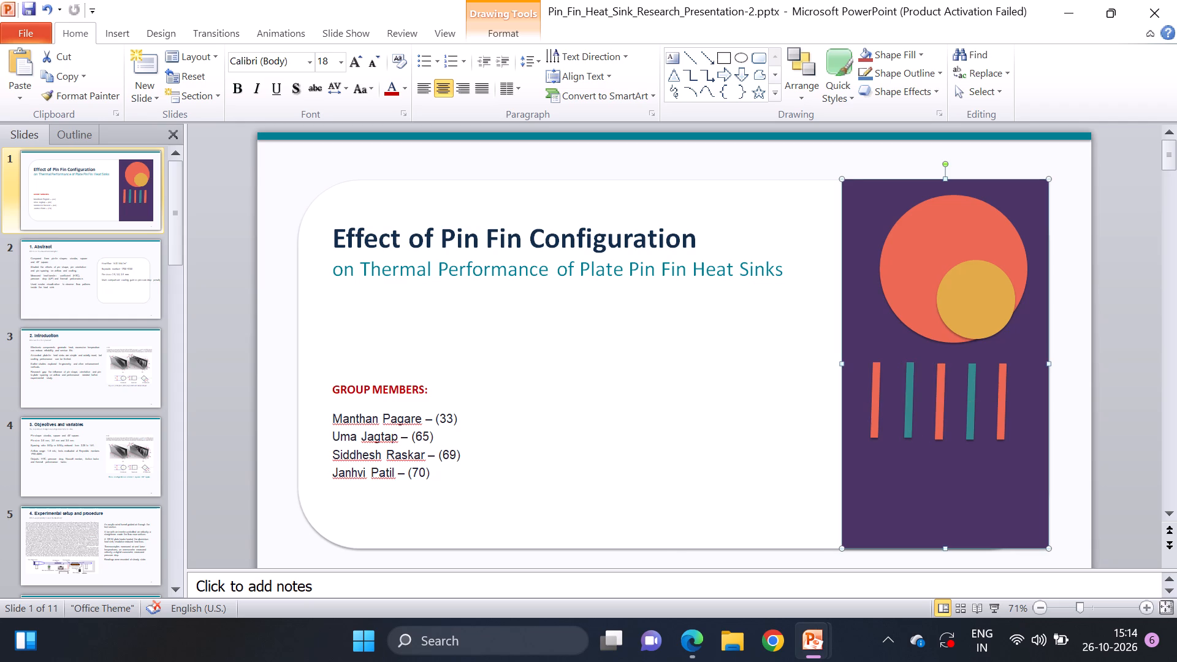
click(801, 455)
Move the small gold circle on the title slide slightly upward within the large coral circle.
click(988, 292)
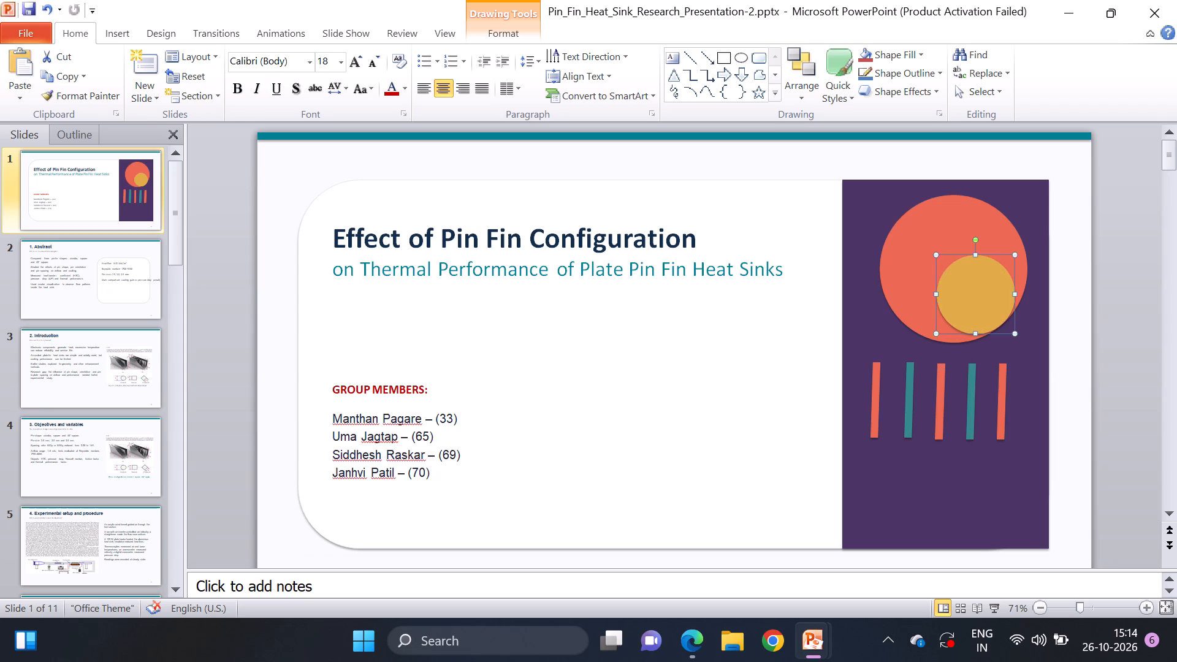
click(768, 408)
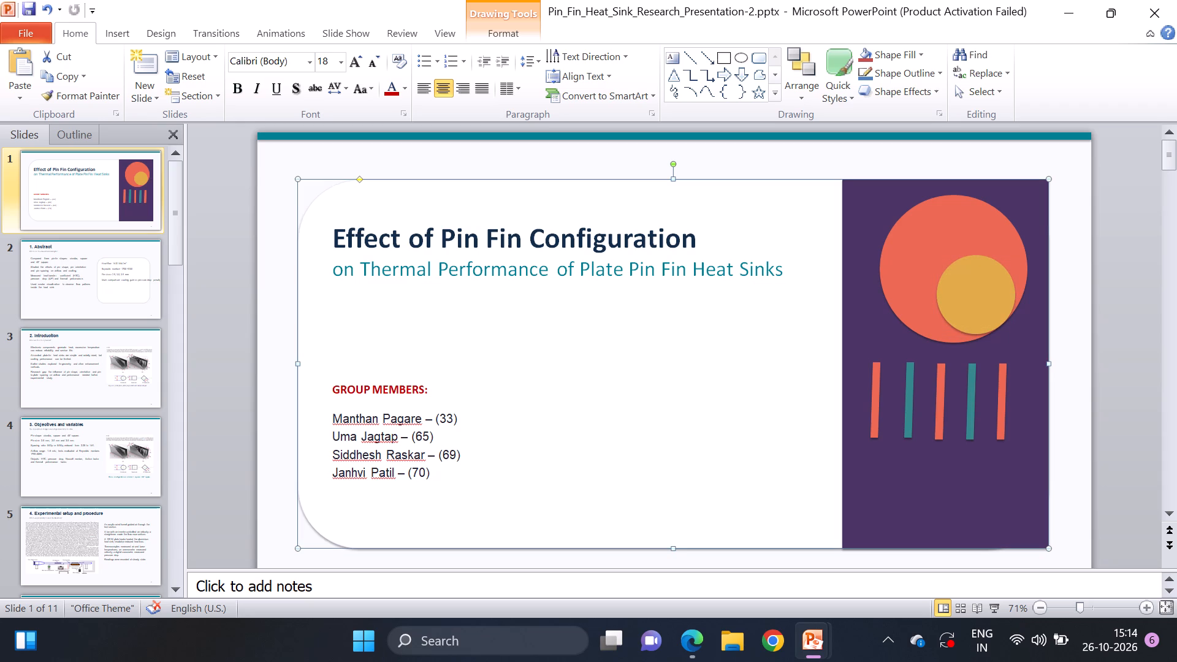
On slide 2, Abstract, break the "Main comparison" line after "vs" so "pressure-drop penalty" starts a new line.
click(99, 264)
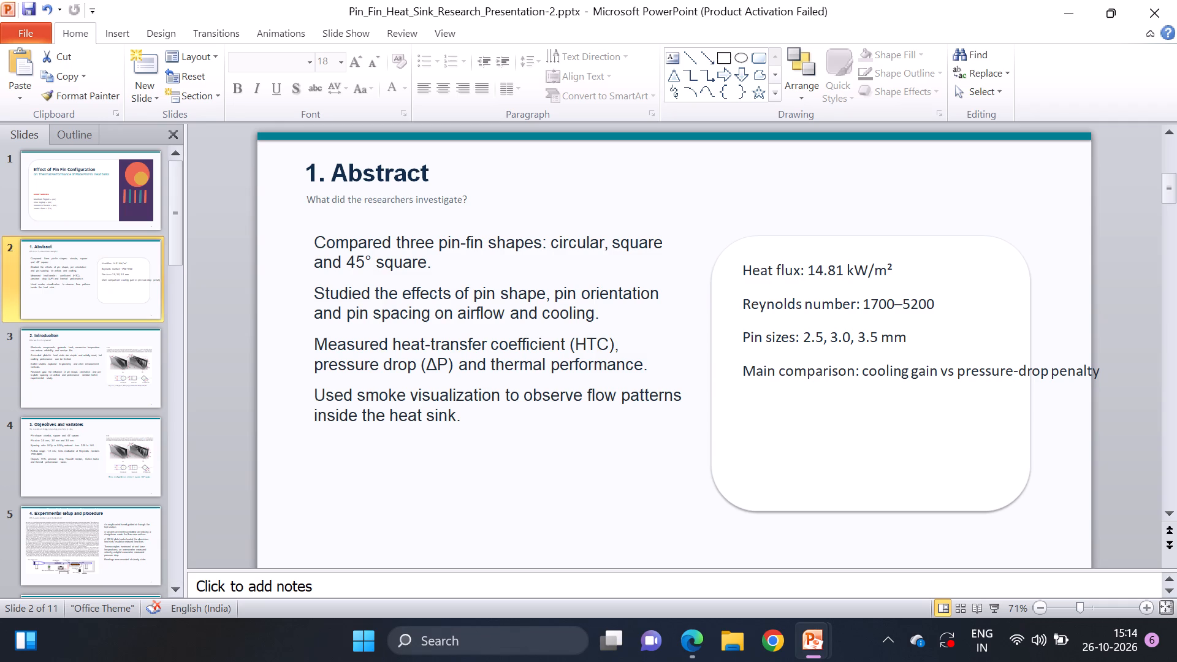
click(955, 370)
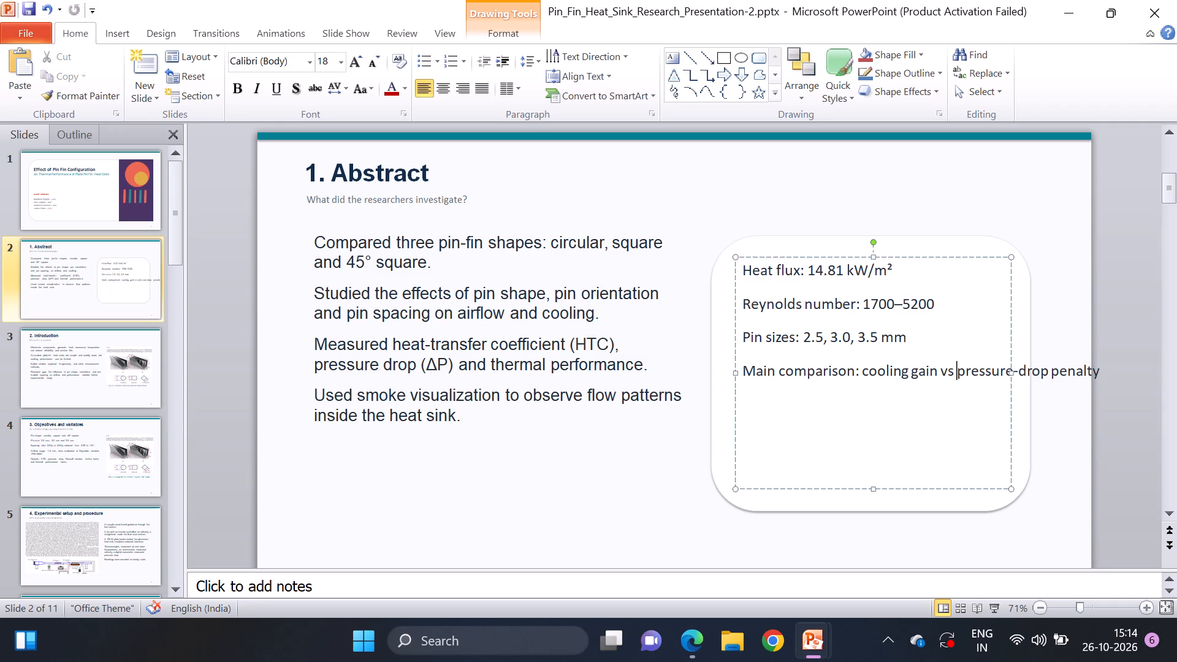
click(955, 370)
key(Return)
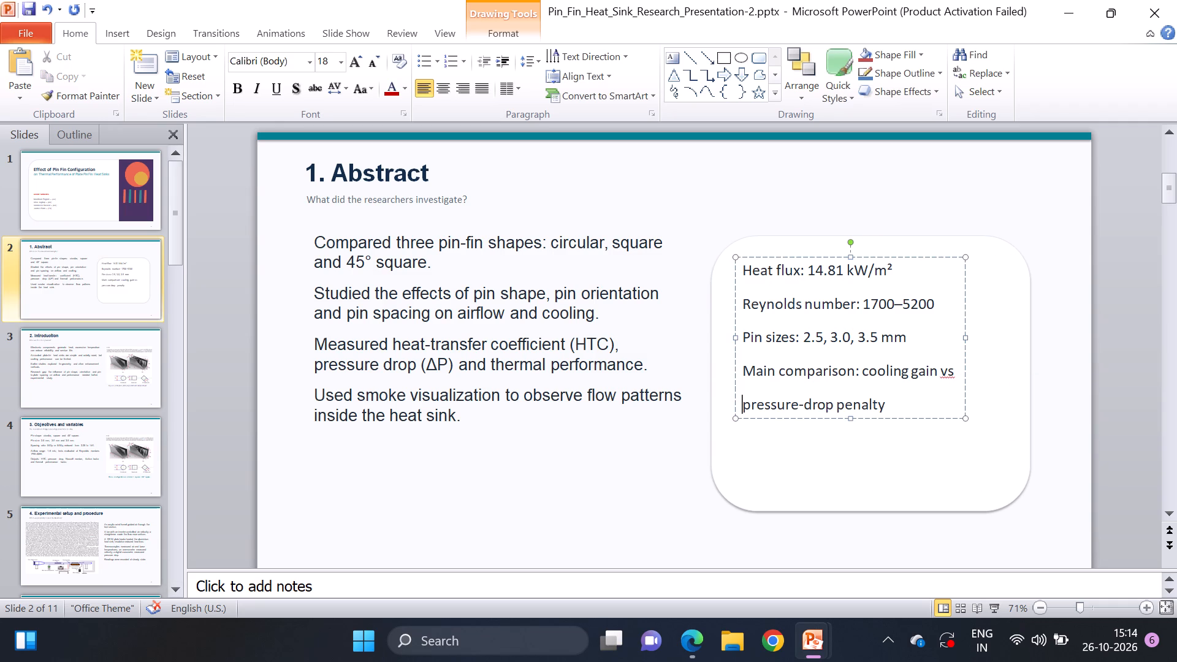
Shift the parameter text box on slide 2 slightly down and right within the rounded white card.
drag(964, 414, 980, 432)
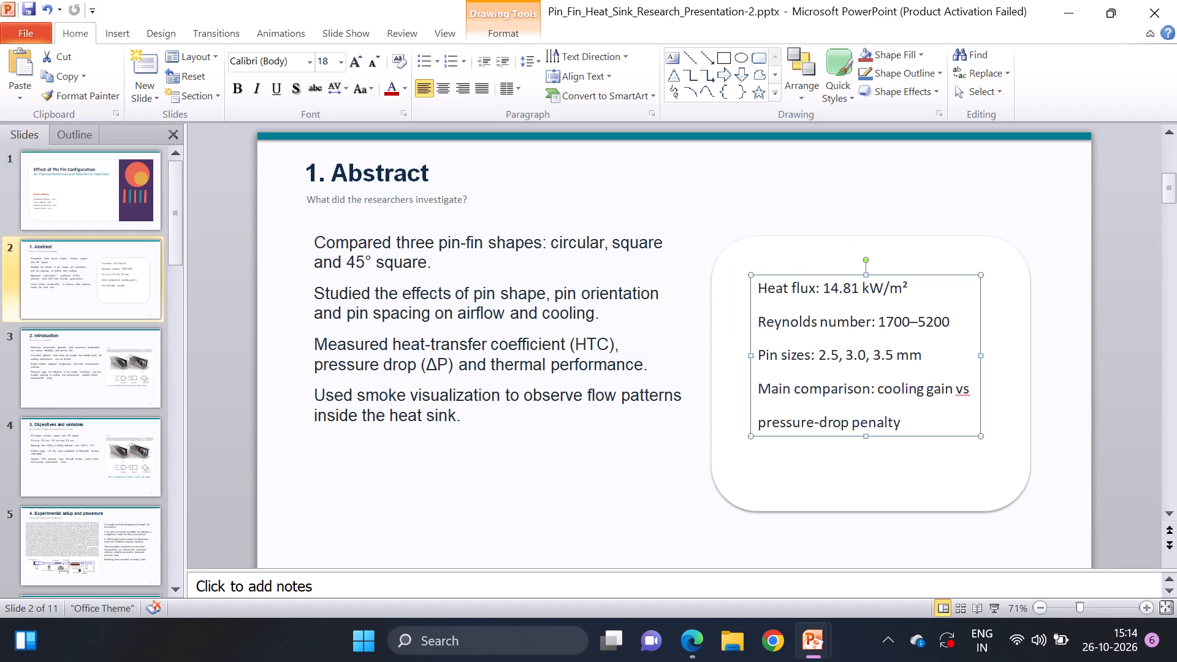
drag(874, 357, 881, 369)
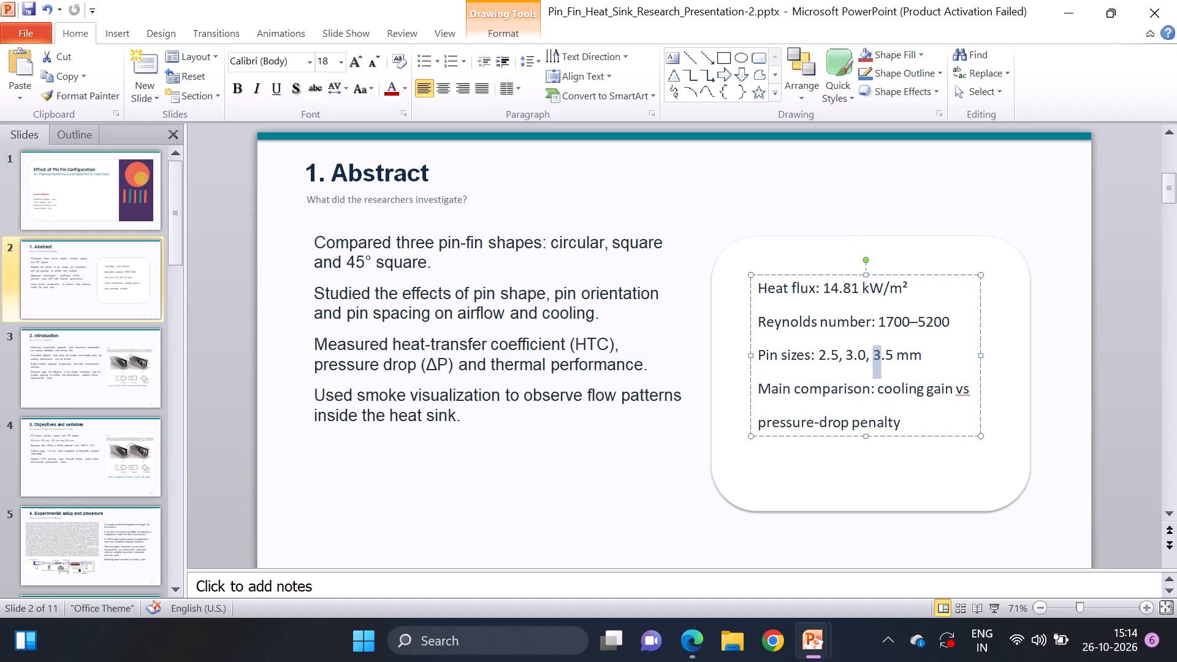
click(609, 484)
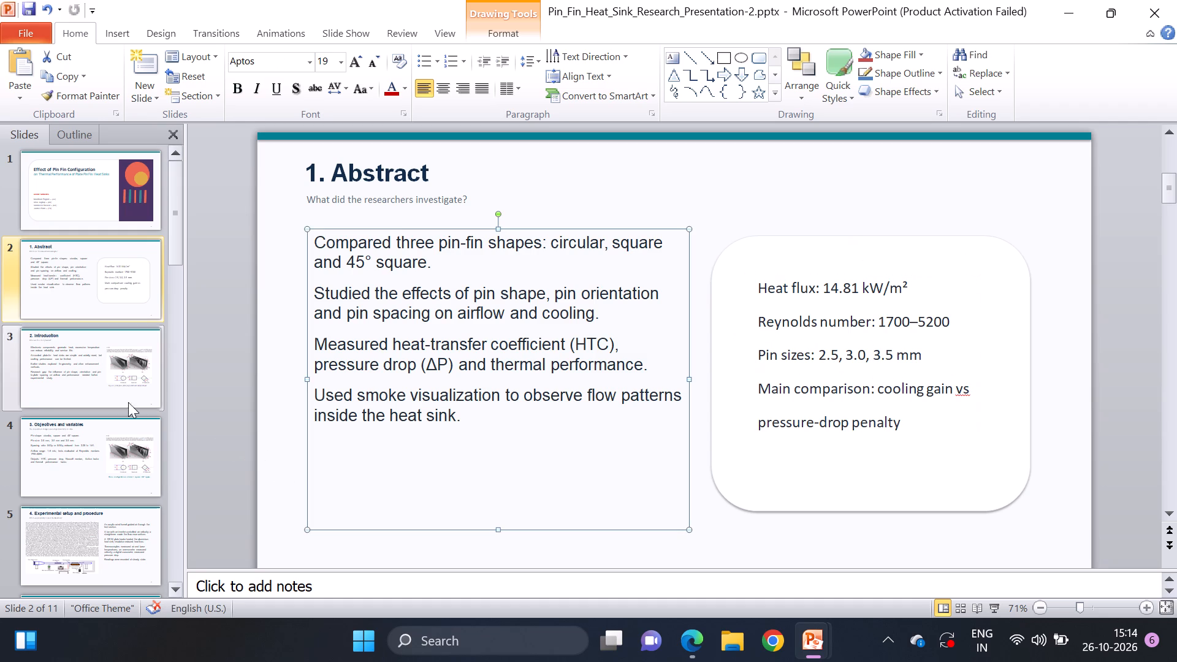
Copy the entire paragraph from slide 2, 1.1. Introduction, of Heat_Sink_Research_Presentation_2_1_2_2_REDESIGNED_EDITABLE.pptx.
click(128, 382)
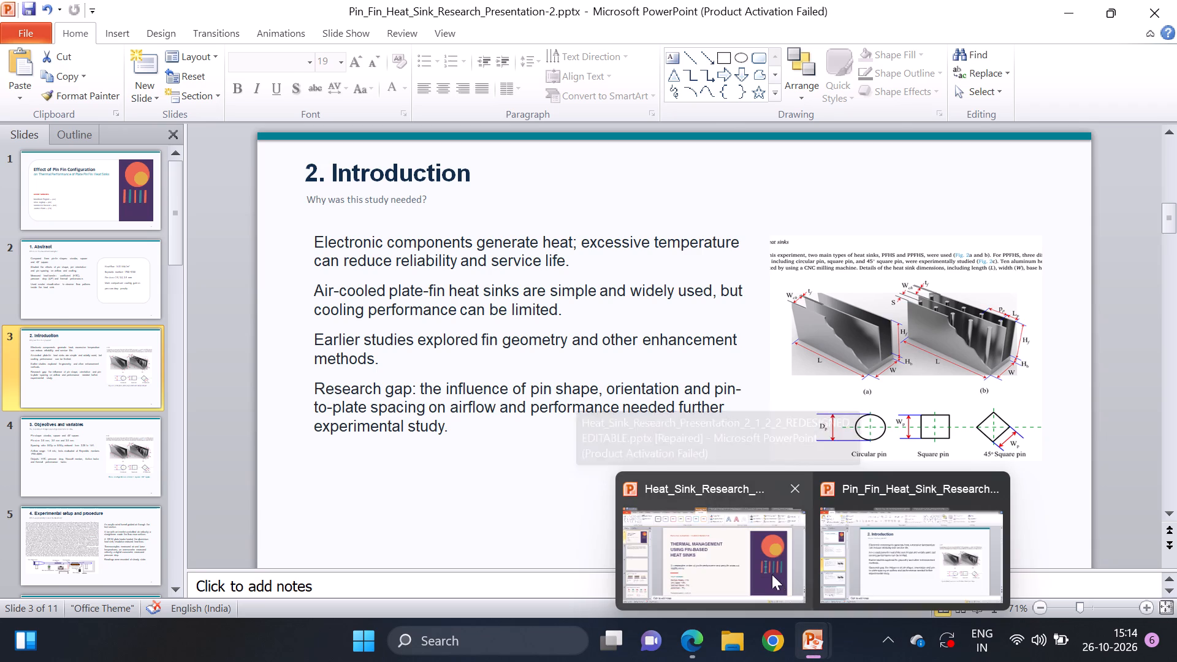
click(772, 574)
click(76, 278)
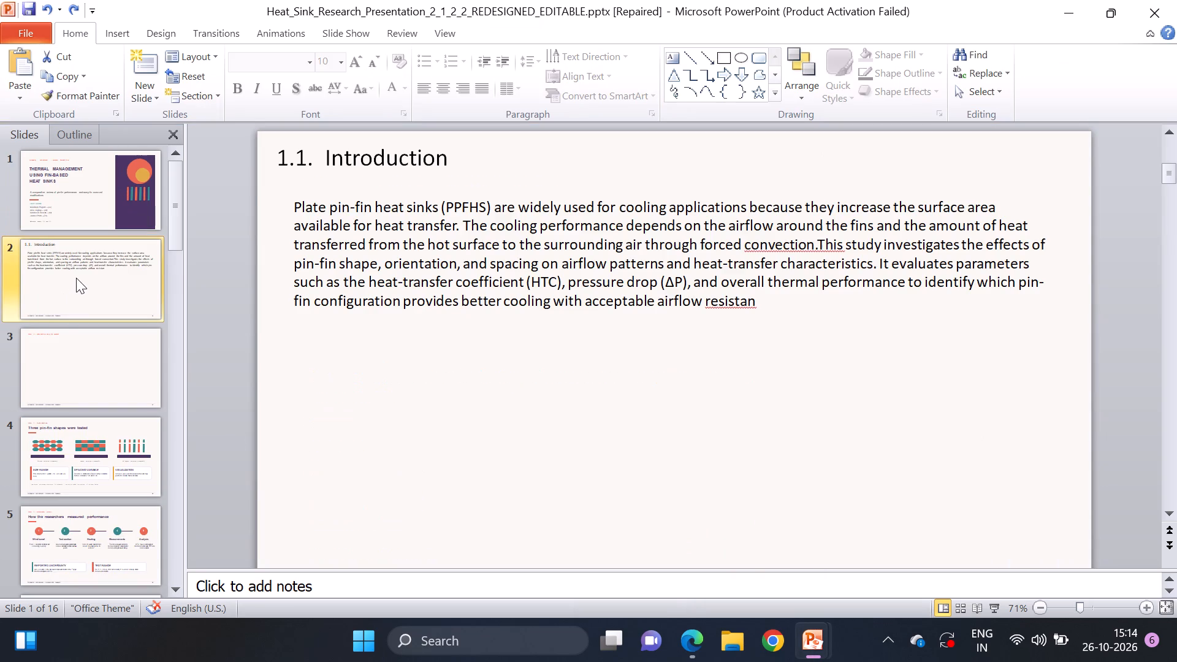
drag(297, 207, 603, 290)
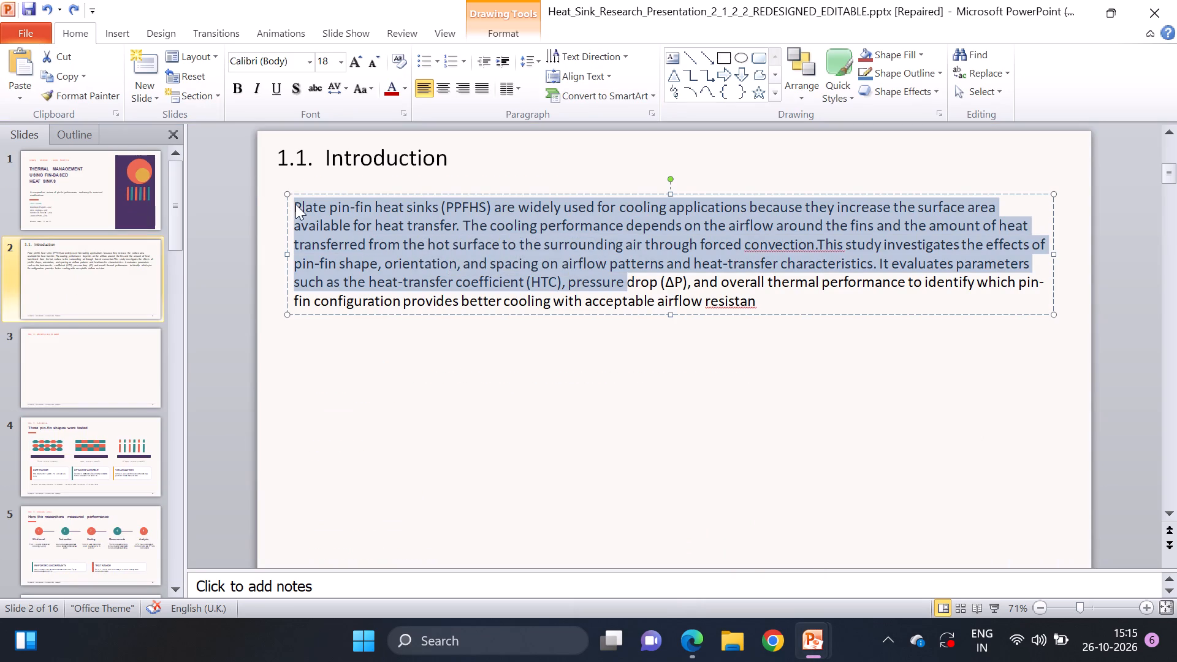
click(299, 207)
drag(299, 207, 382, 233)
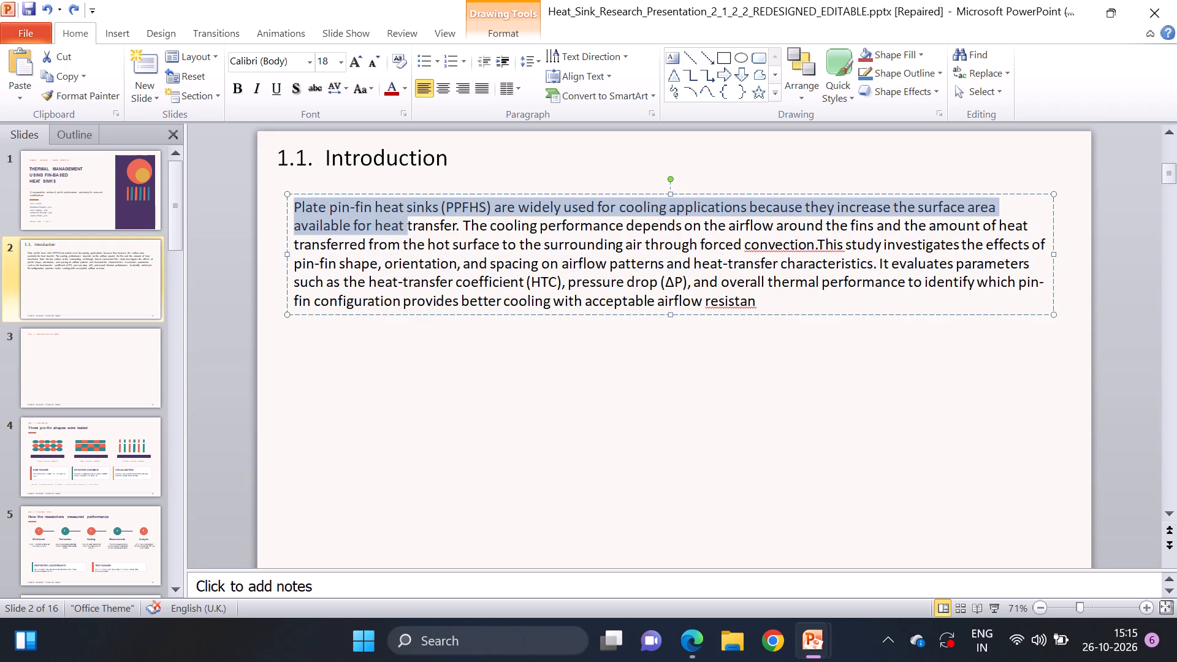
drag(382, 233, 714, 295)
key(ctrl+c)
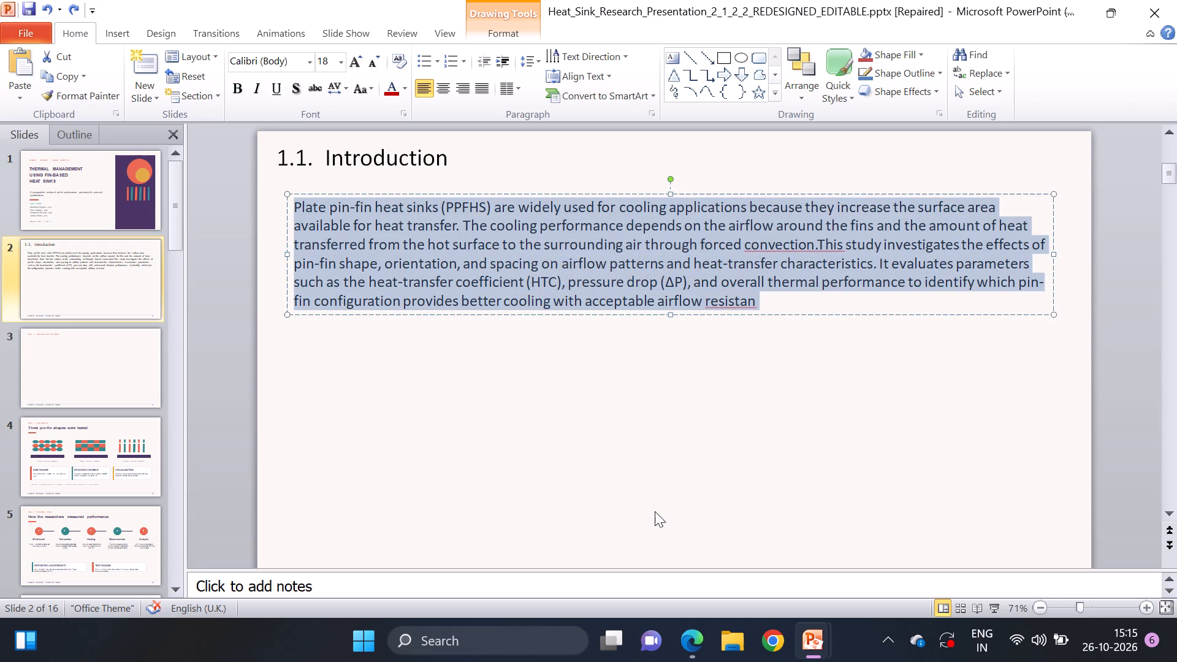
Switch to Pin_Fin_Heat_Sink_Research_Presentation-2.pptx and replace all body text on slide 3, Introduction, with the copied paragraph.
click(813, 622)
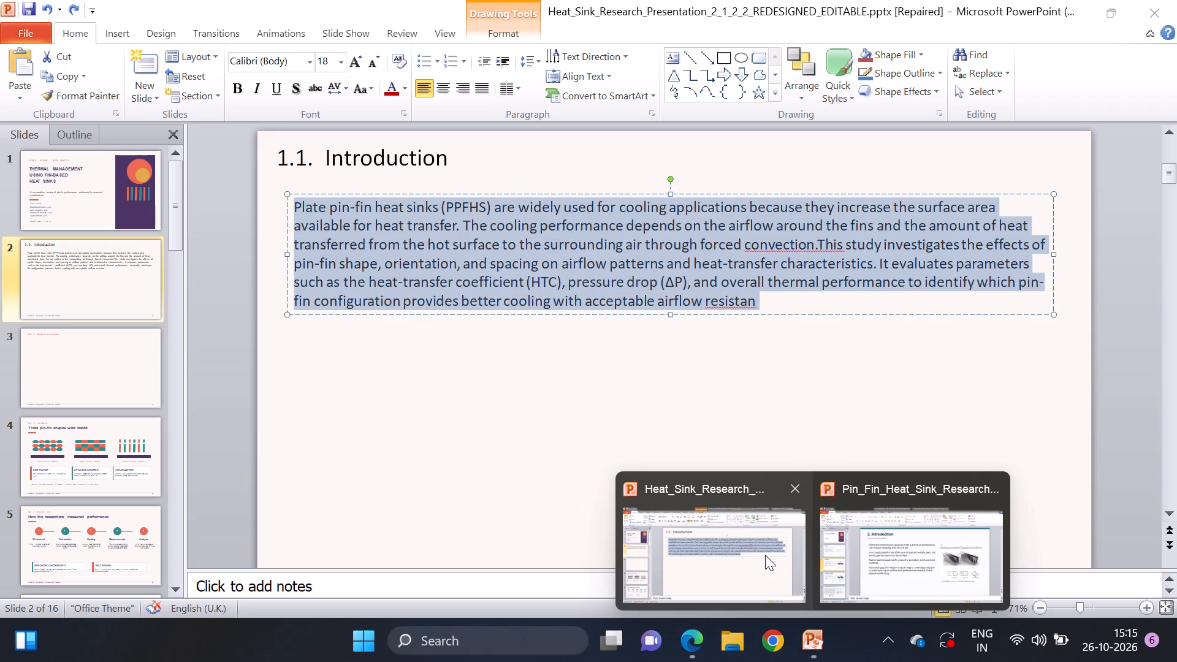
click(865, 561)
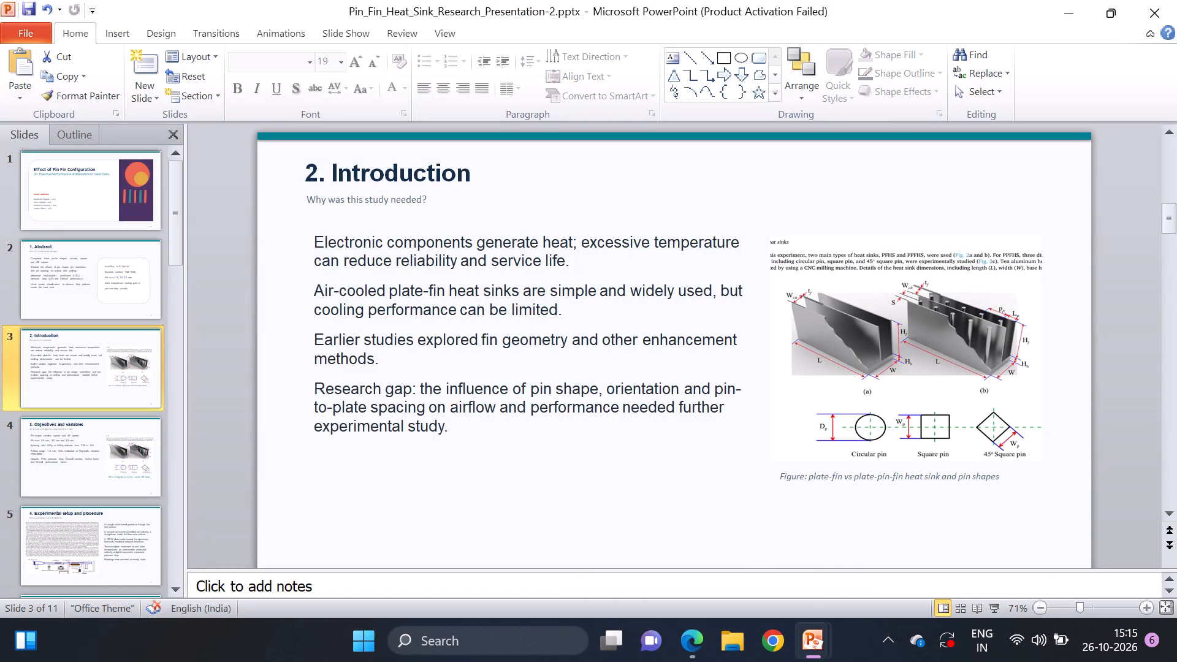
click(314, 240)
drag(314, 240, 451, 311)
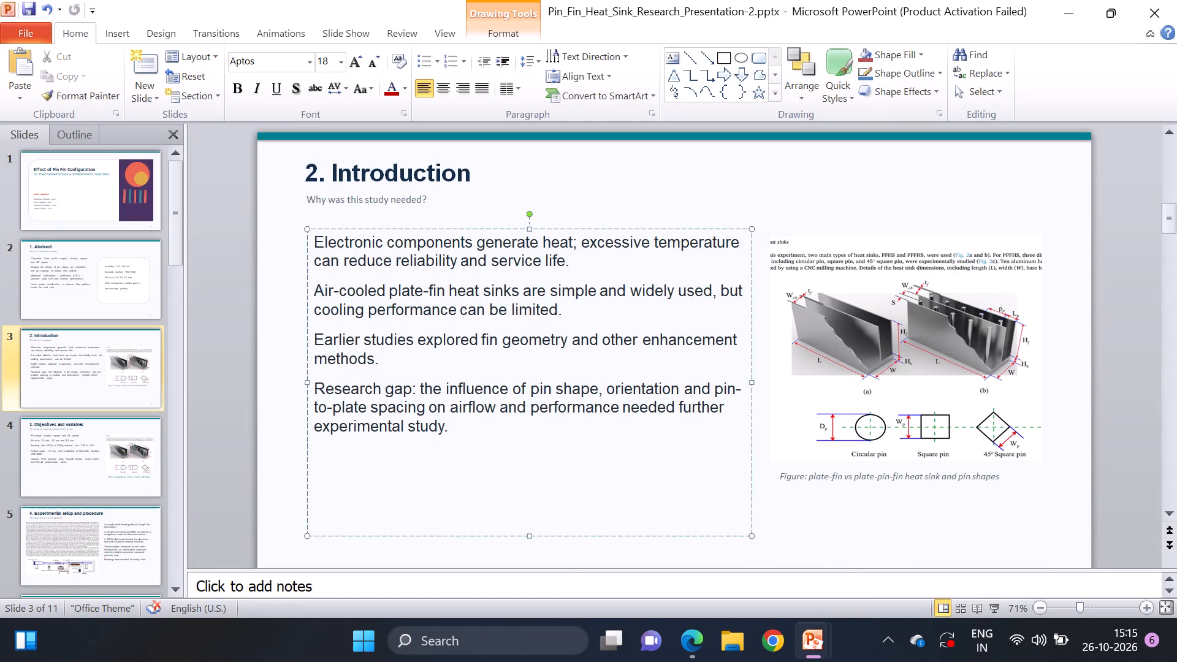
drag(451, 311, 512, 457)
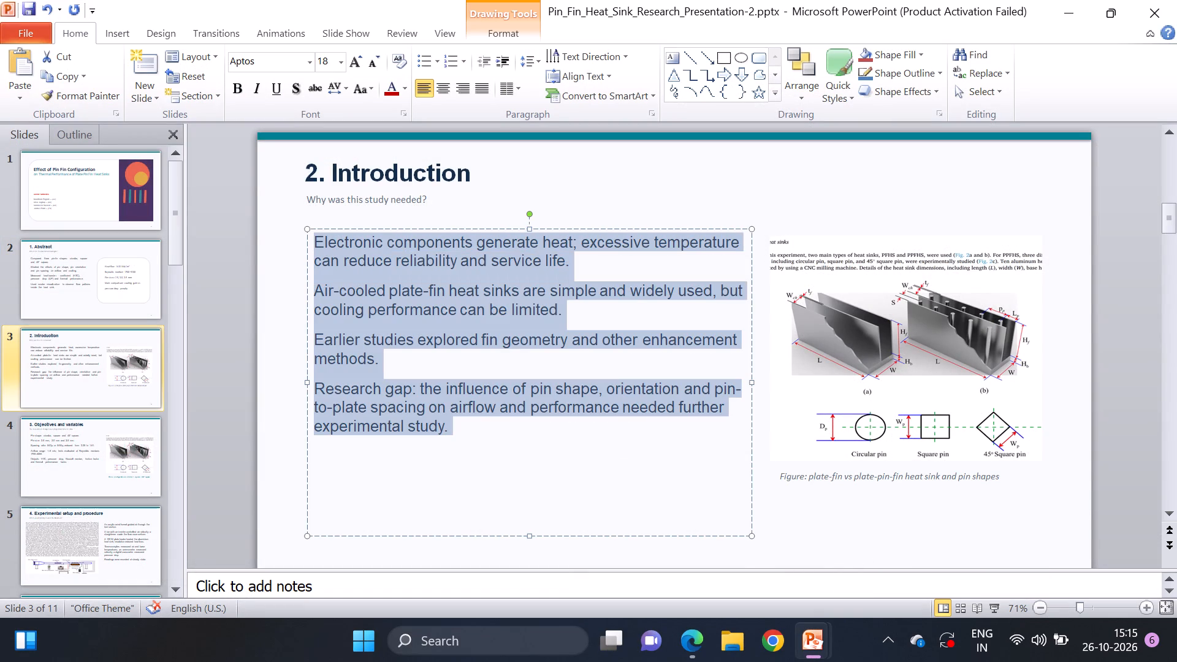
key(BackSpace)
key(ctrl+v)
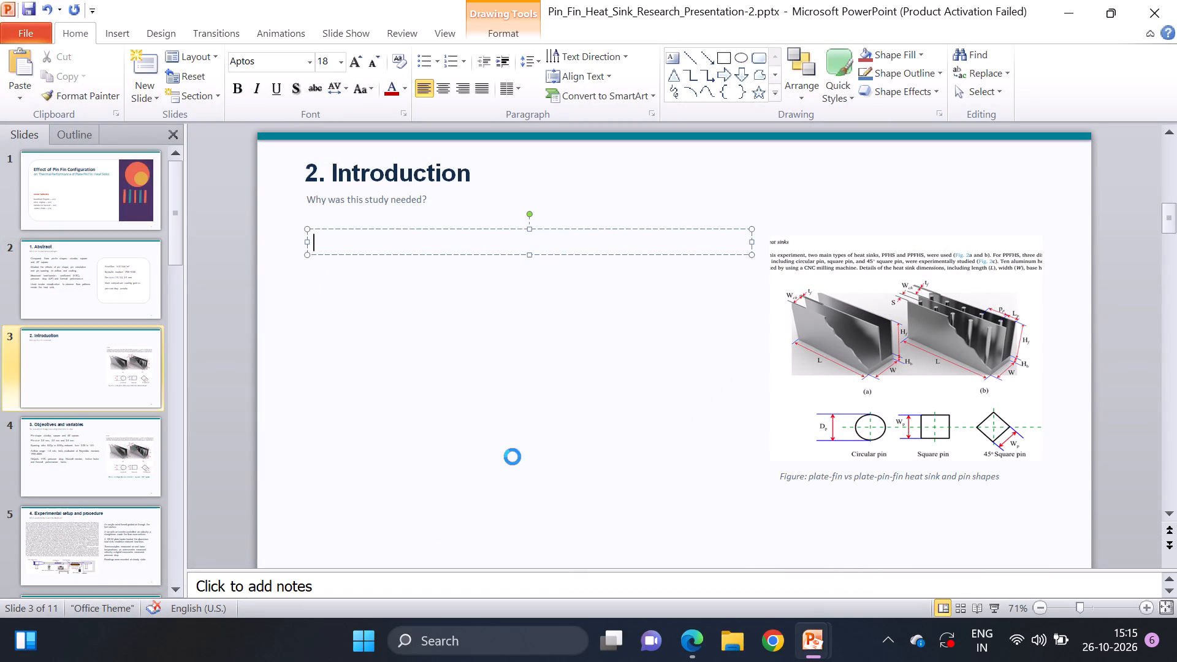
click(490, 545)
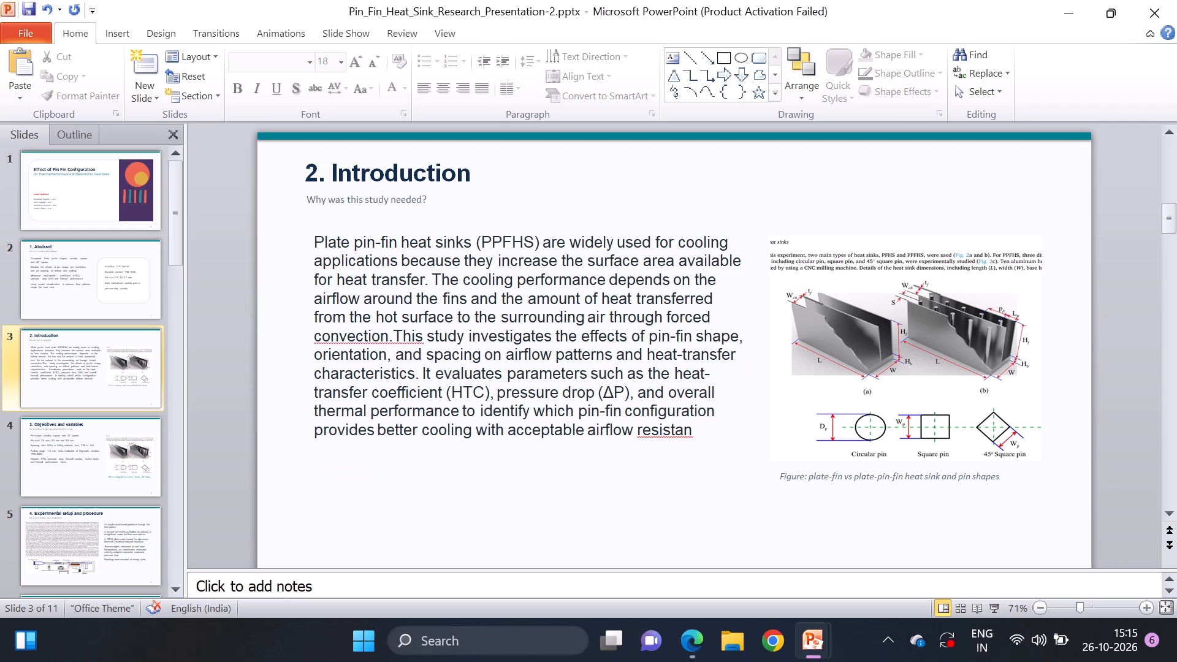
In the slide 3 body text, add a space after "convection." and start new paragraphs at "The cooling performance" and "This study".
click(397, 343)
key(space)
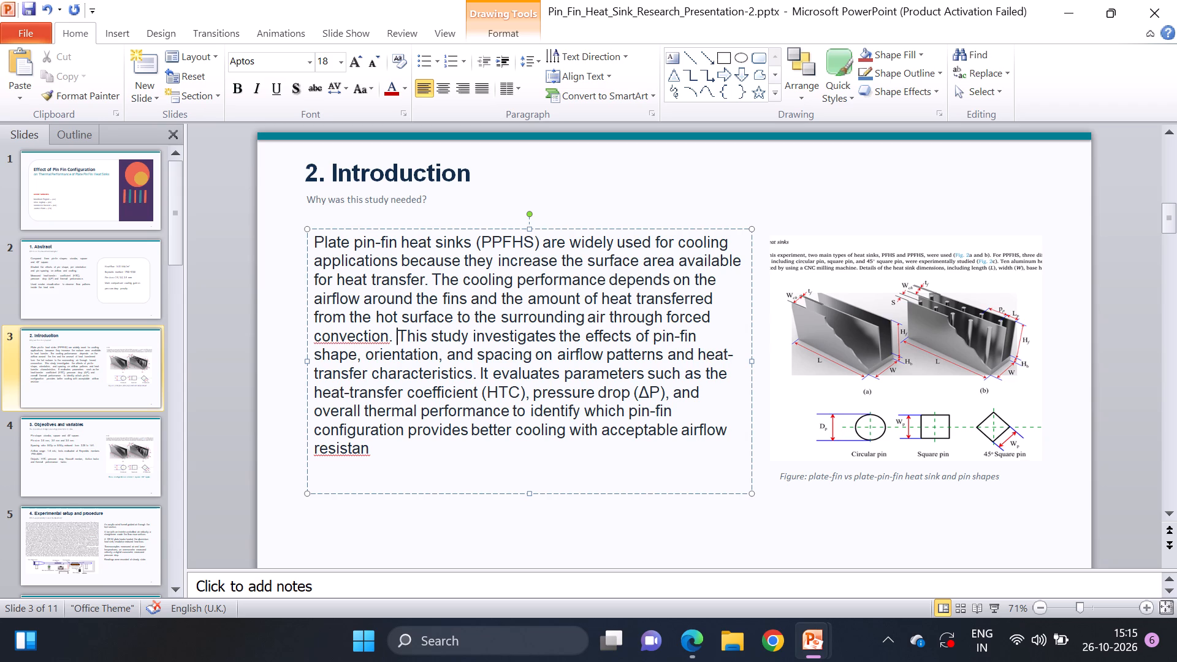
click(432, 275)
key(Return)
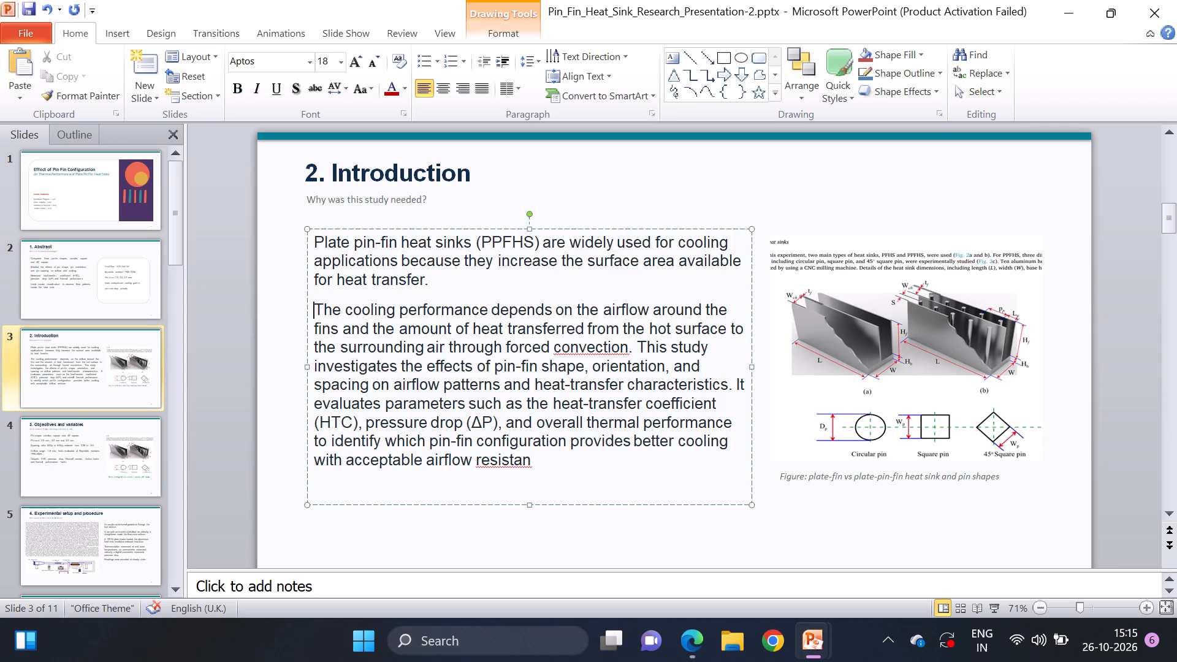
click(639, 348)
key(Return)
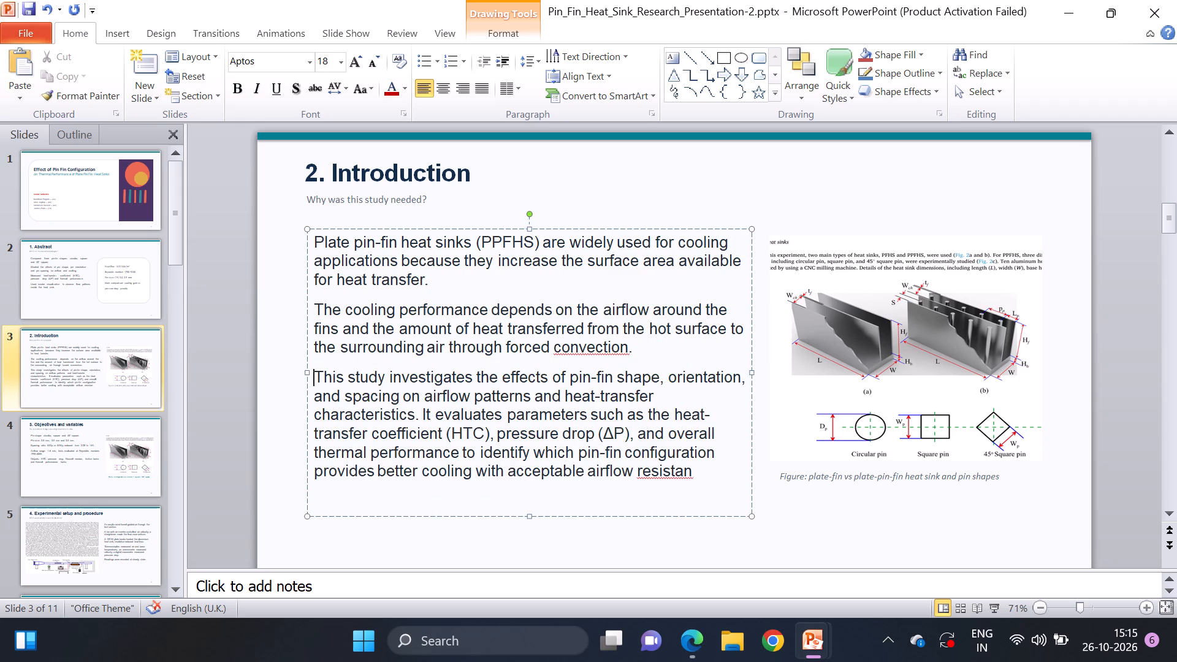
Enlarge the heat sink figure on slide 3 by extending its top edge noticeably and its other three edges slightly, keeping it above the caption.
click(889, 352)
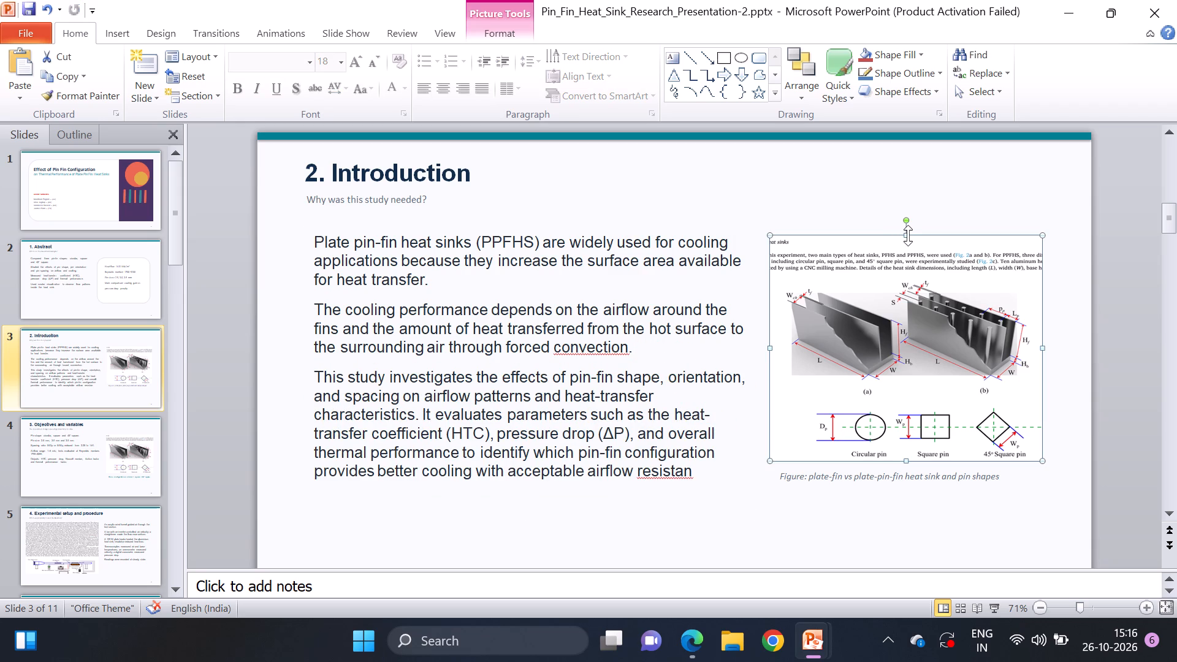
drag(908, 235, 907, 218)
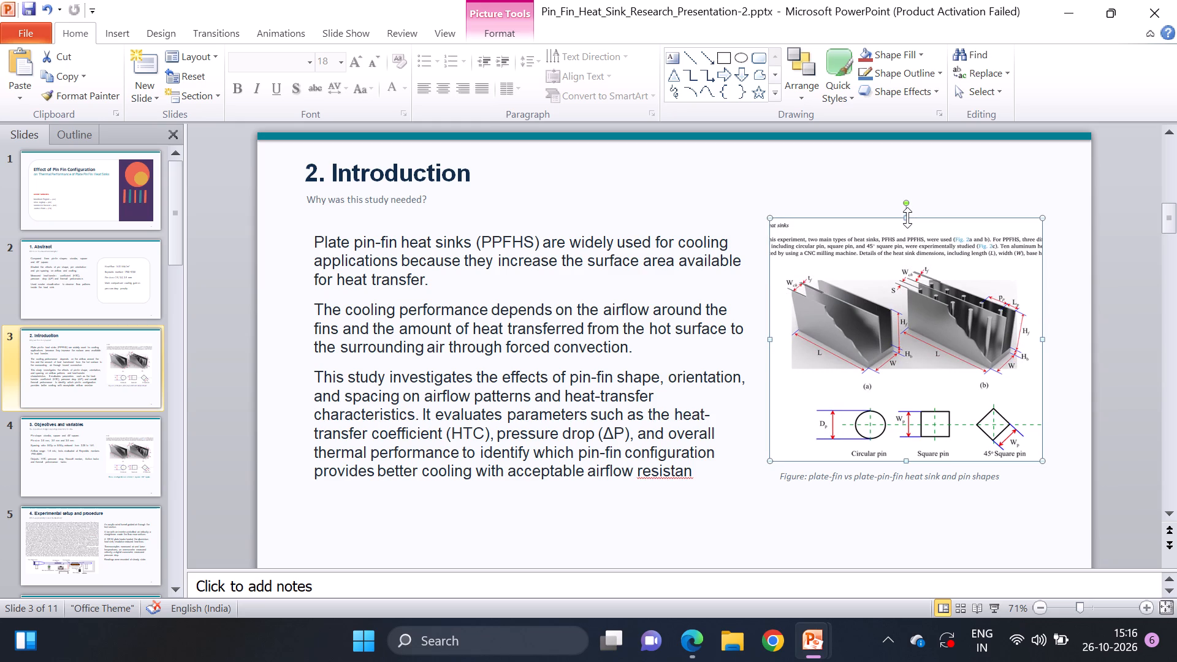
drag(907, 218, 907, 200)
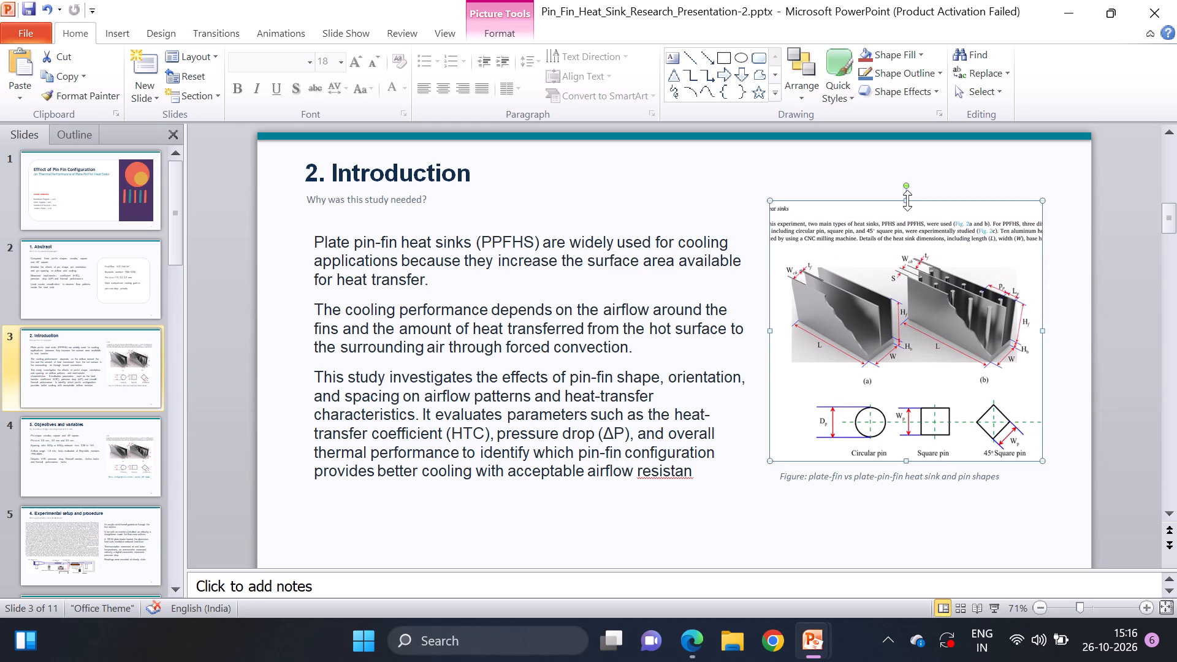
drag(1042, 332, 1053, 332)
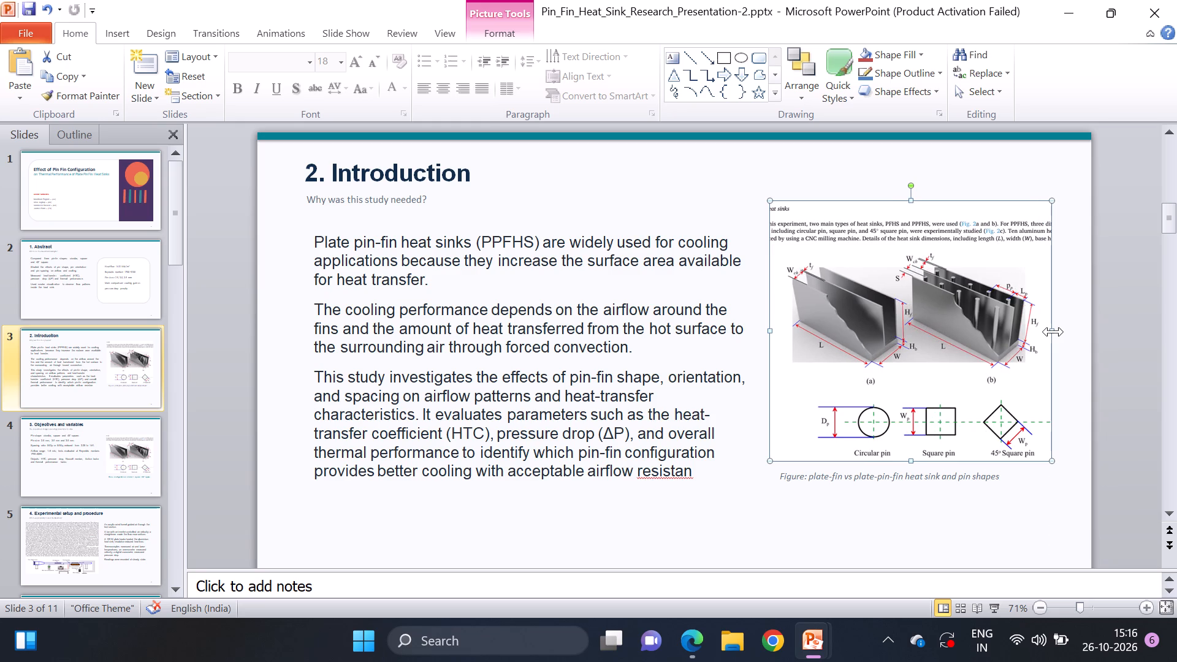
drag(768, 330, 763, 330)
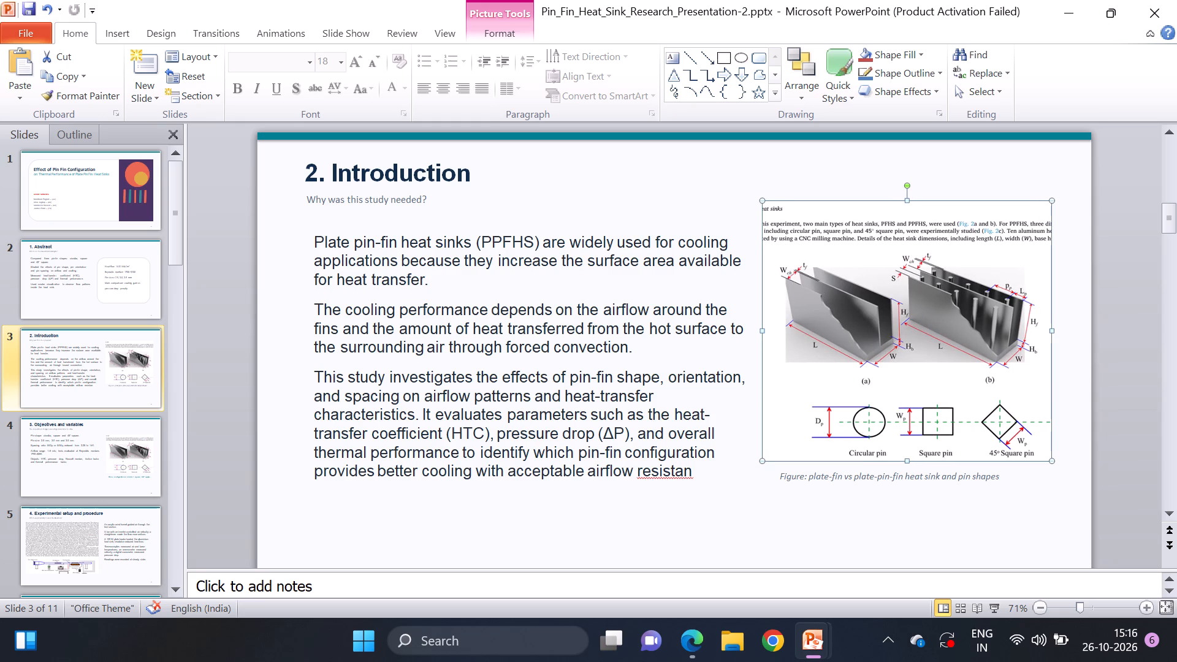
drag(908, 462, 908, 471)
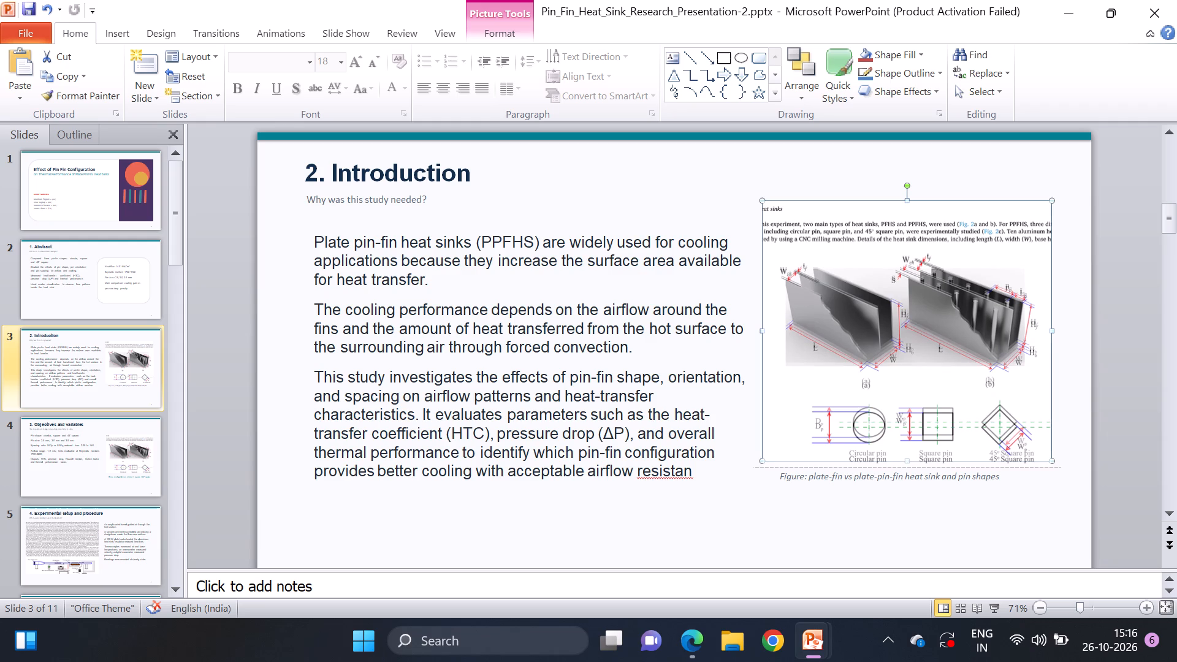
drag(908, 471, 912, 468)
click(715, 566)
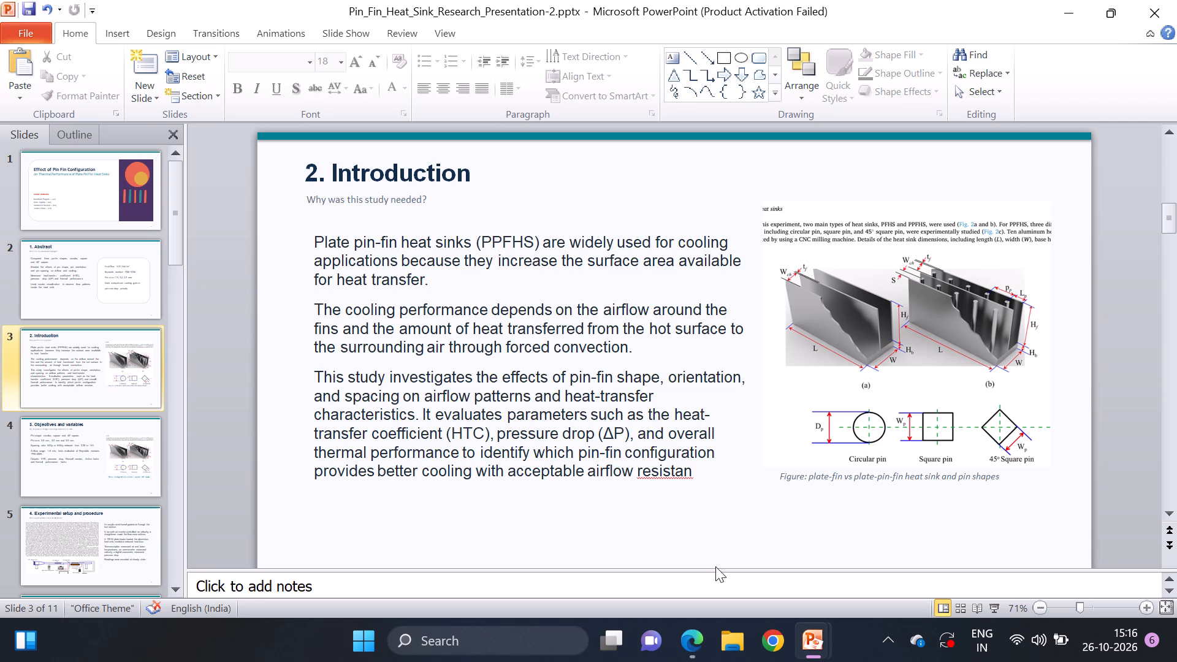
Complete the cut-off last word of the slide 3 body text so it reads "resistance".
click(707, 471)
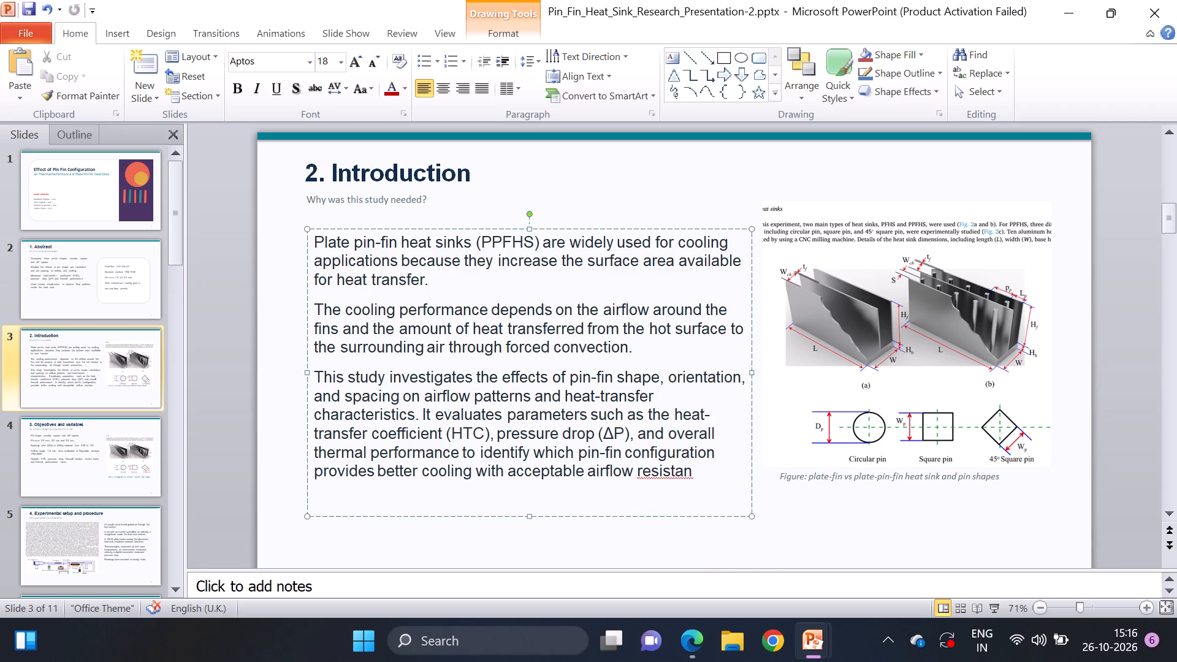
text(ce)
Open slide 4, Objectives and variables.
click(97, 454)
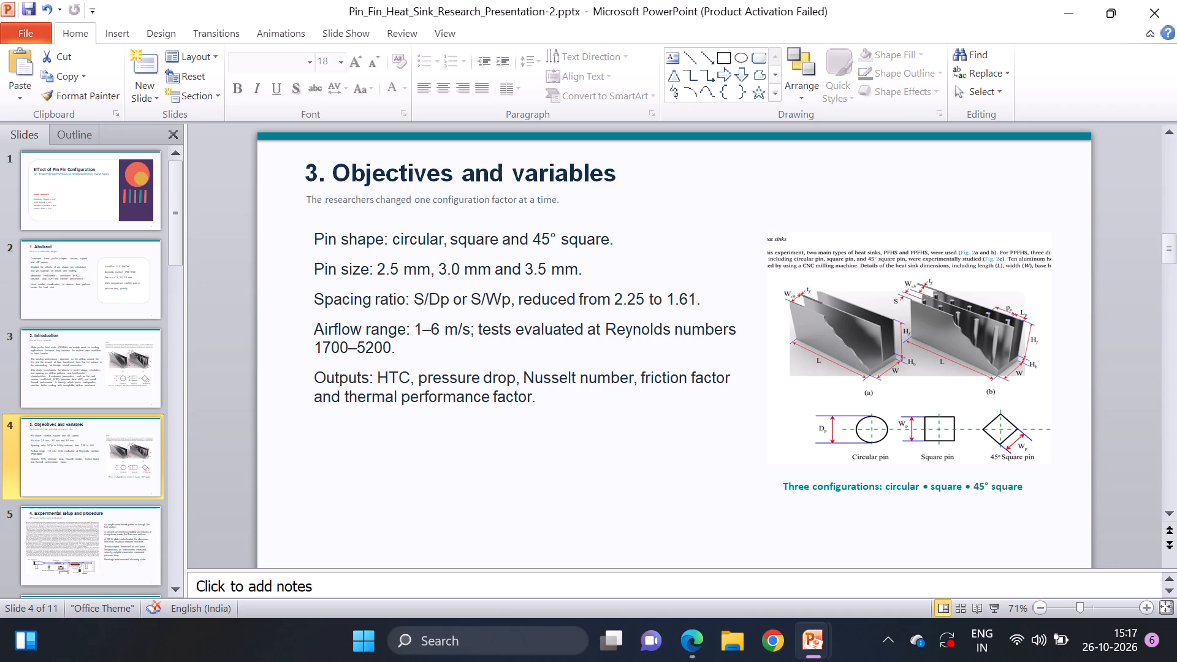
Look through the files in the Downloads folder in File Explorer, from today's presentations to earlier this month, and close the window.
click(716, 642)
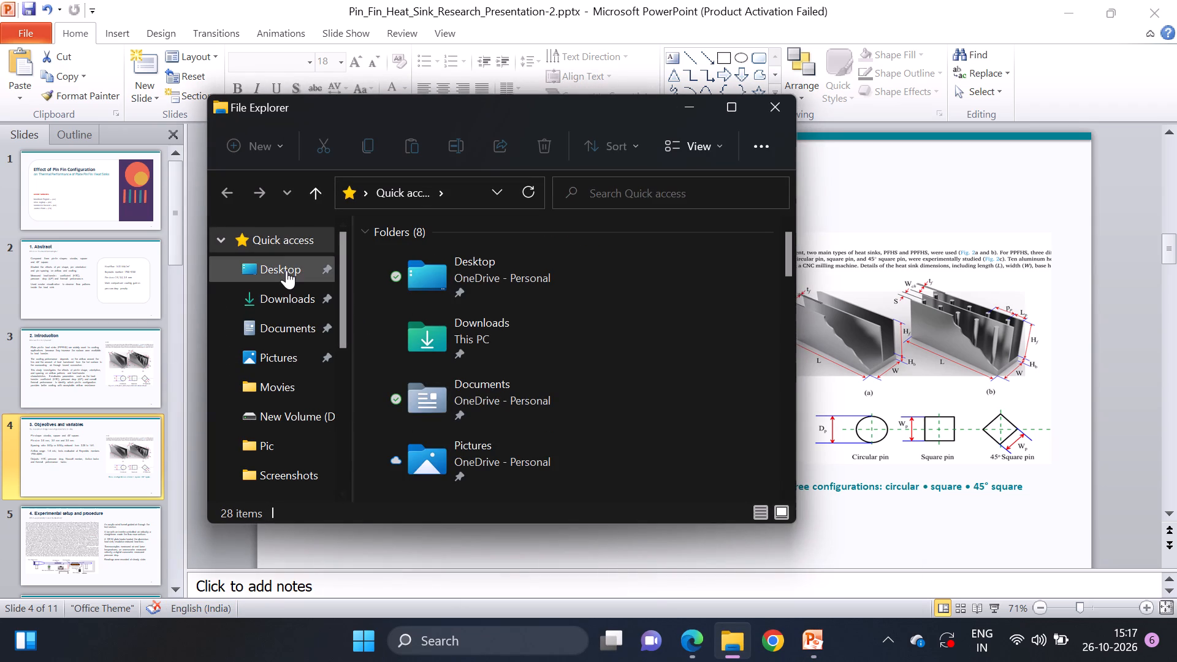
click(292, 299)
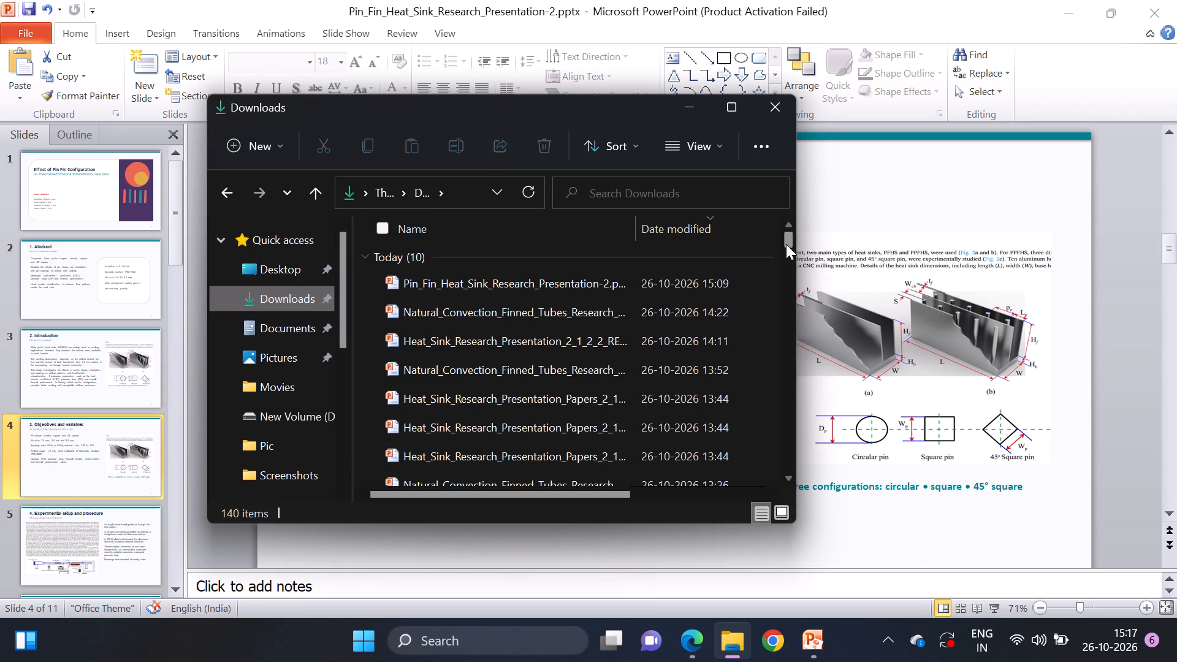
drag(785, 244, 788, 243)
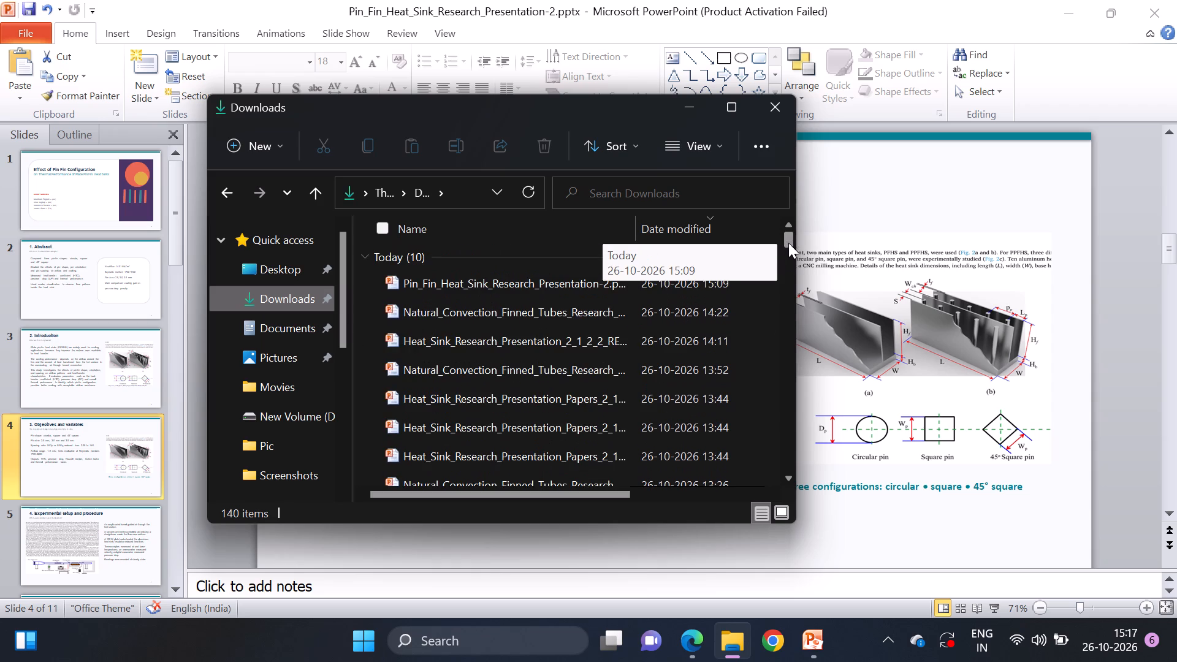
drag(788, 243, 790, 262)
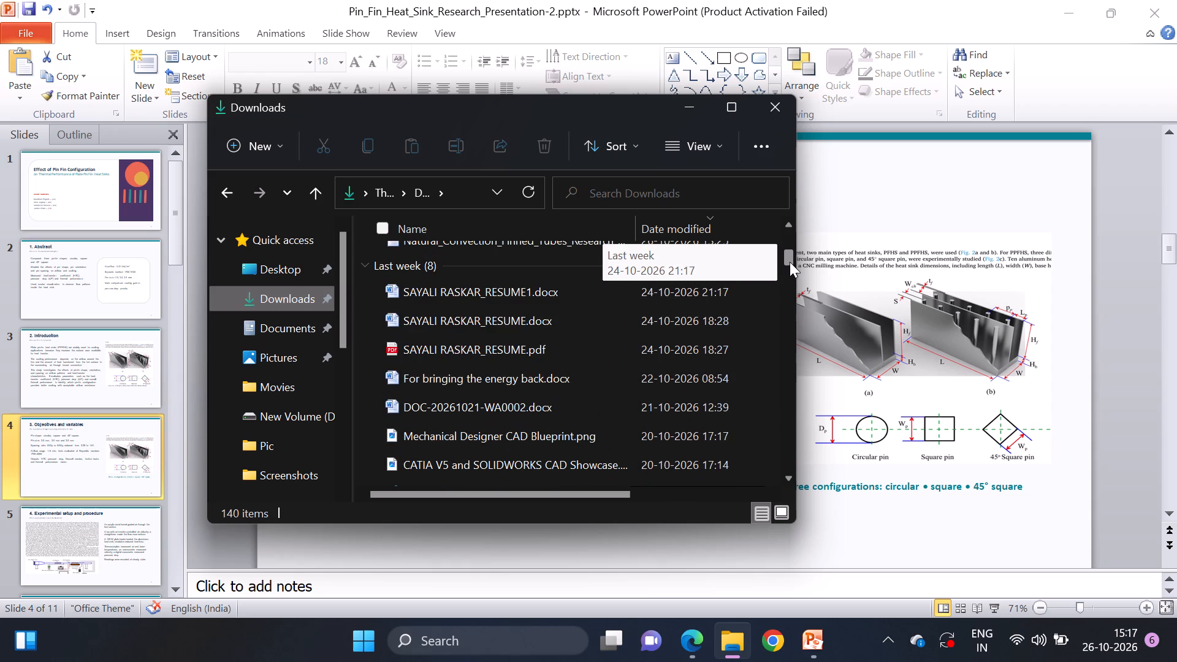
drag(790, 262, 793, 280)
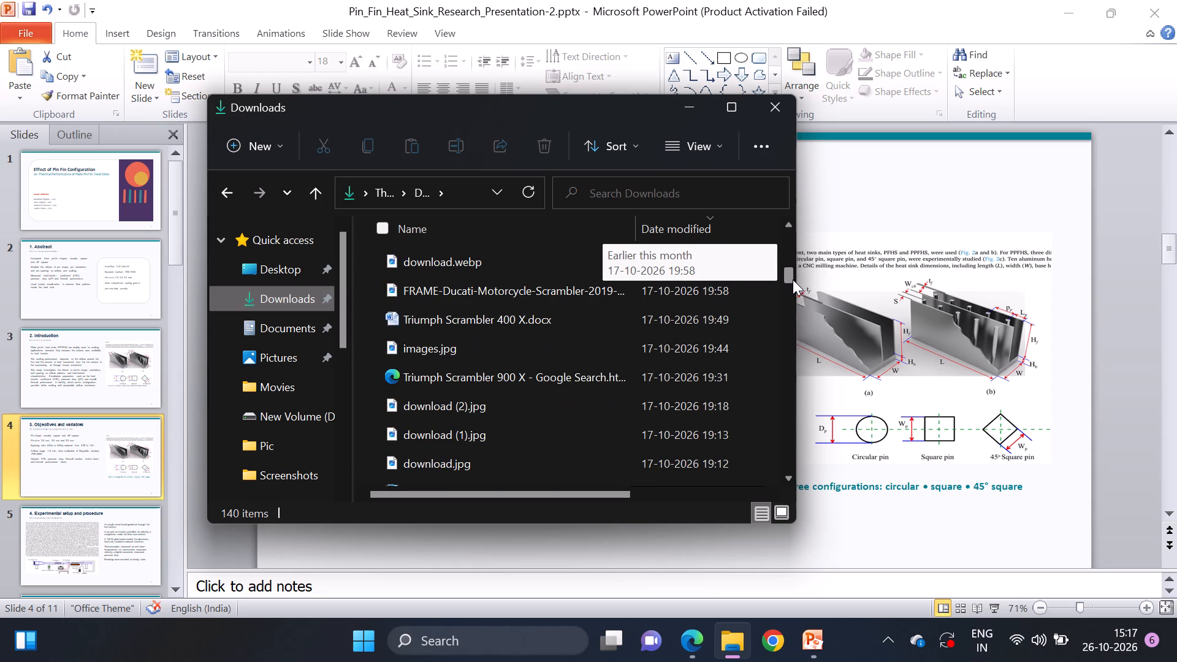
drag(793, 280, 794, 253)
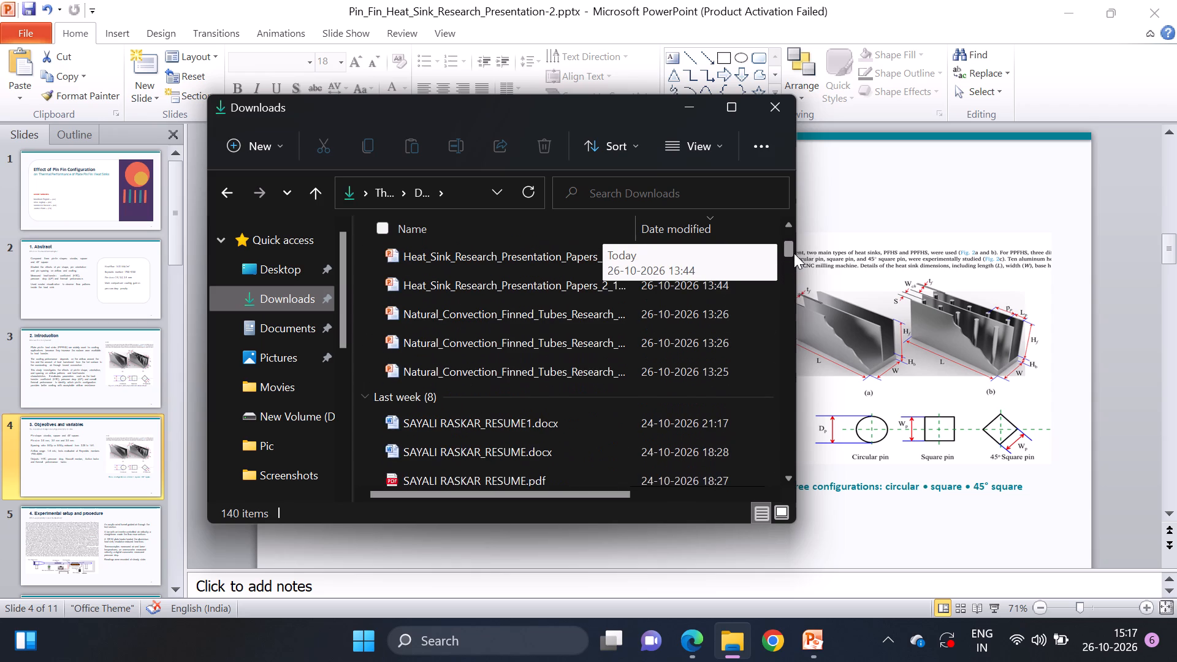
drag(794, 253, 793, 257)
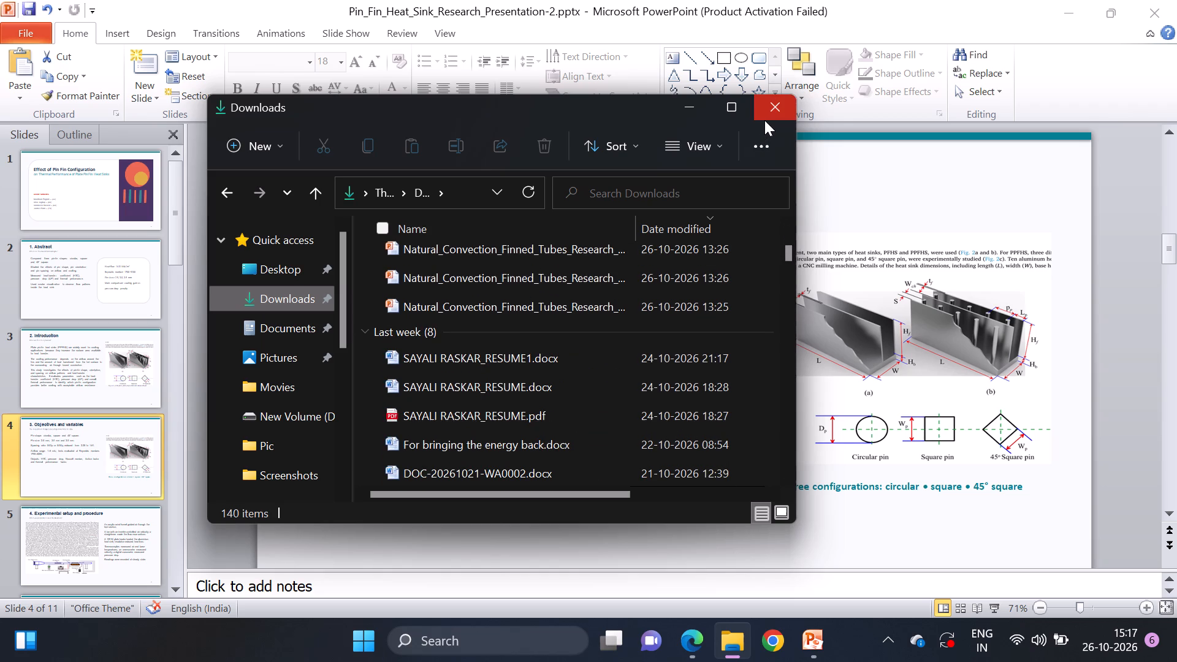
click(764, 120)
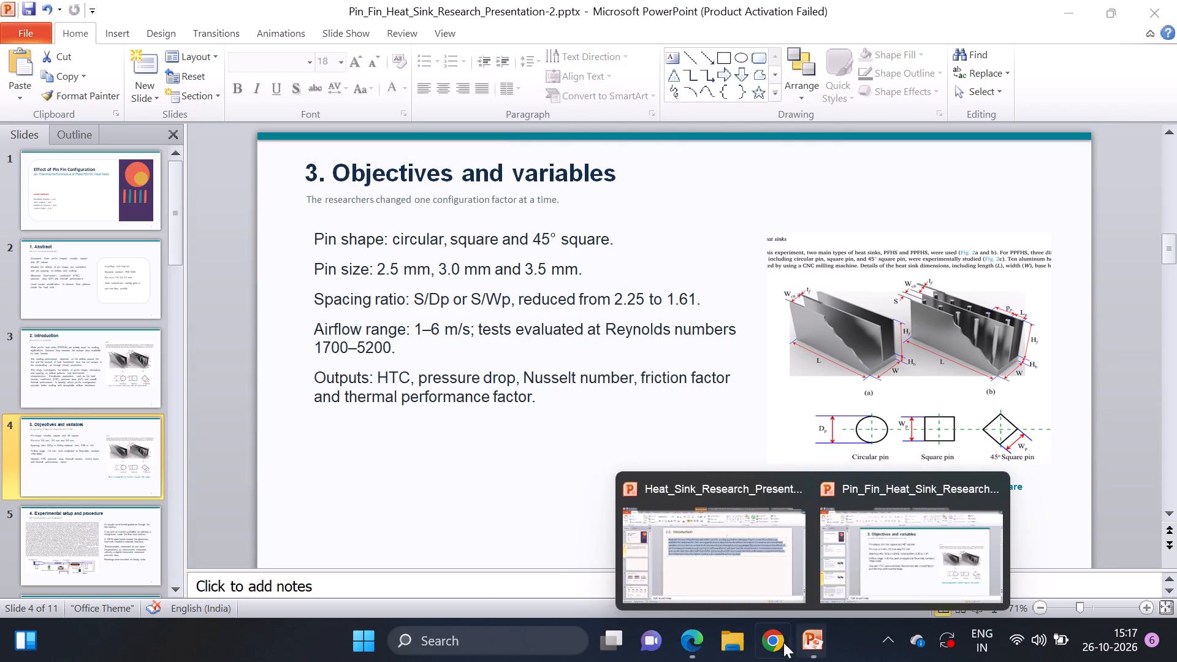
Switch to the Edge window with WhatsApp Web and its list of recent downloads.
click(638, 570)
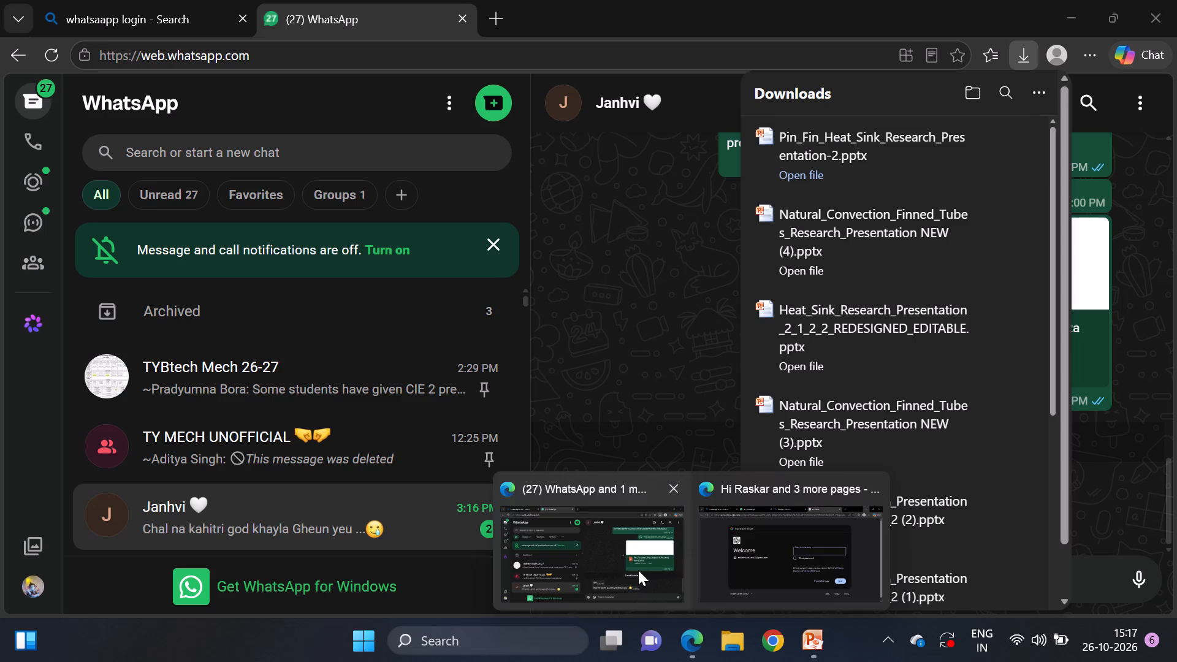
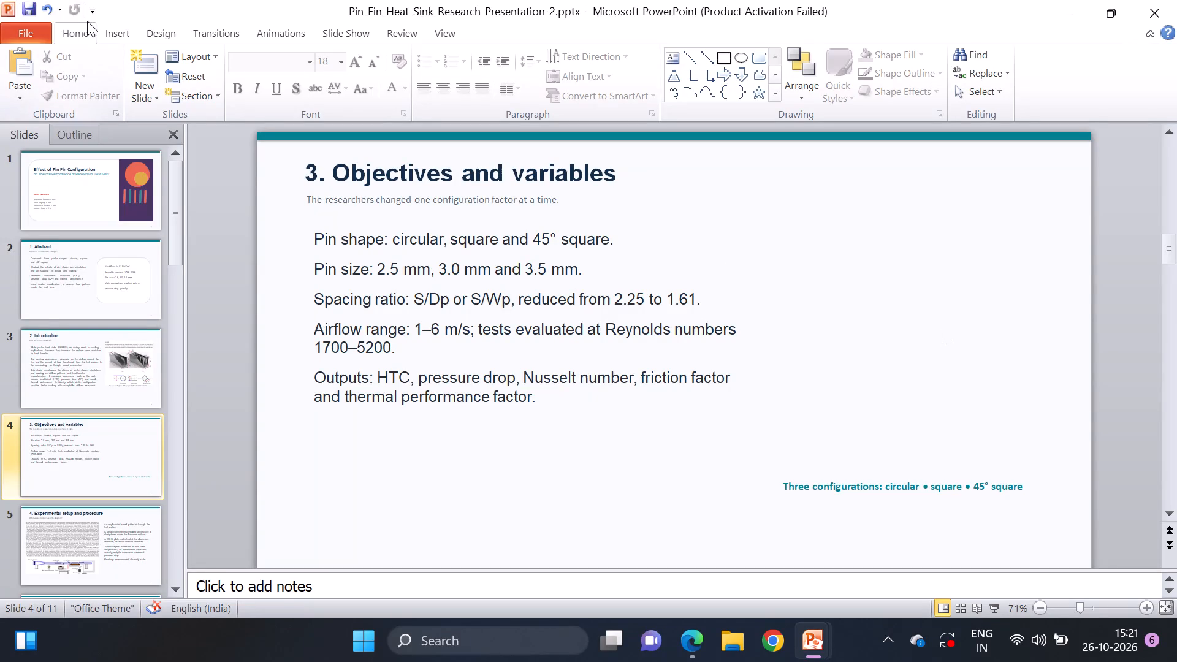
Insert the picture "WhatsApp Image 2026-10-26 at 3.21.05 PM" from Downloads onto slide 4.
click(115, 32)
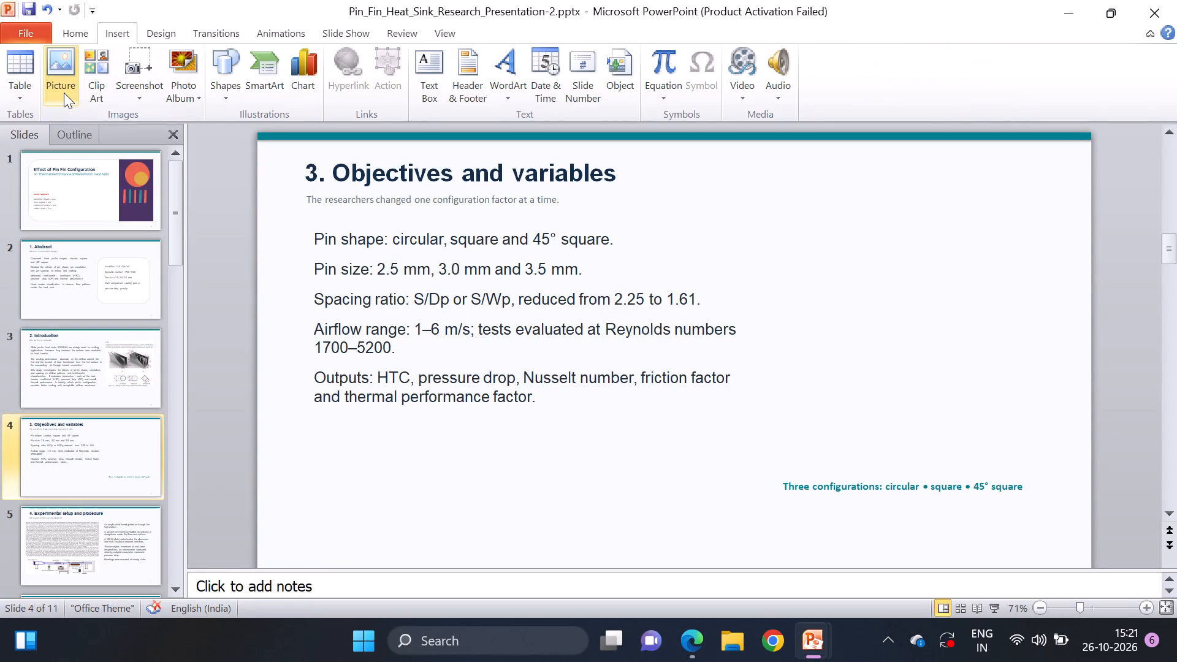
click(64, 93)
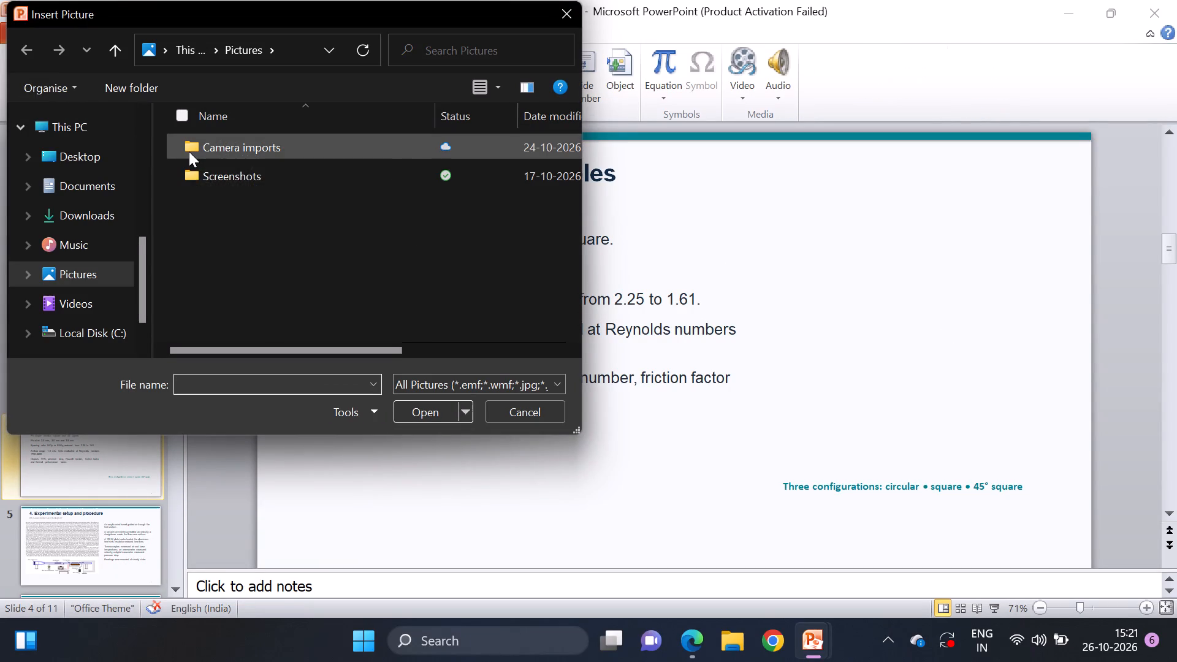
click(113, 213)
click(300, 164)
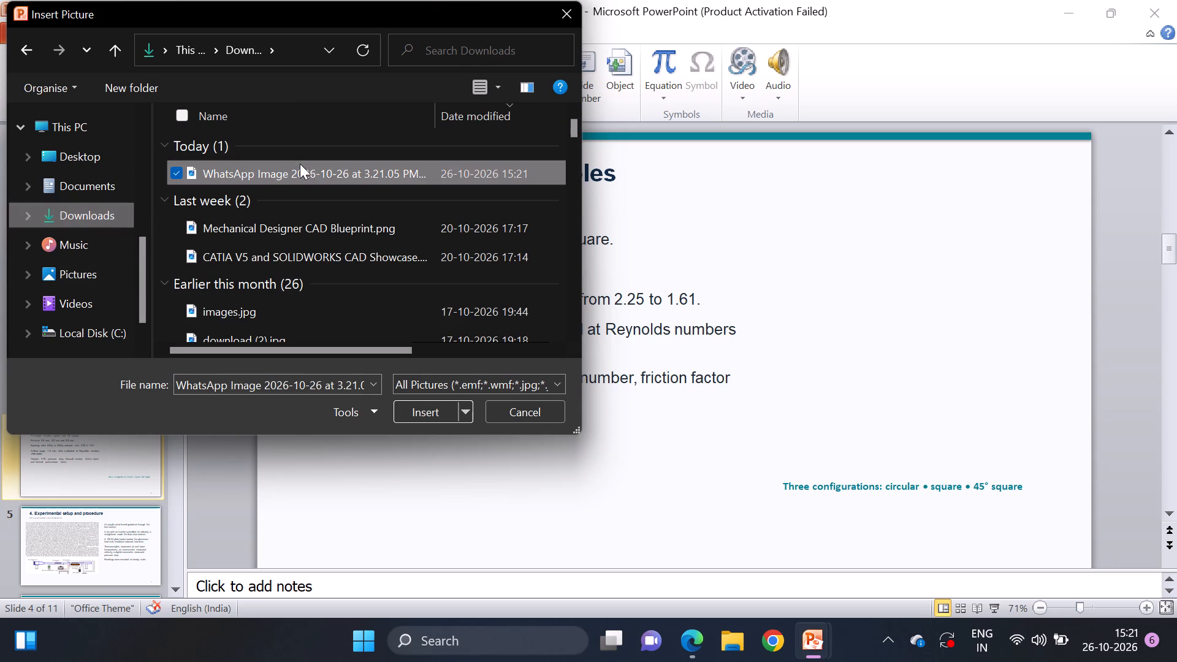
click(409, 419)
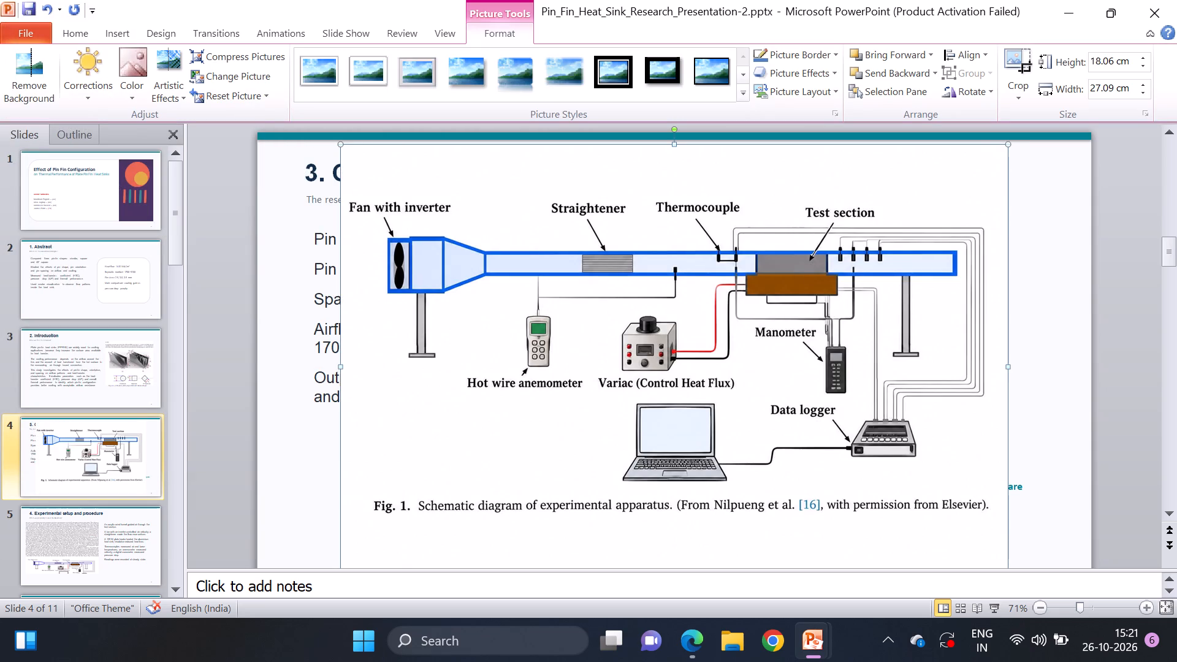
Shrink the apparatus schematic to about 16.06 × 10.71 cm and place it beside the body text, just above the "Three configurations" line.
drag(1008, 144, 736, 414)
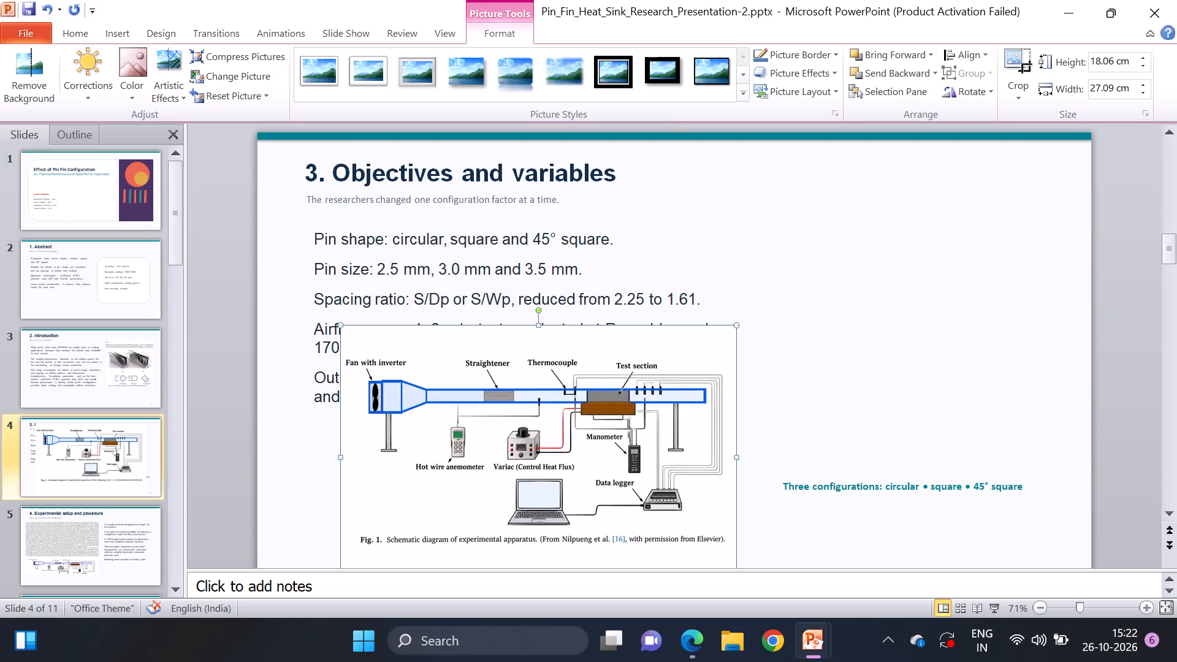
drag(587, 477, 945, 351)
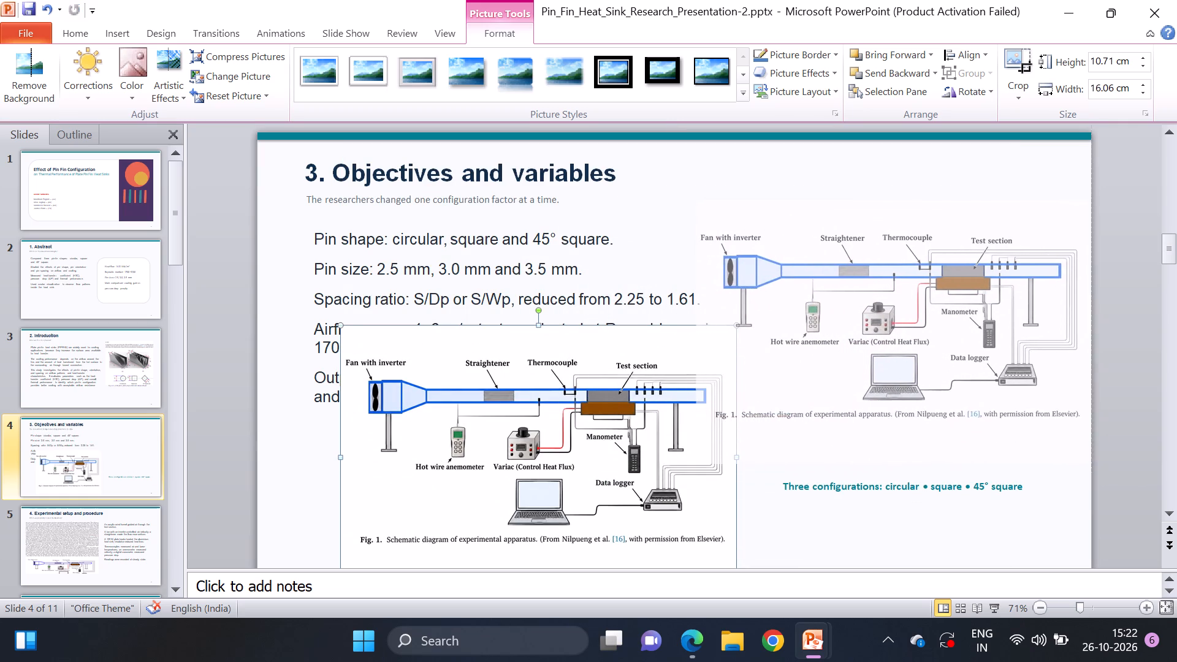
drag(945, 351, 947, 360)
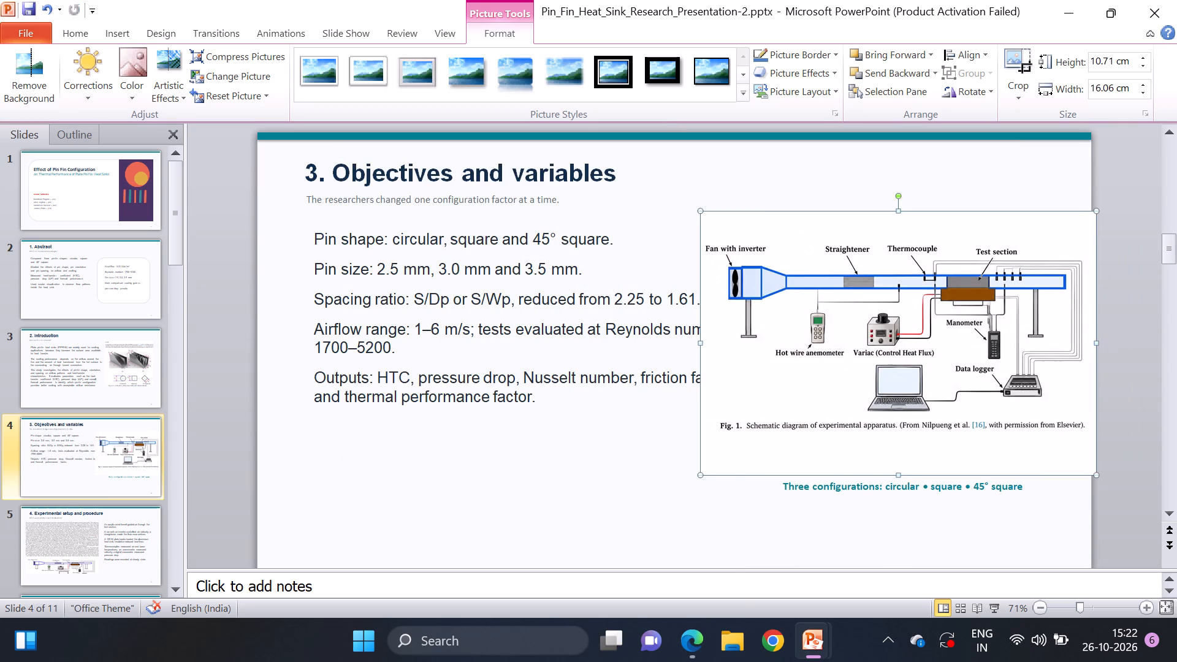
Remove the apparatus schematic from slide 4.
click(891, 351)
Delete the experimental apparatus schematic picture overlapping the body text on slide 4, Objectives and variables.
key(Delete)
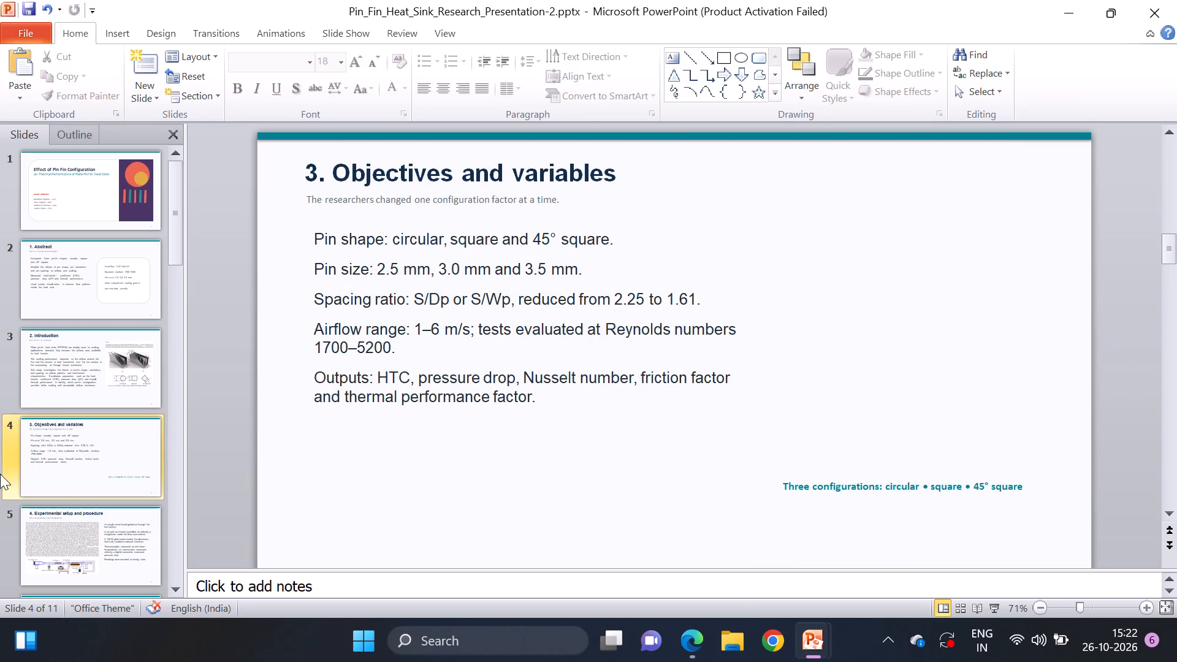
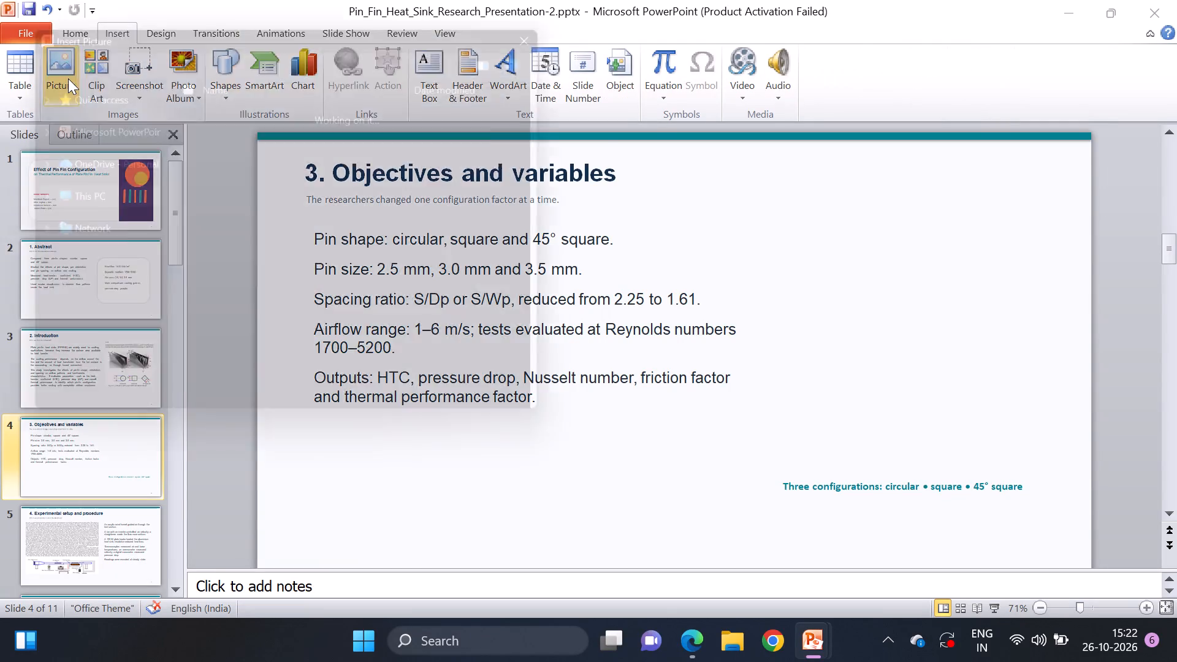
Insert the downloaded WhatsApp image from 3.22.40 PM on slide 4, Objectives and variables.
click(240, 177)
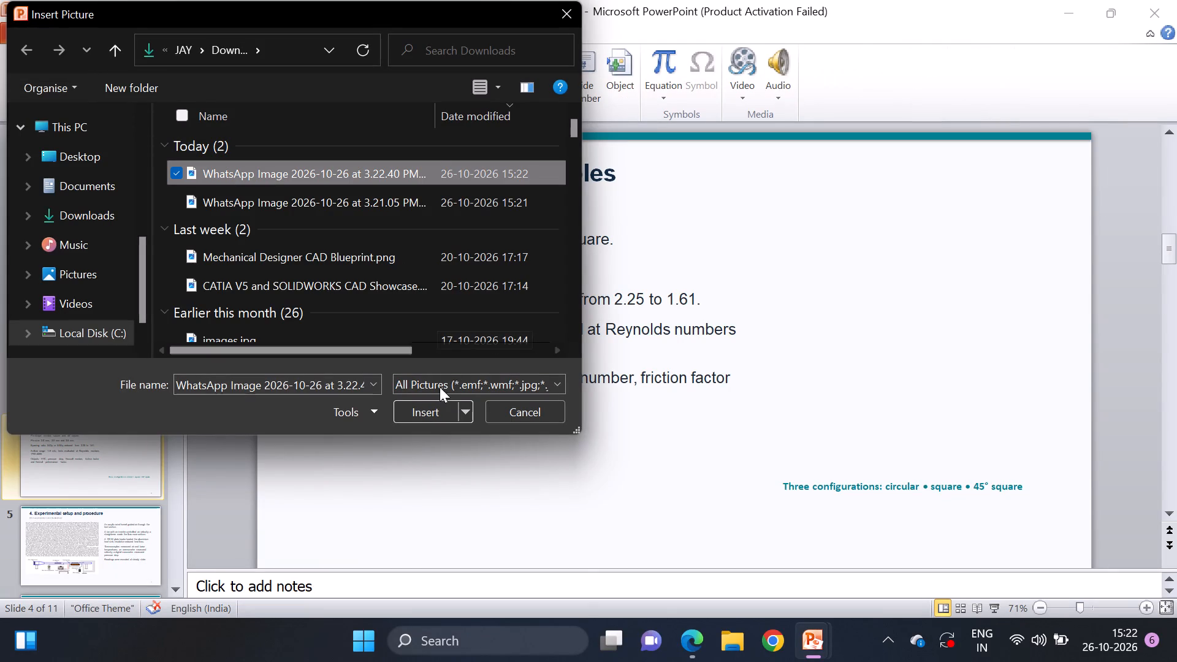
click(417, 407)
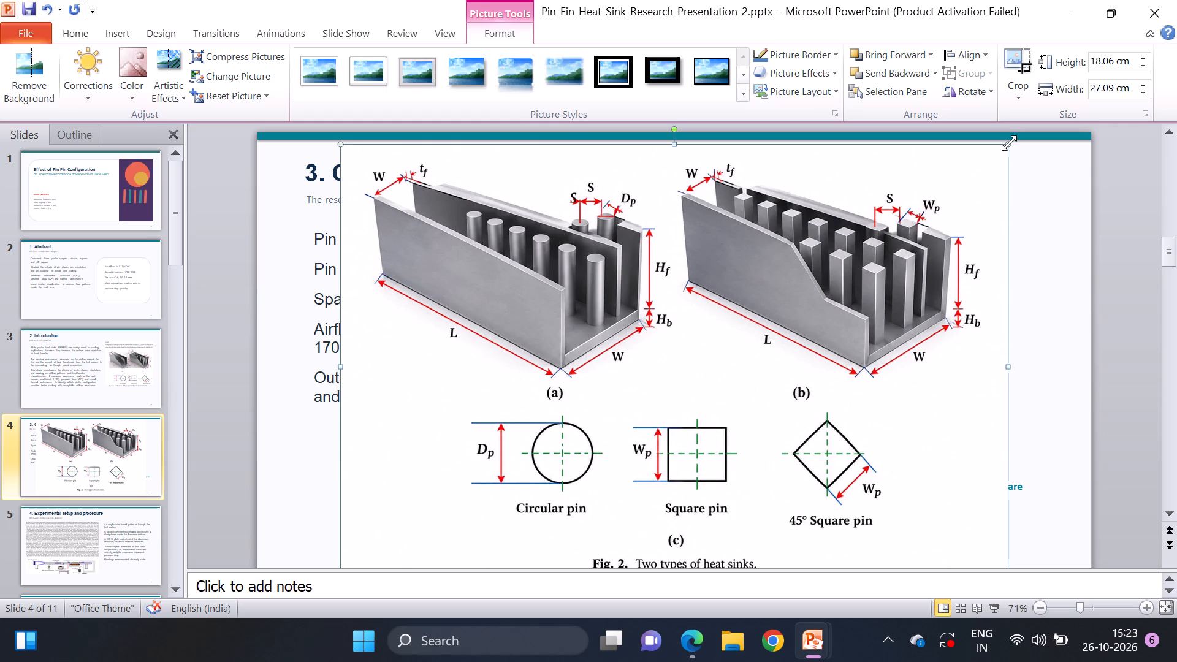
Shrink the inserted heat sink picture to about 15.2 cm wide by 10.1 cm high and move it beside the body text.
drag(1009, 143, 787, 366)
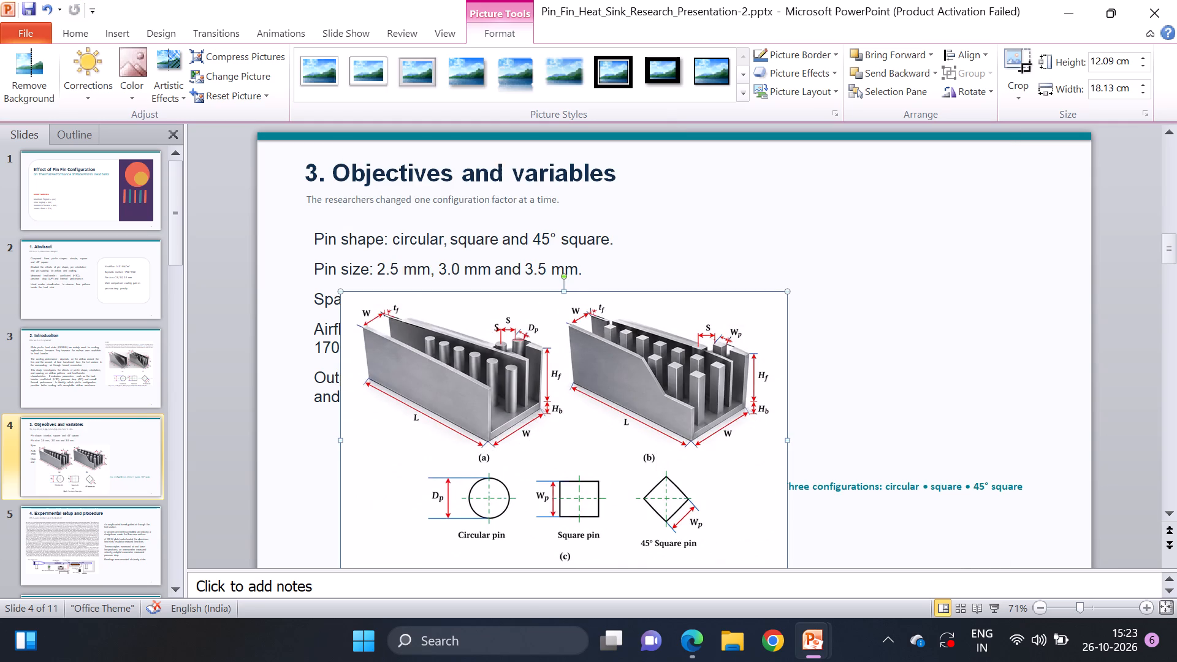
drag(558, 459, 924, 341)
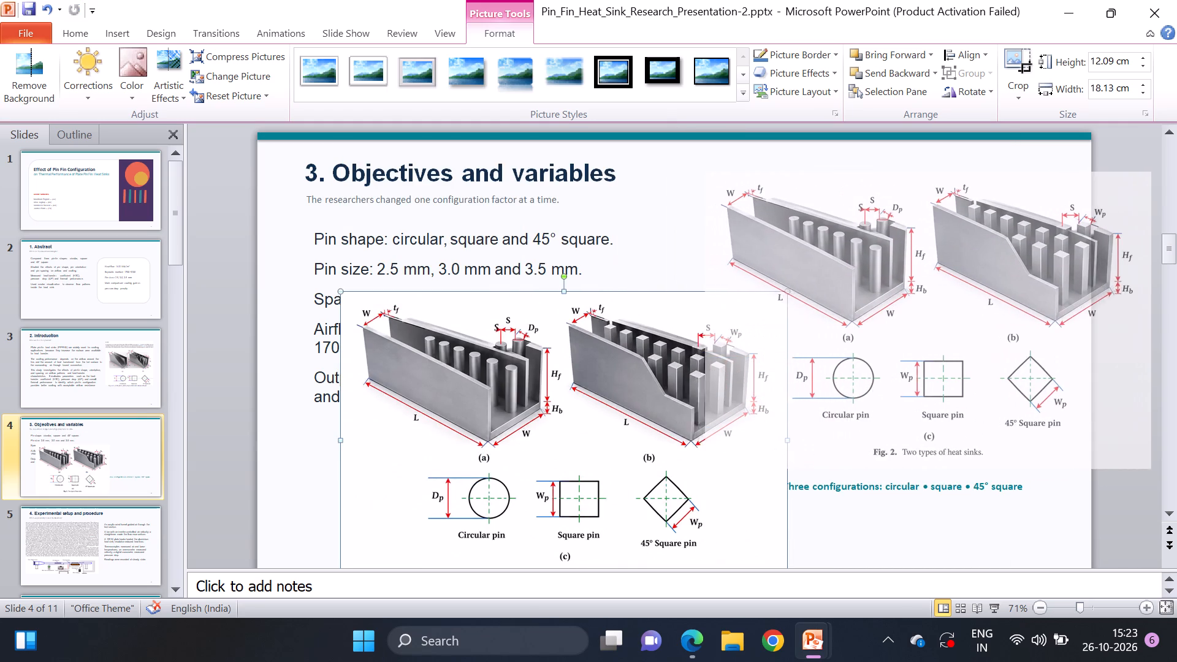
drag(924, 341, 890, 344)
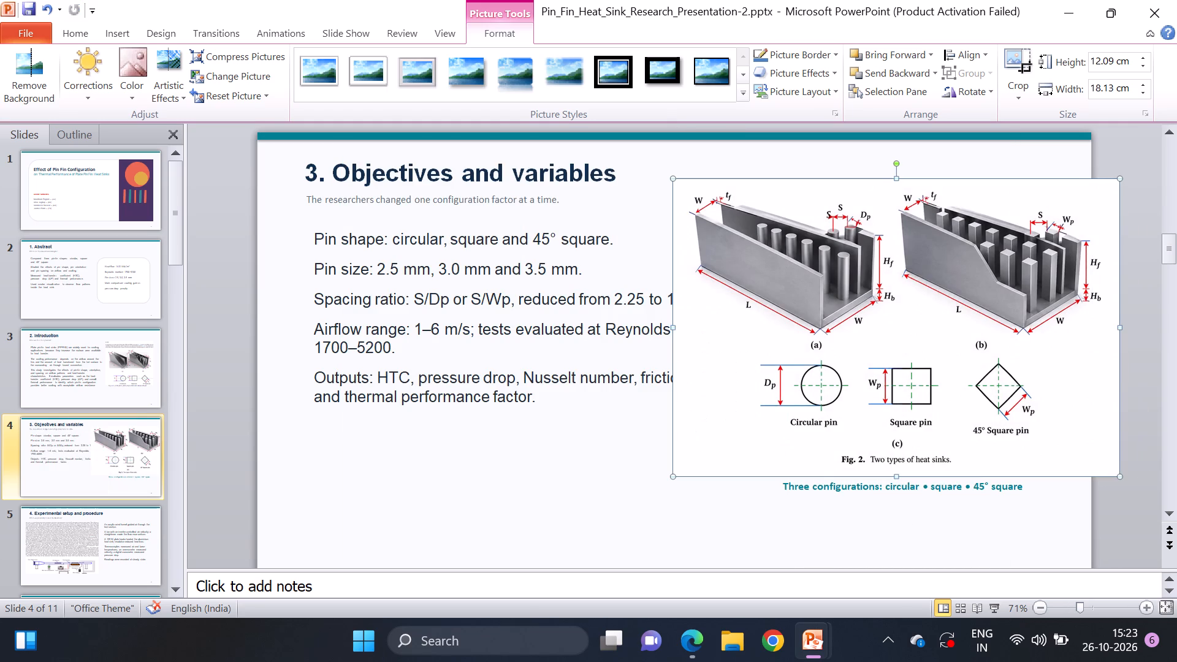
drag(673, 475, 699, 448)
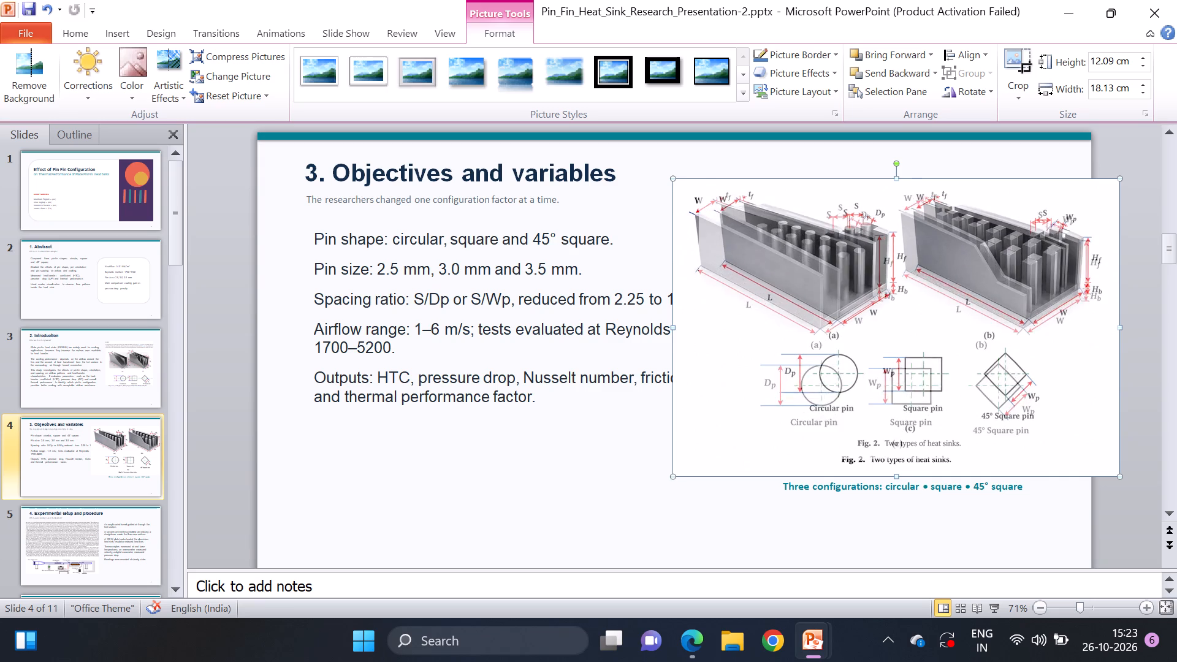
drag(699, 448, 699, 447)
drag(888, 357, 886, 343)
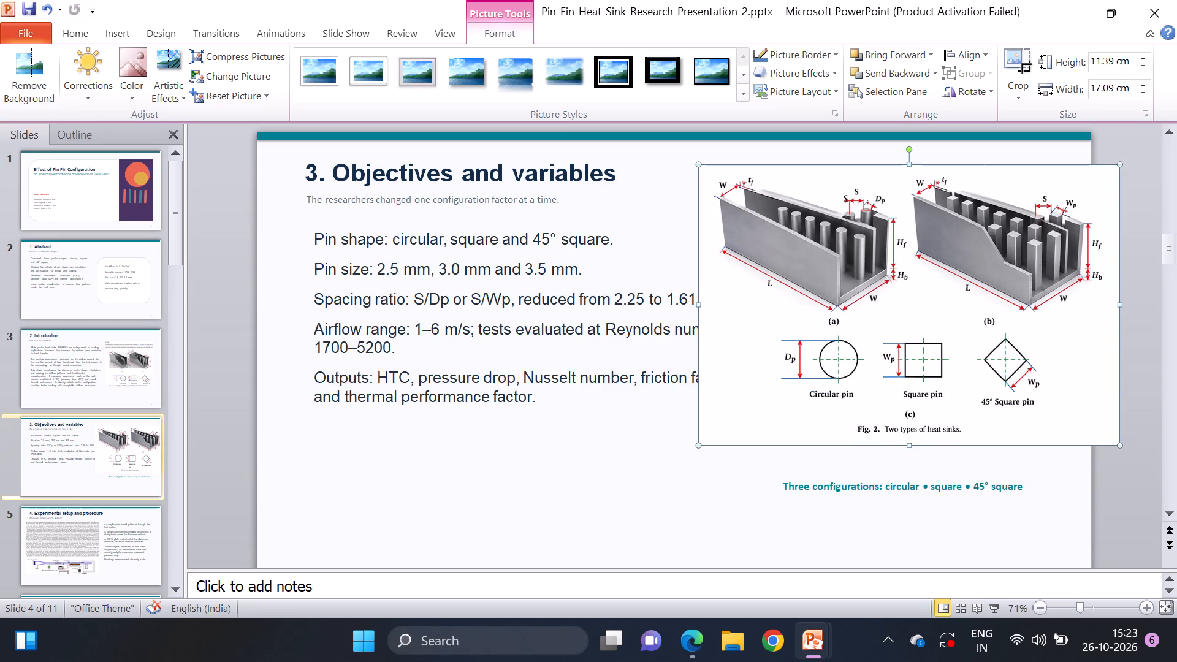
drag(698, 444, 752, 420)
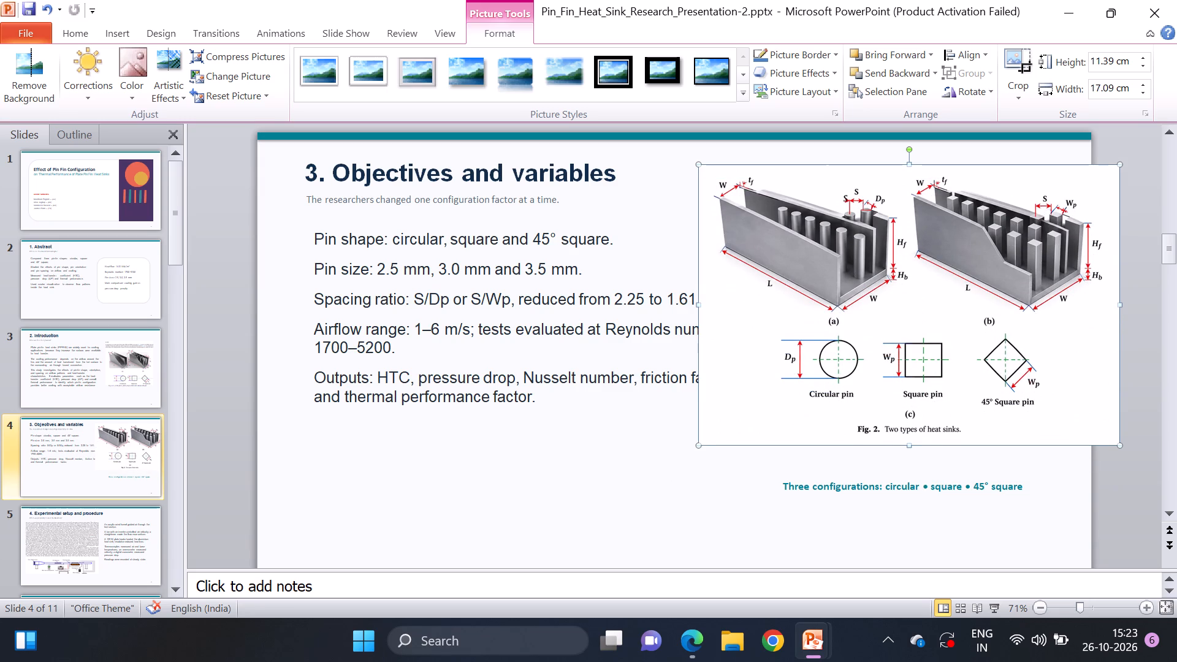
drag(752, 420, 767, 414)
drag(934, 341, 924, 360)
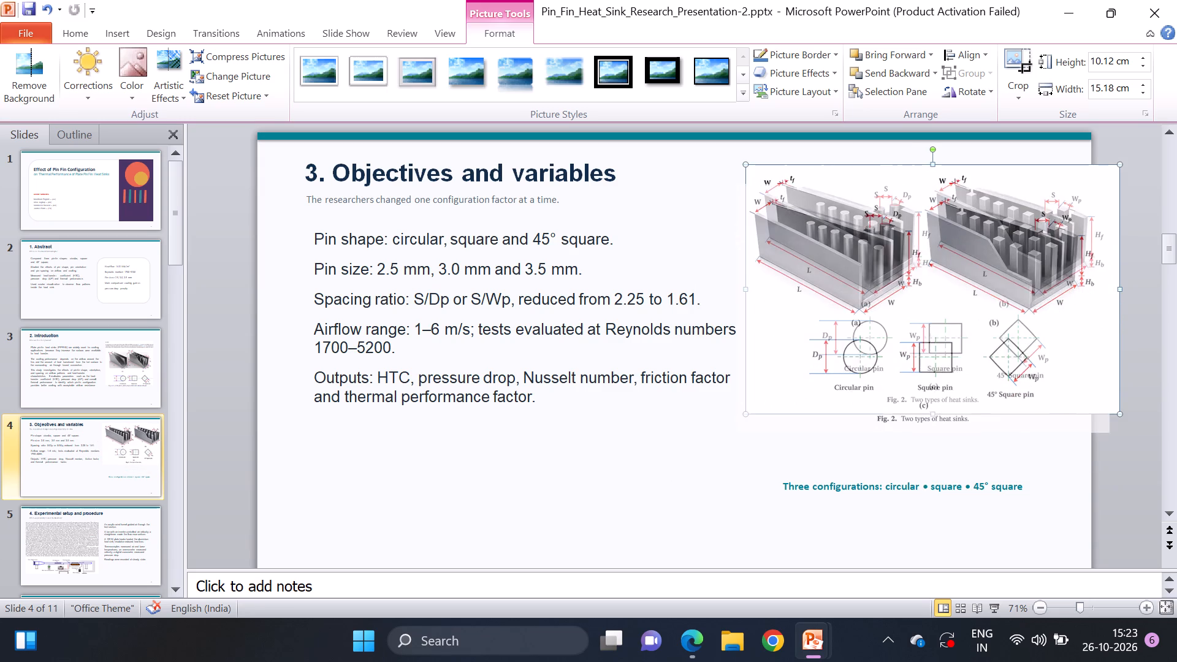
drag(924, 360, 889, 375)
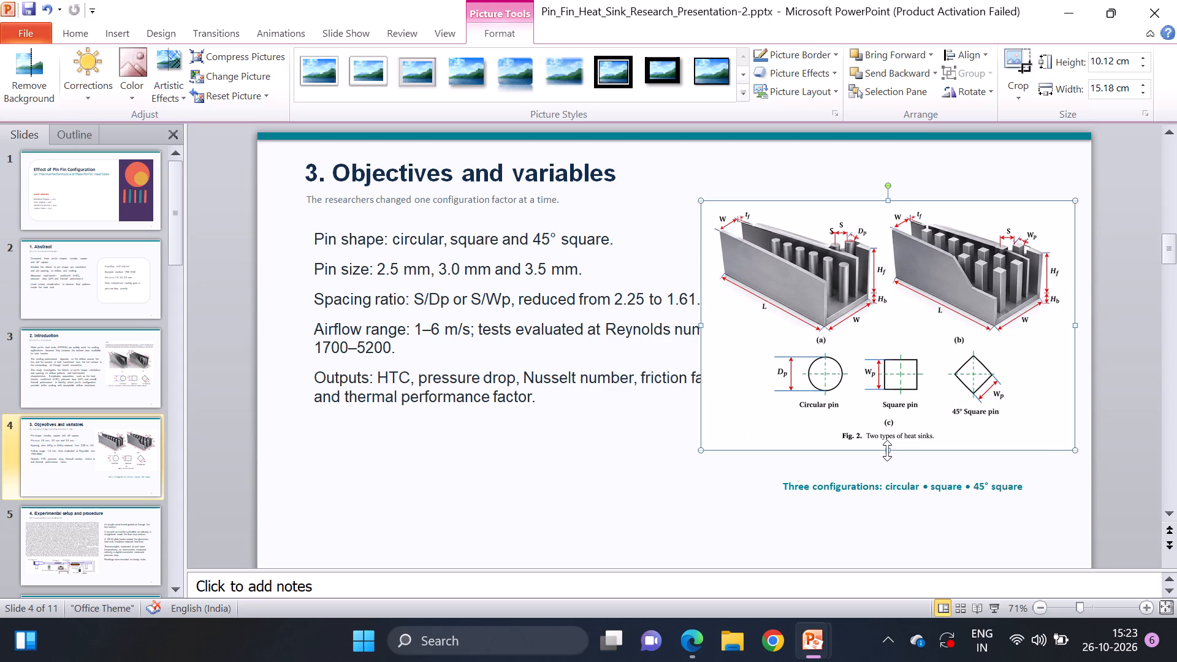
Fit the picture between the body text and slide edge, above the configurations caption, at about 13.3 cm wide by 10.9 cm high.
drag(887, 451, 891, 474)
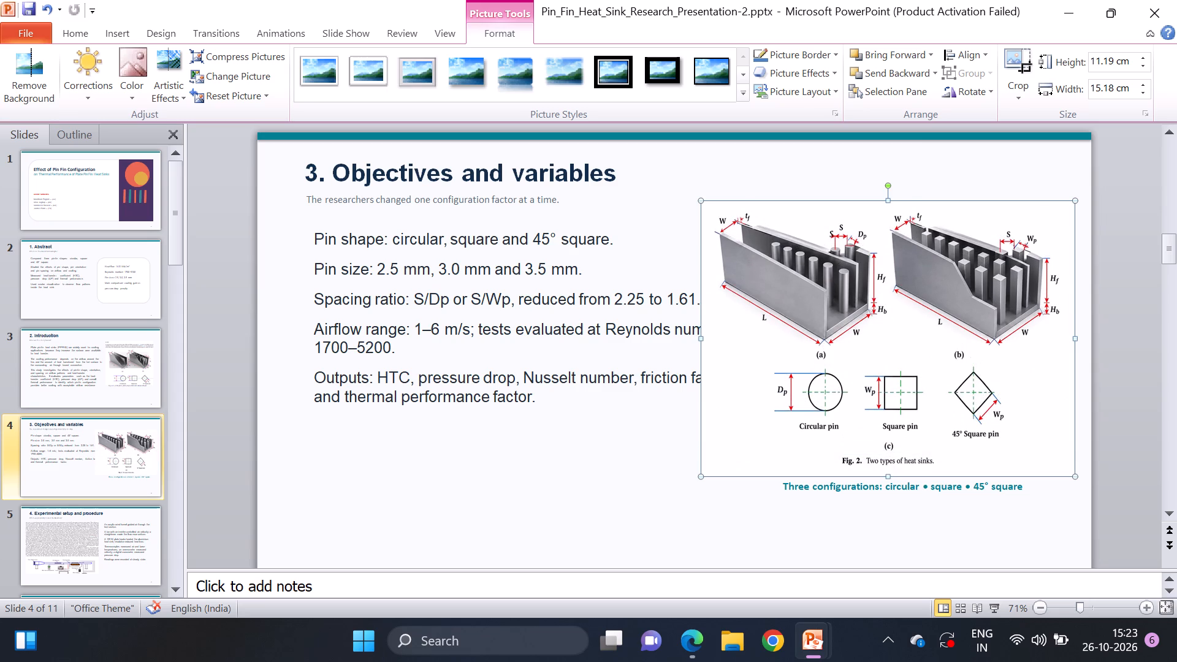
drag(704, 477, 752, 460)
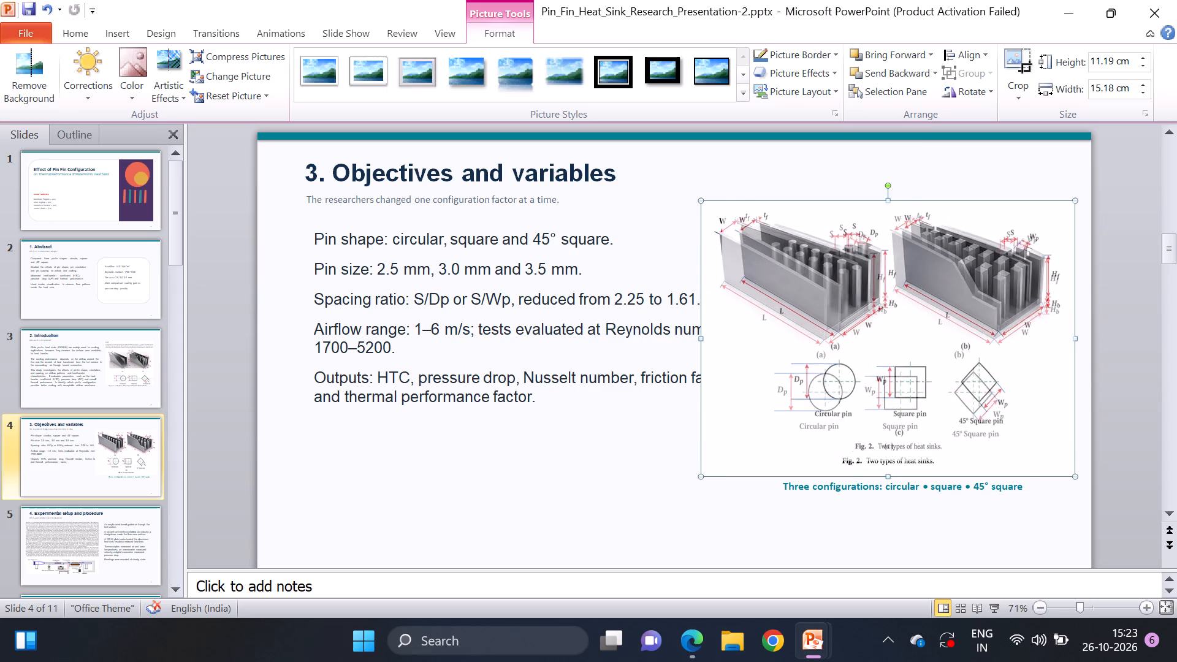
drag(752, 460, 764, 455)
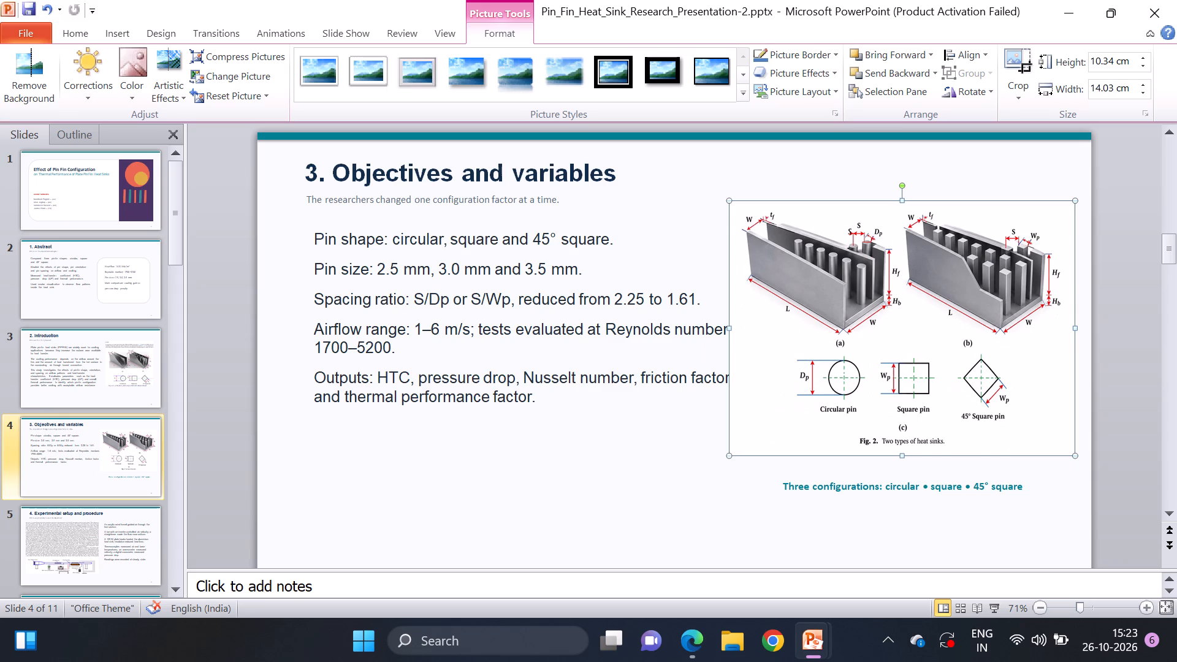
drag(728, 455, 757, 441)
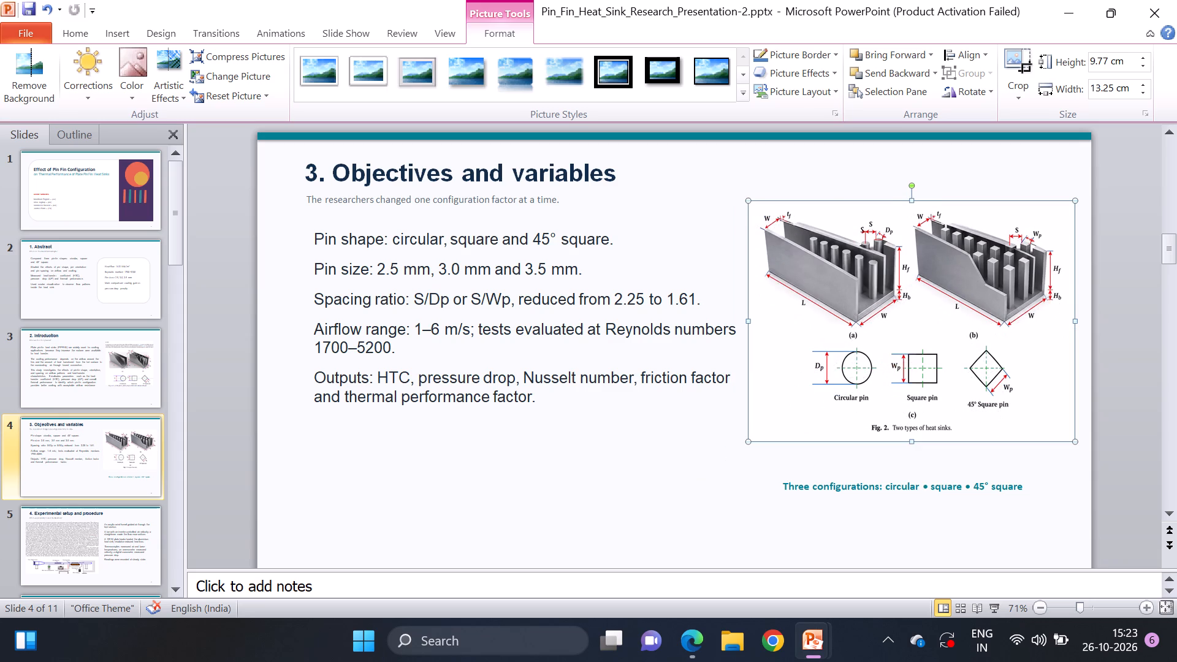
drag(880, 381, 873, 394)
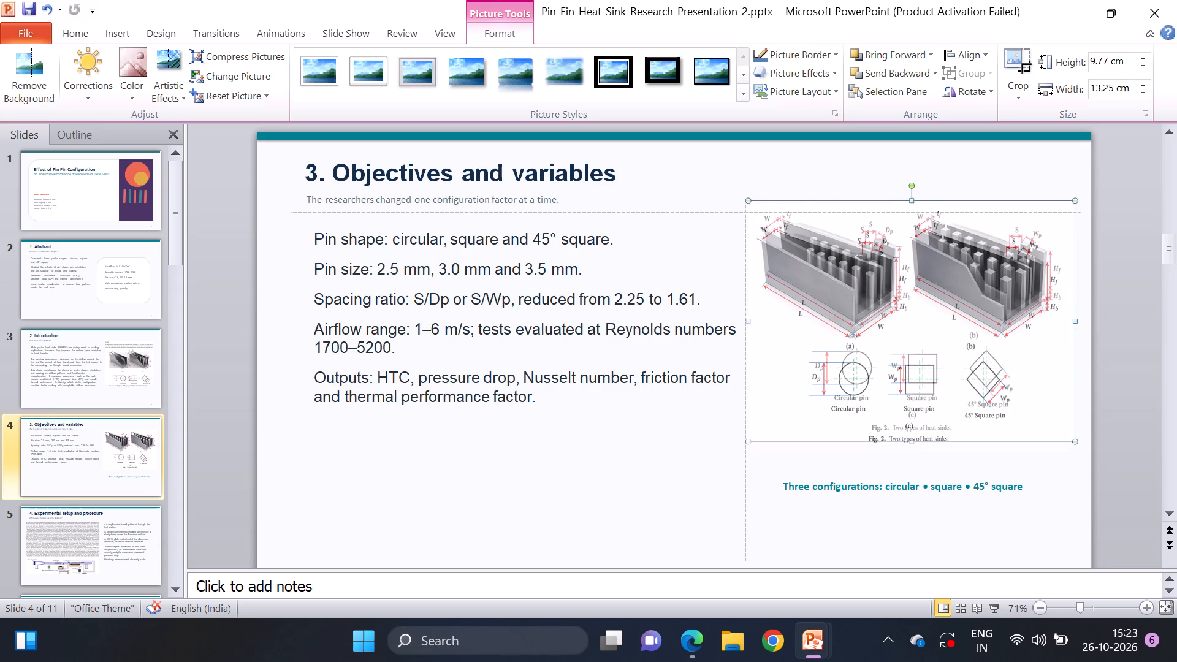
drag(873, 394, 873, 398)
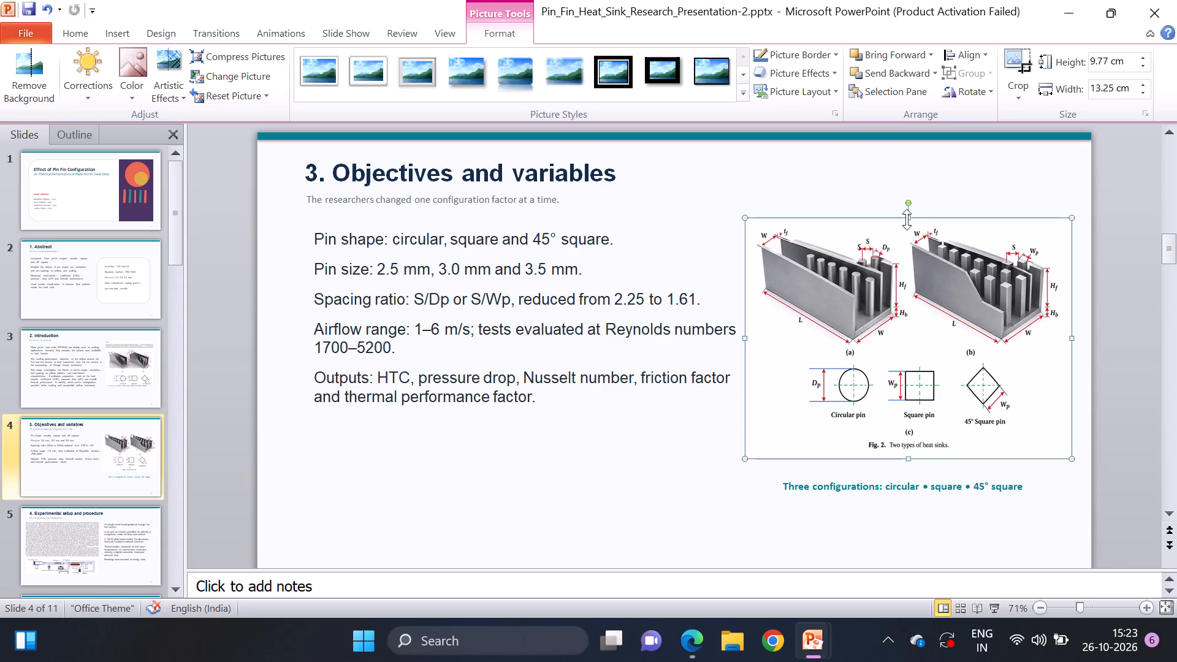
drag(909, 218, 913, 190)
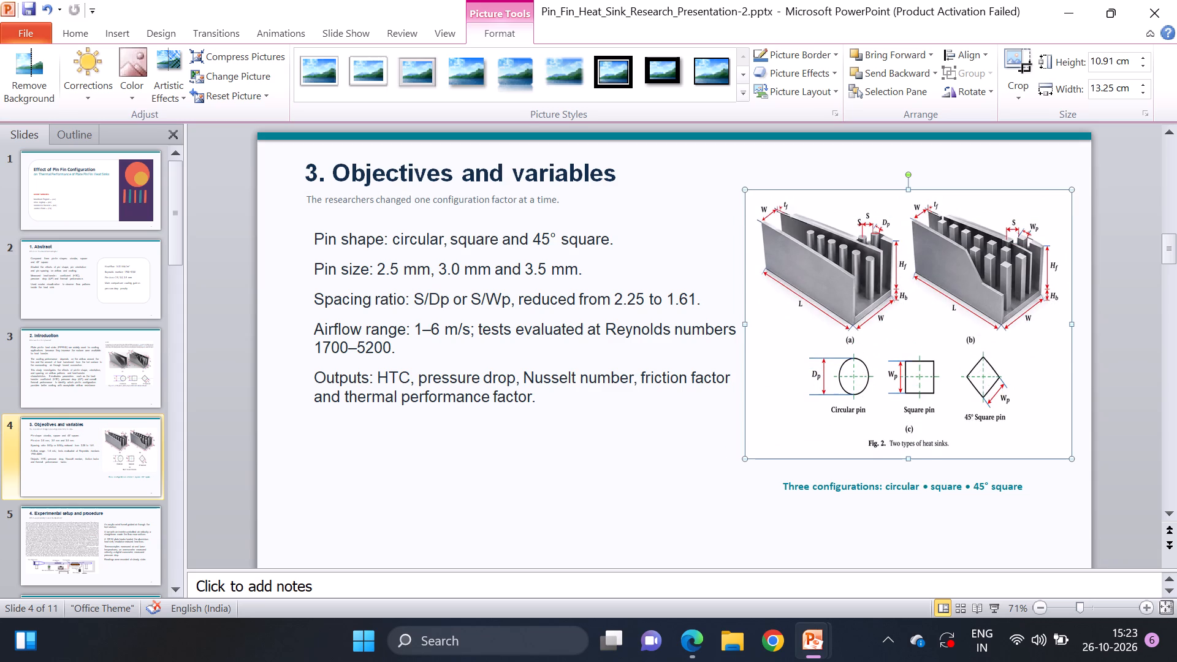
click(650, 465)
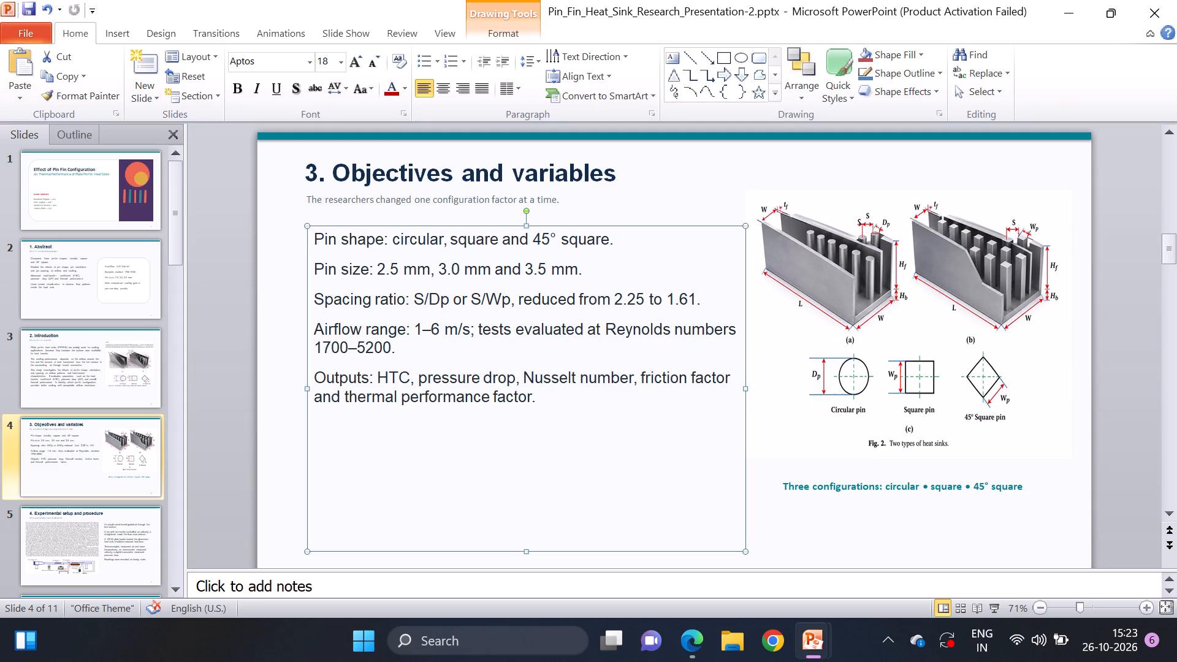
click(825, 514)
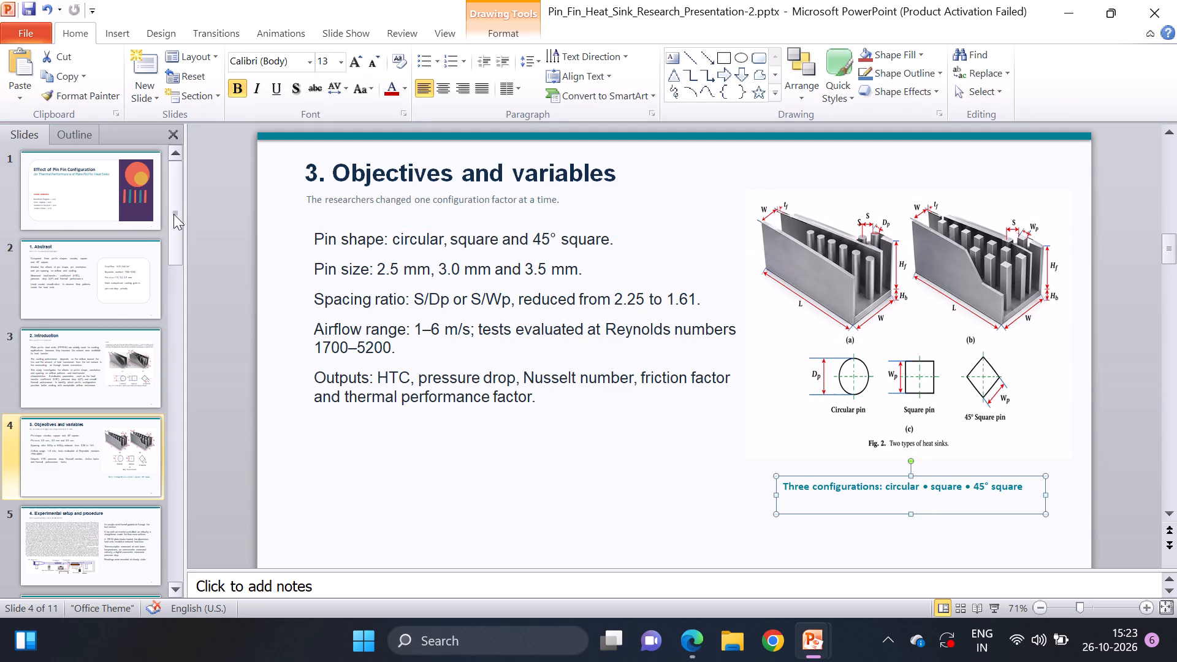
Replace the old figure on slide 3, Introduction, with the "Two types of heat sinks" picture.
drag(173, 214, 173, 220)
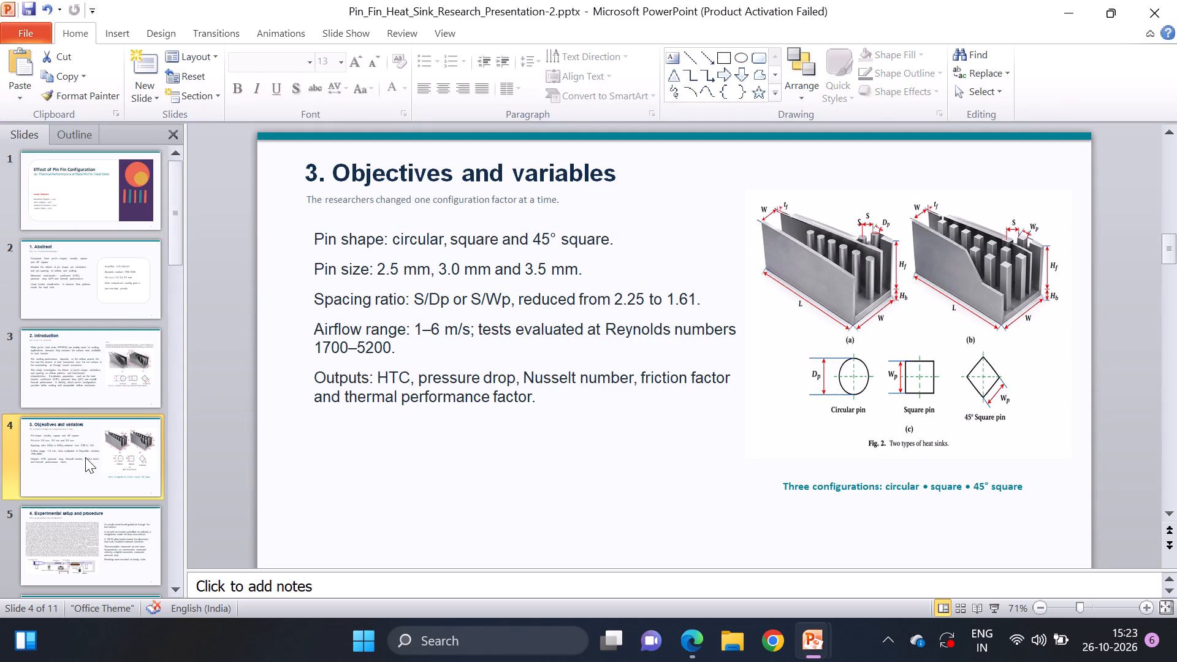
click(85, 457)
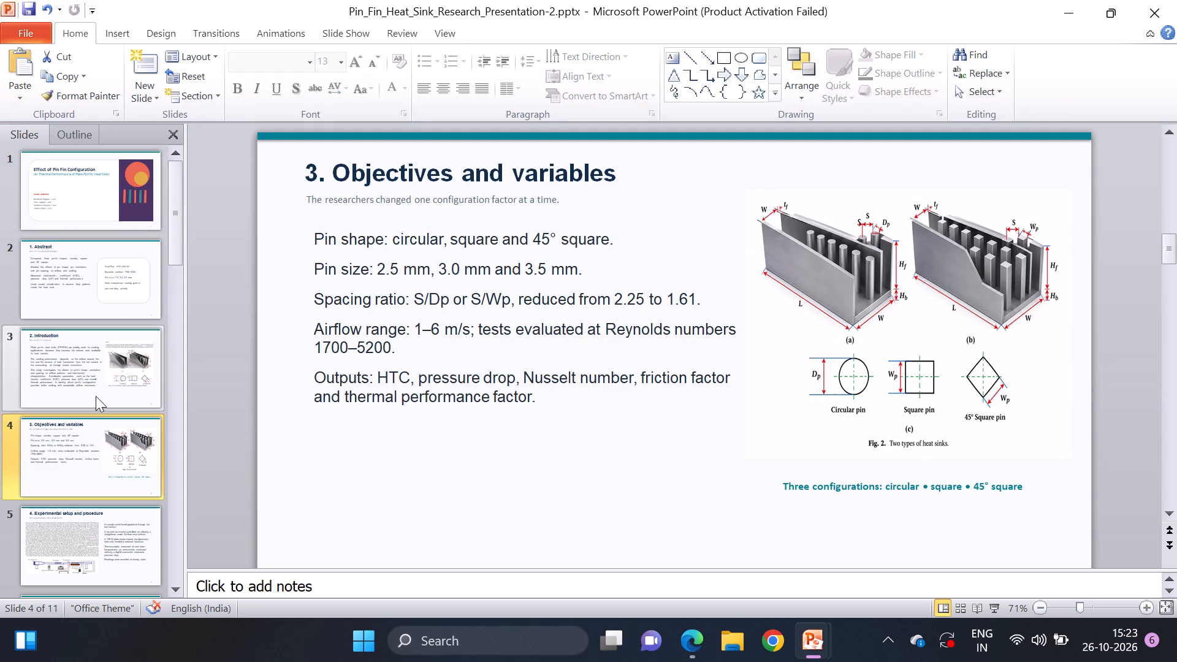
click(96, 396)
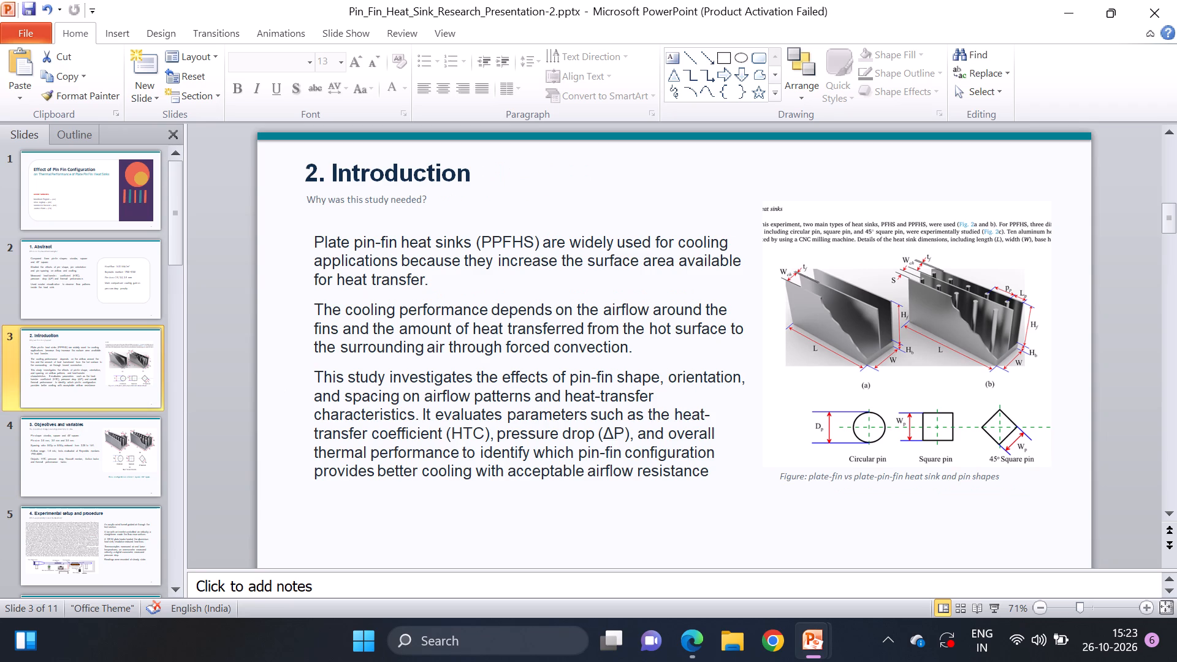
click(823, 350)
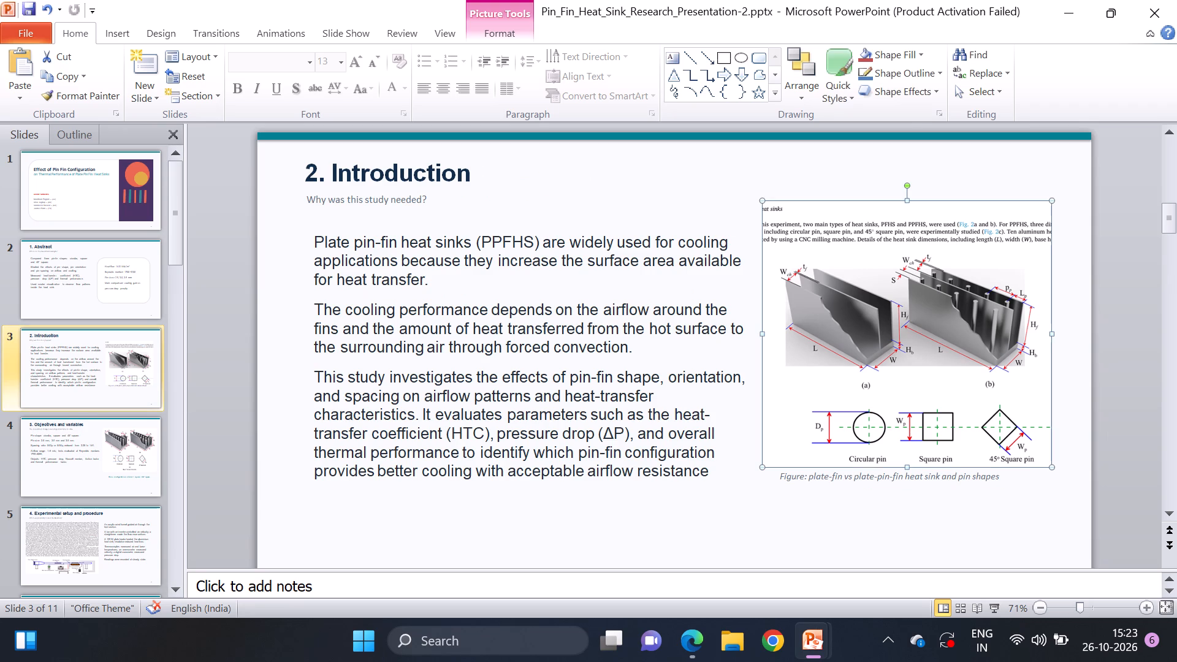
Replace the old heat sink figure on slide 3, Introduction, with the downloaded WhatsApp image from 3.22.40 PM.
key(BackSpace)
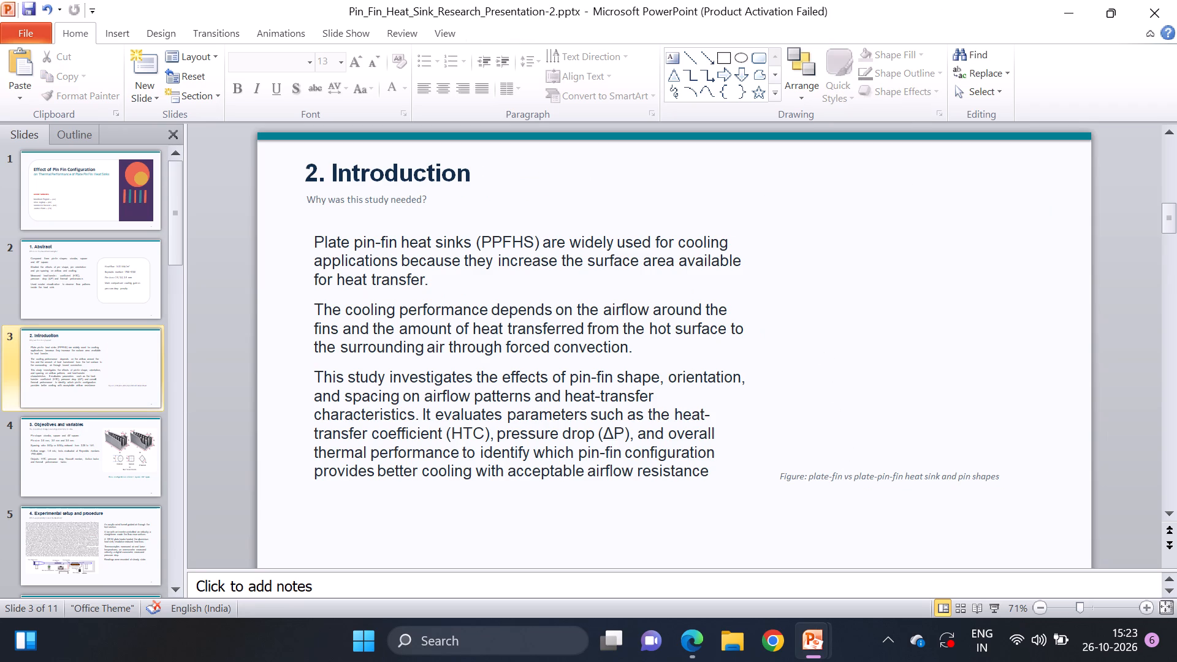
drag(782, 474, 1019, 461)
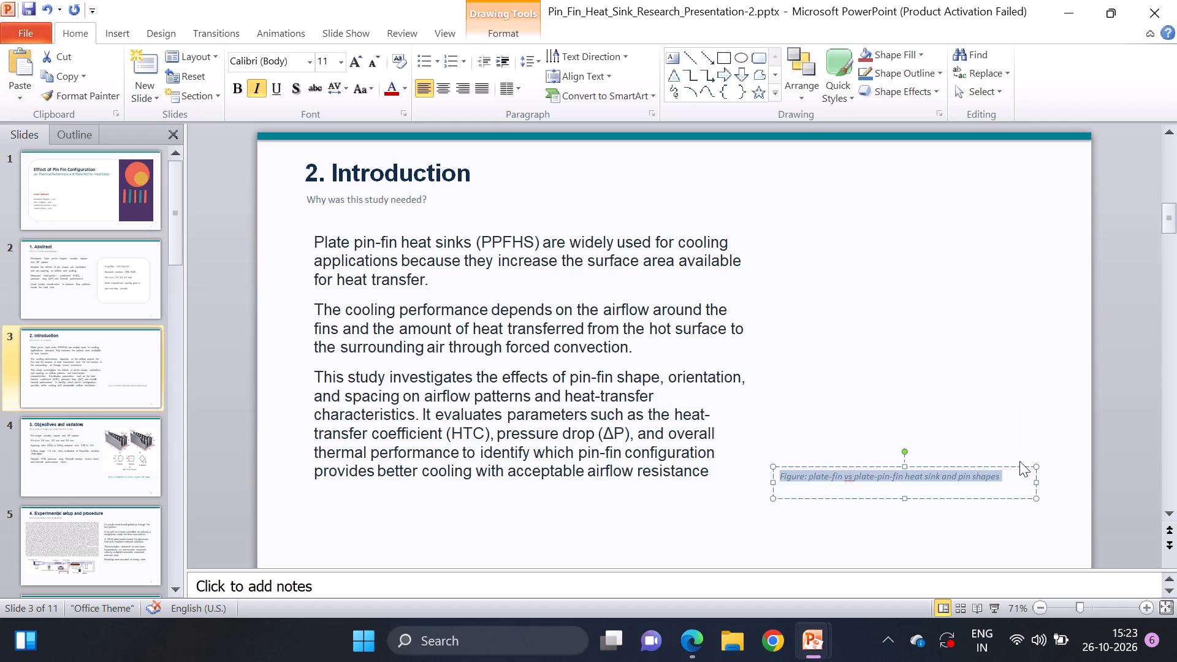
click(981, 379)
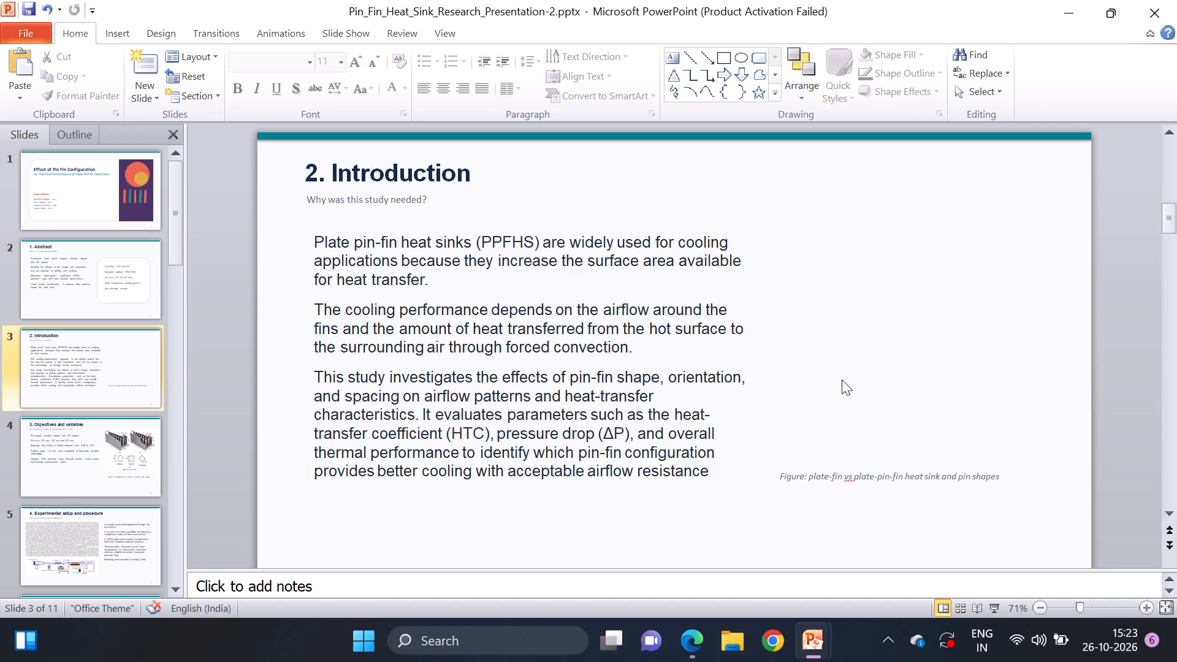
click(842, 379)
click(123, 30)
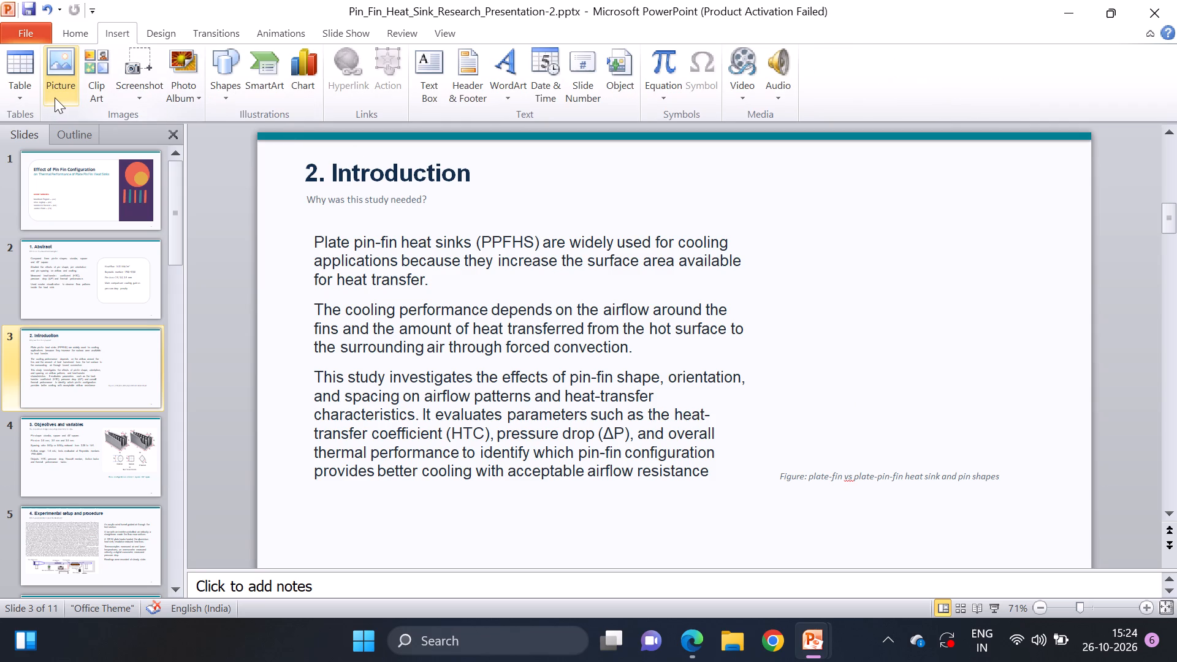
click(63, 74)
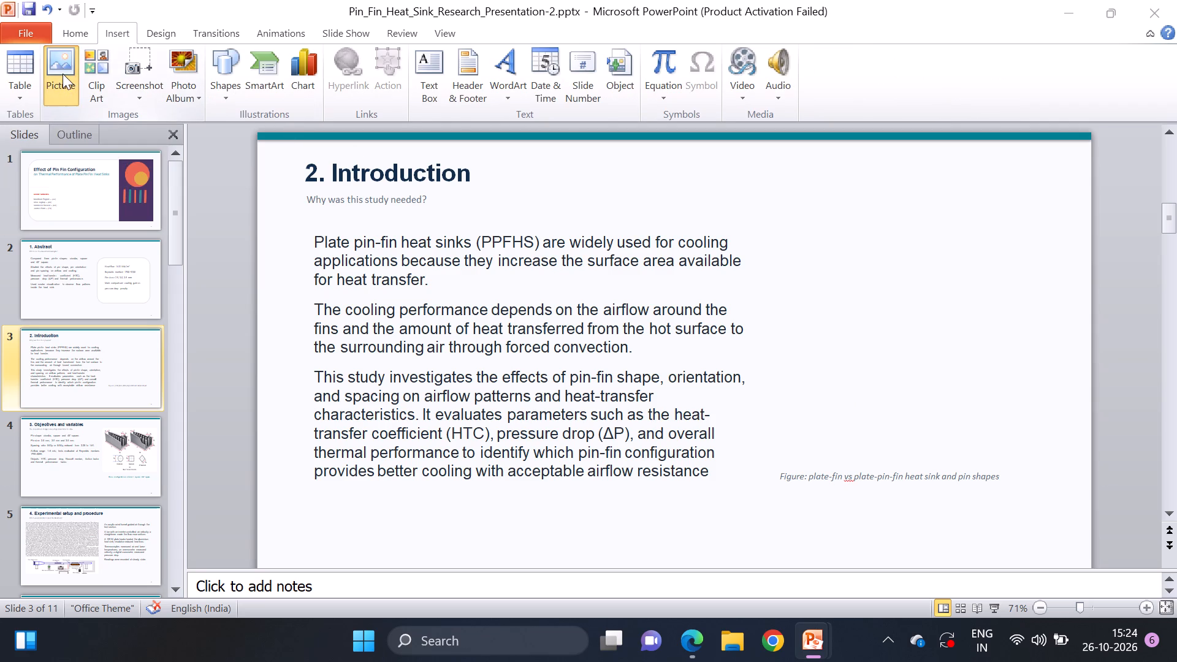
drag(318, 161, 433, 400)
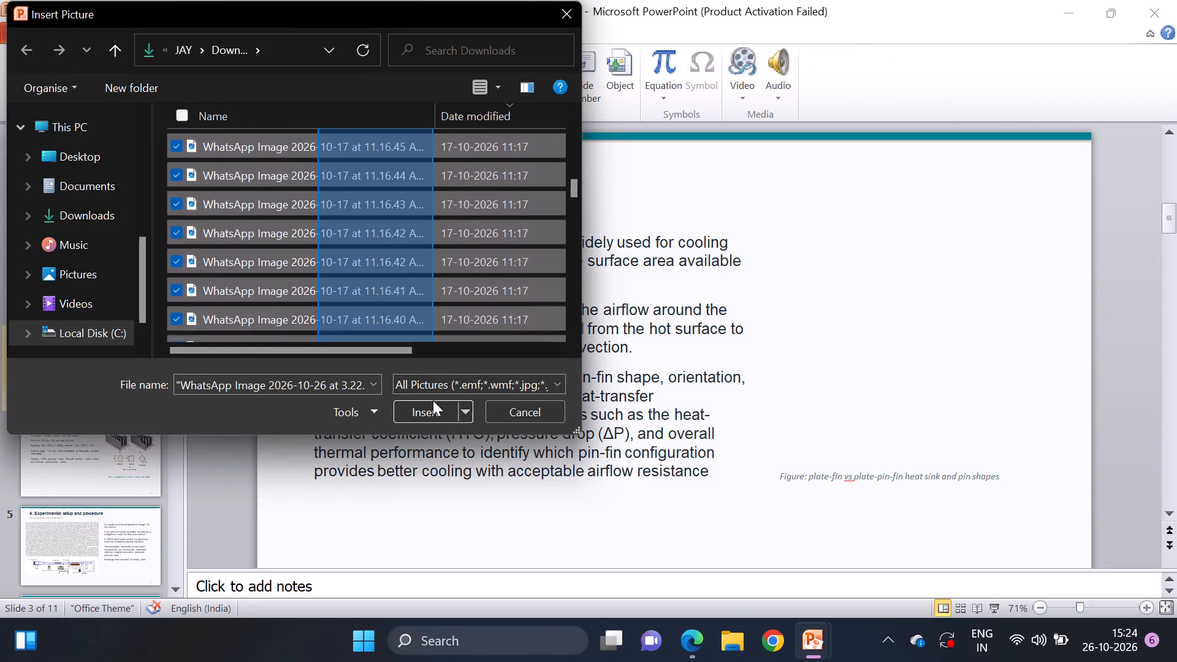
drag(433, 400, 404, 108)
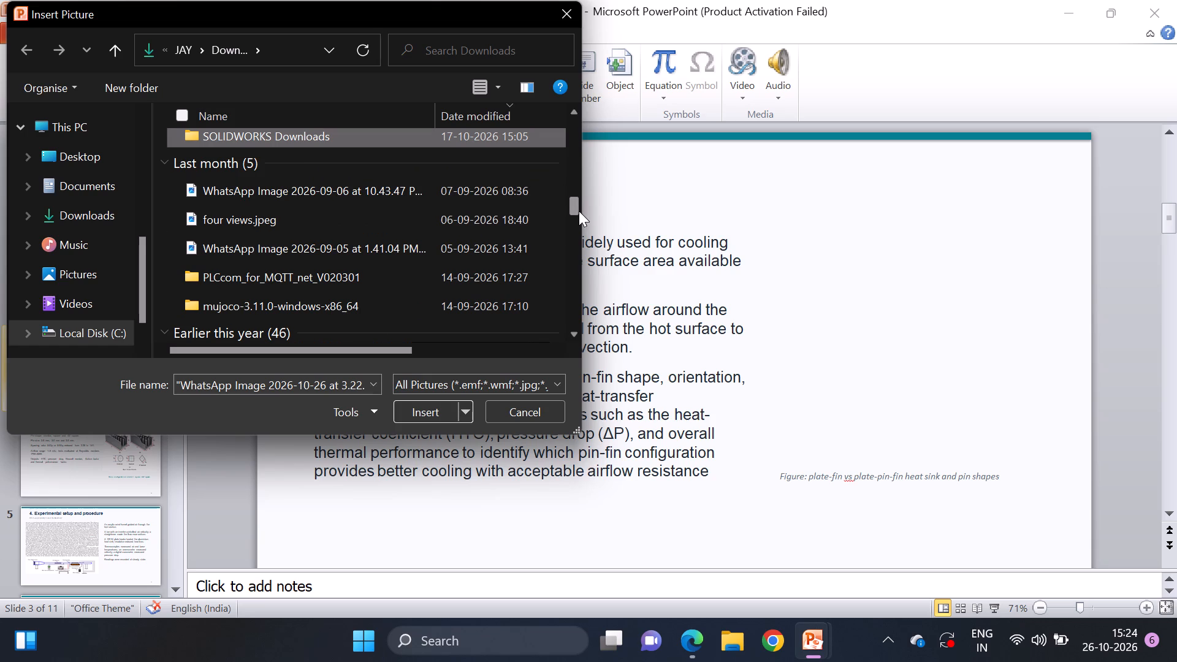
drag(573, 210, 571, 77)
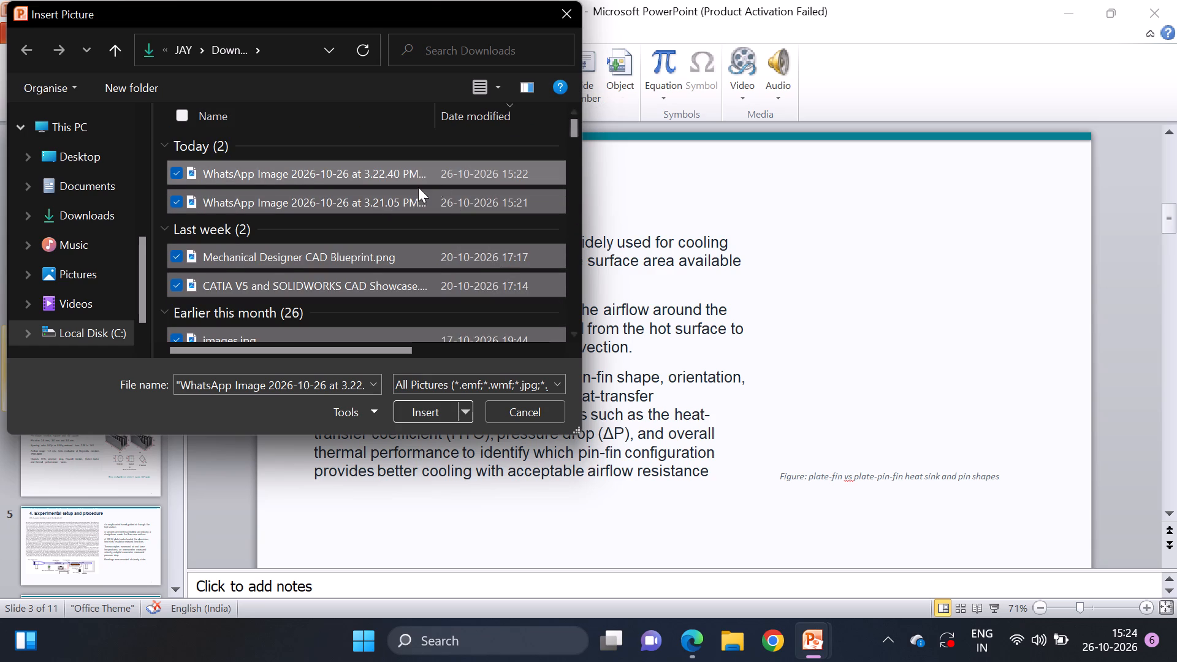
click(425, 177)
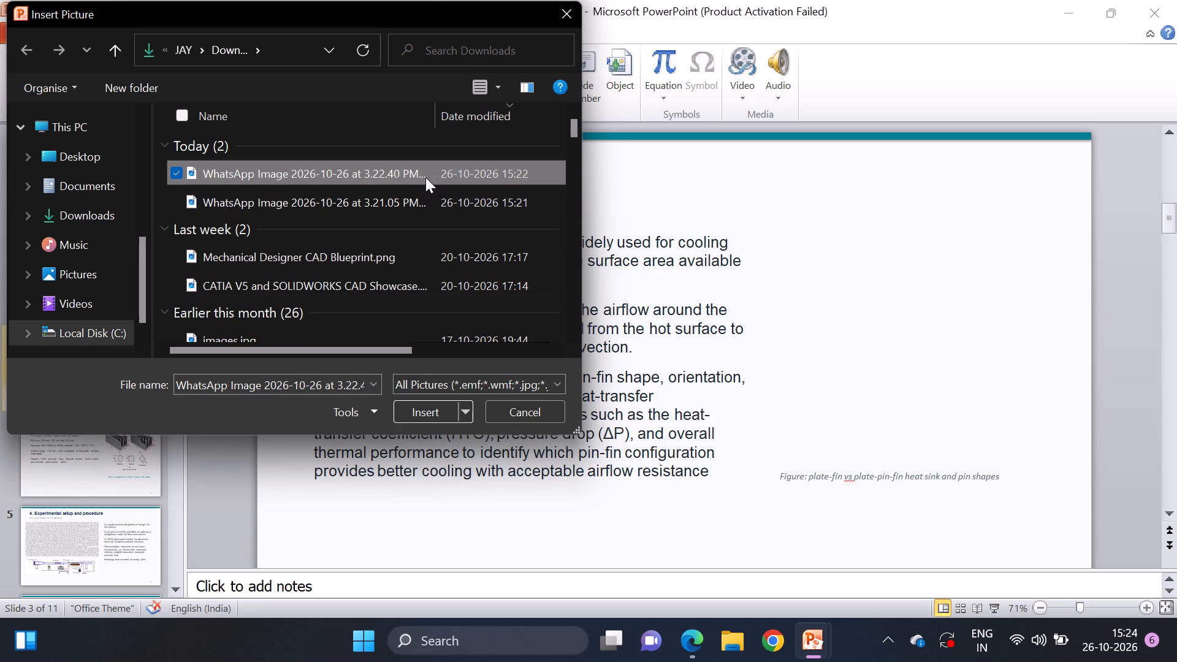
click(425, 404)
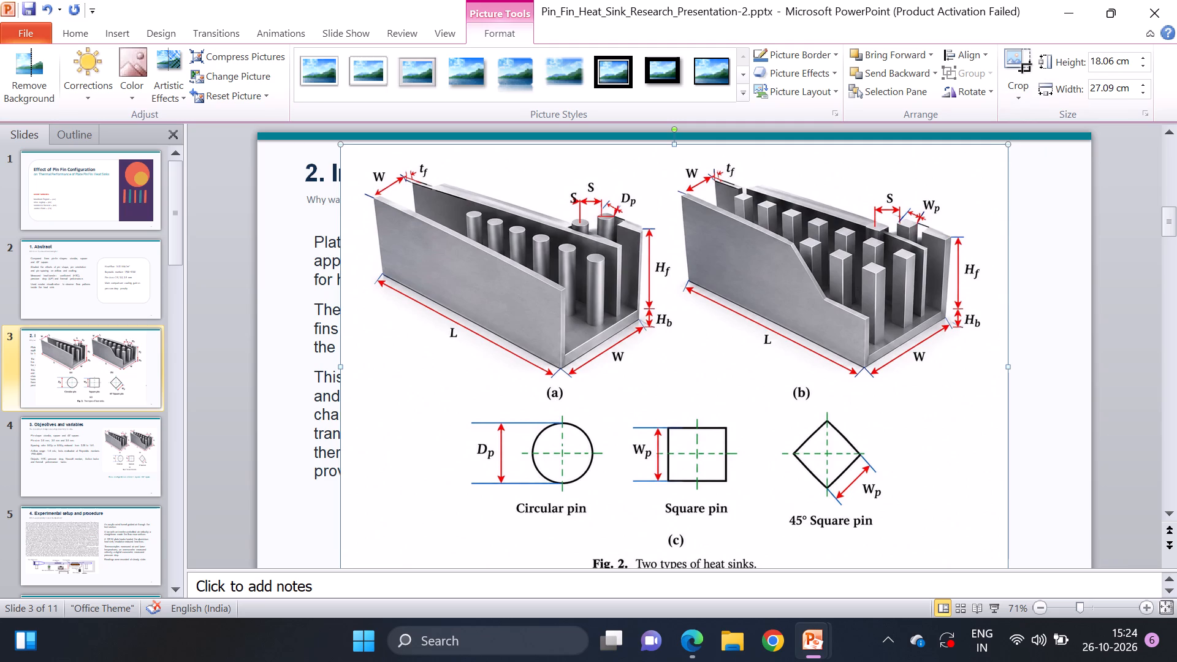
Shrink the inserted heat sink picture to about 13.9 cm wide by 9.2 cm high and place it beside the Introduction text.
drag(1007, 143, 893, 260)
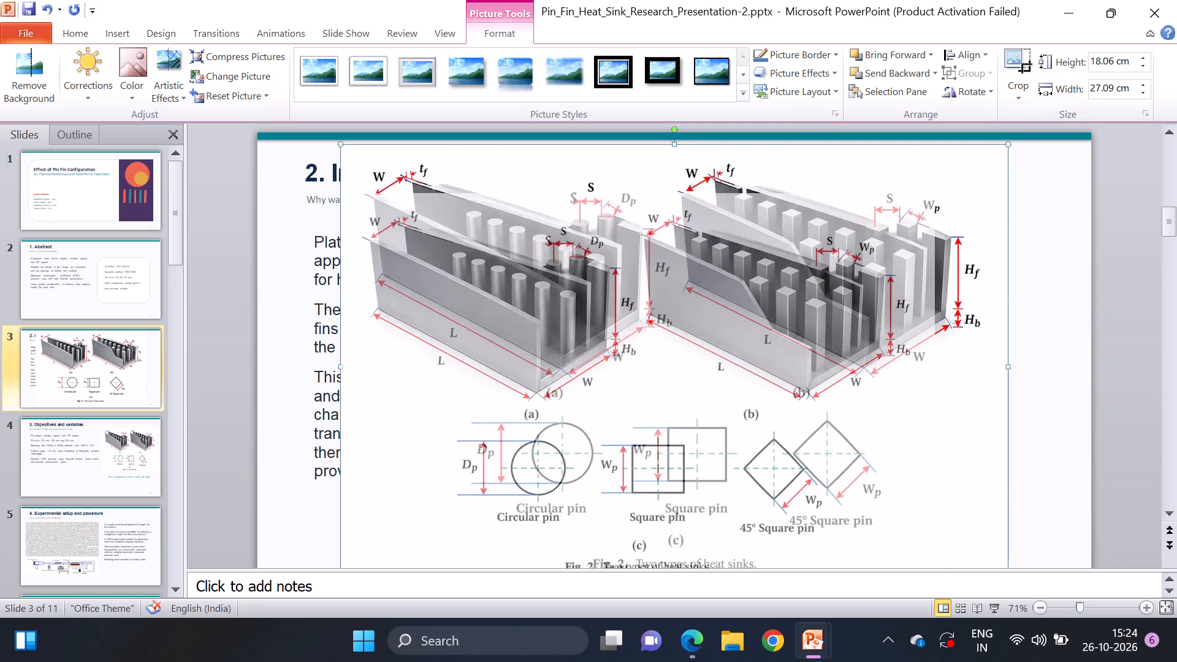
drag(893, 260, 727, 404)
drag(563, 458, 819, 325)
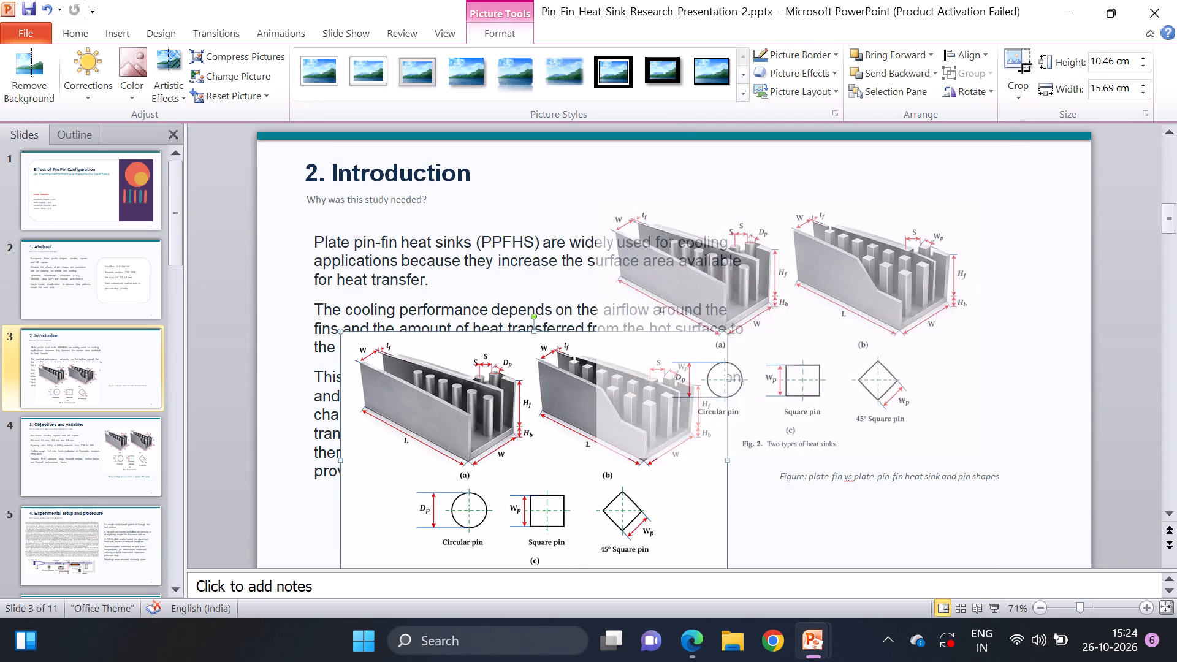
drag(819, 325, 922, 304)
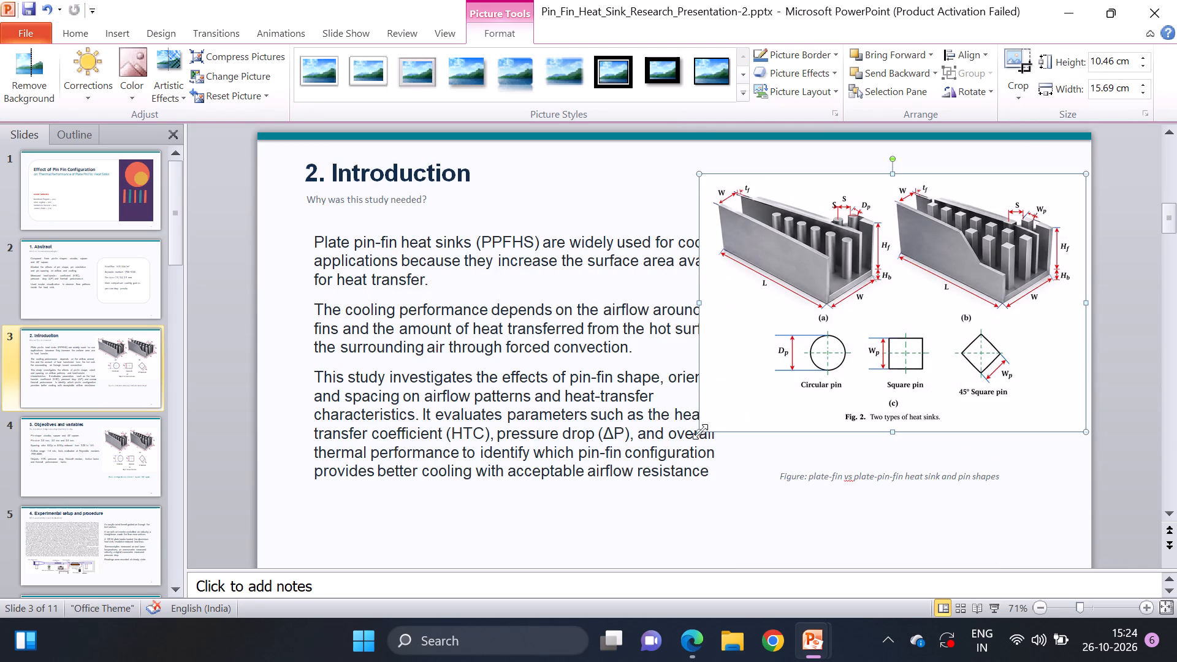
drag(700, 432, 785, 401)
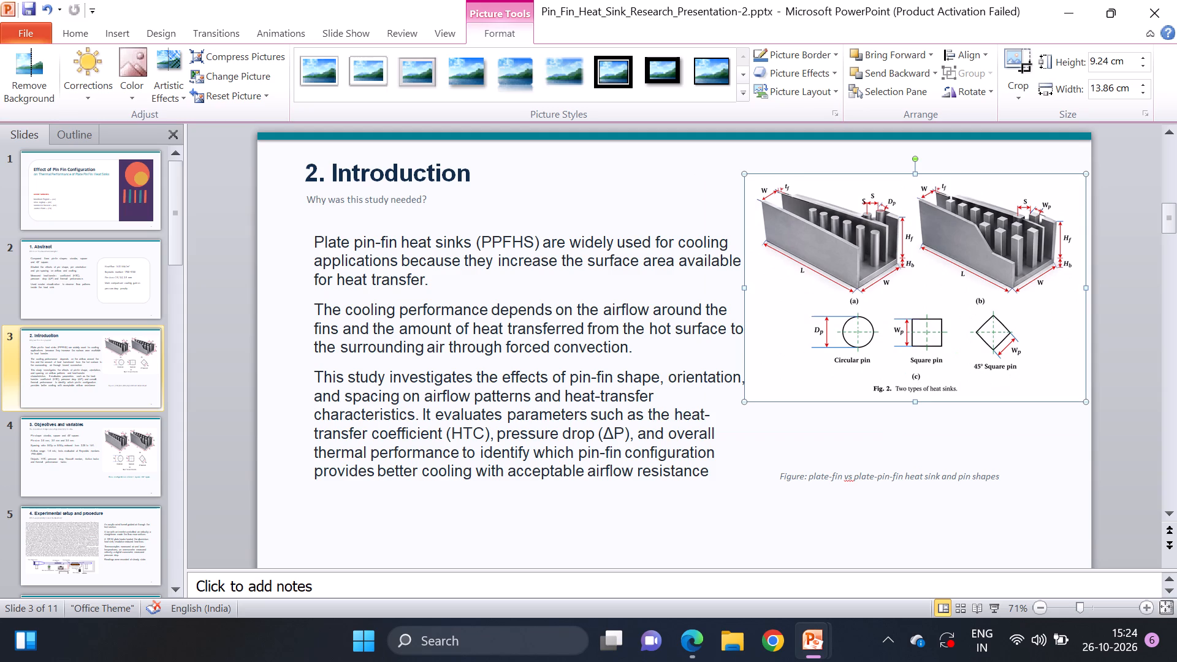
Resize the new Introduction picture to about 13 cm wide by 11 cm high and place it beside the text, above its caption.
drag(915, 401, 915, 454)
drag(745, 454, 780, 445)
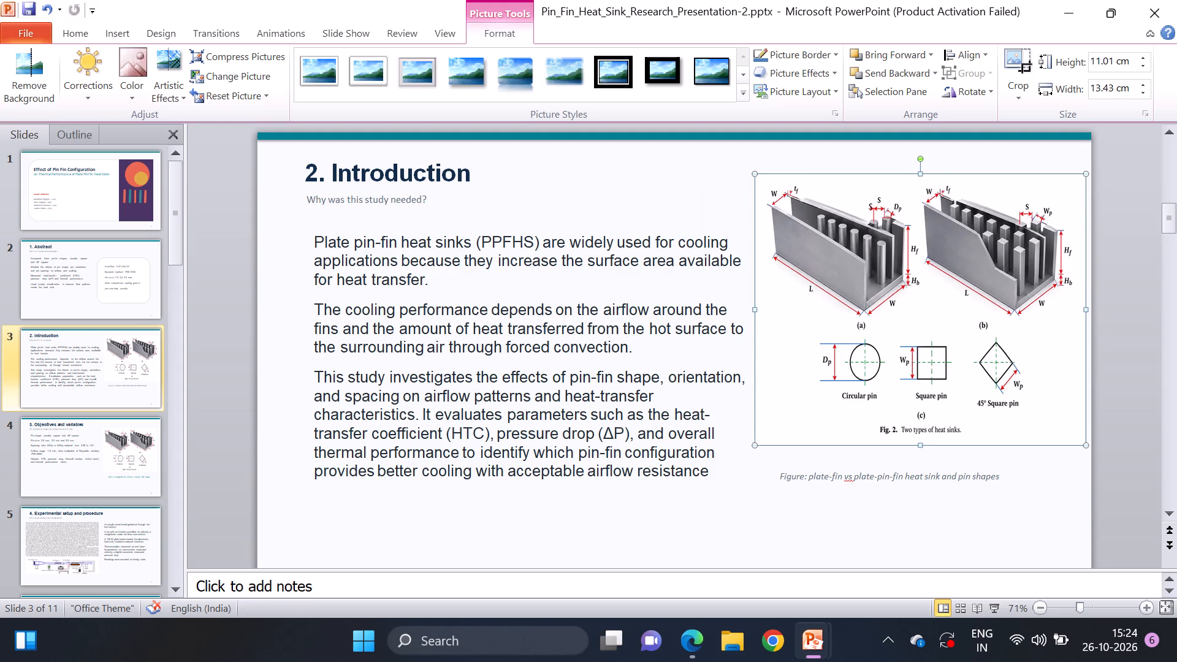
drag(899, 389, 886, 403)
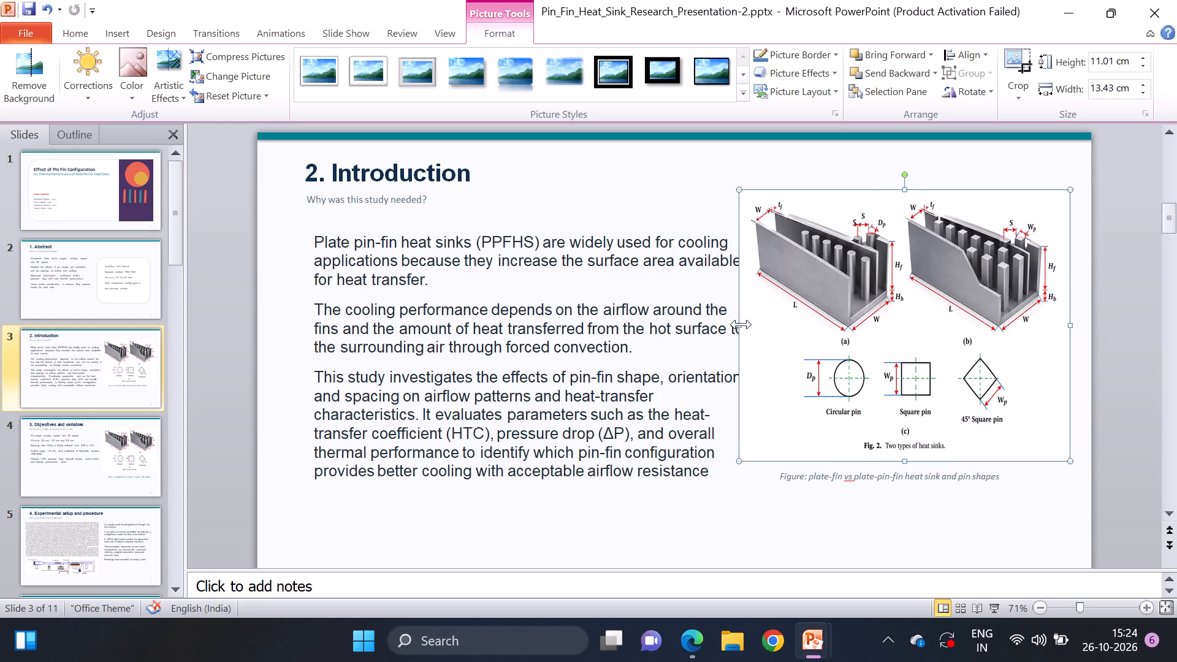
drag(737, 324, 747, 324)
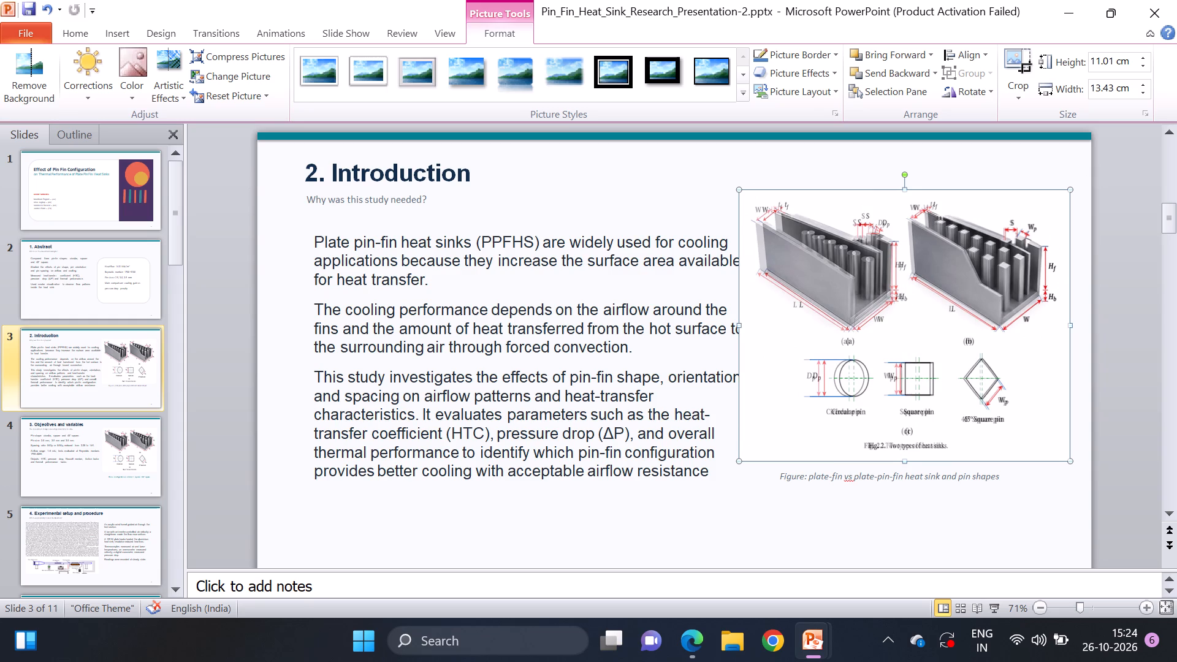
drag(747, 324, 749, 324)
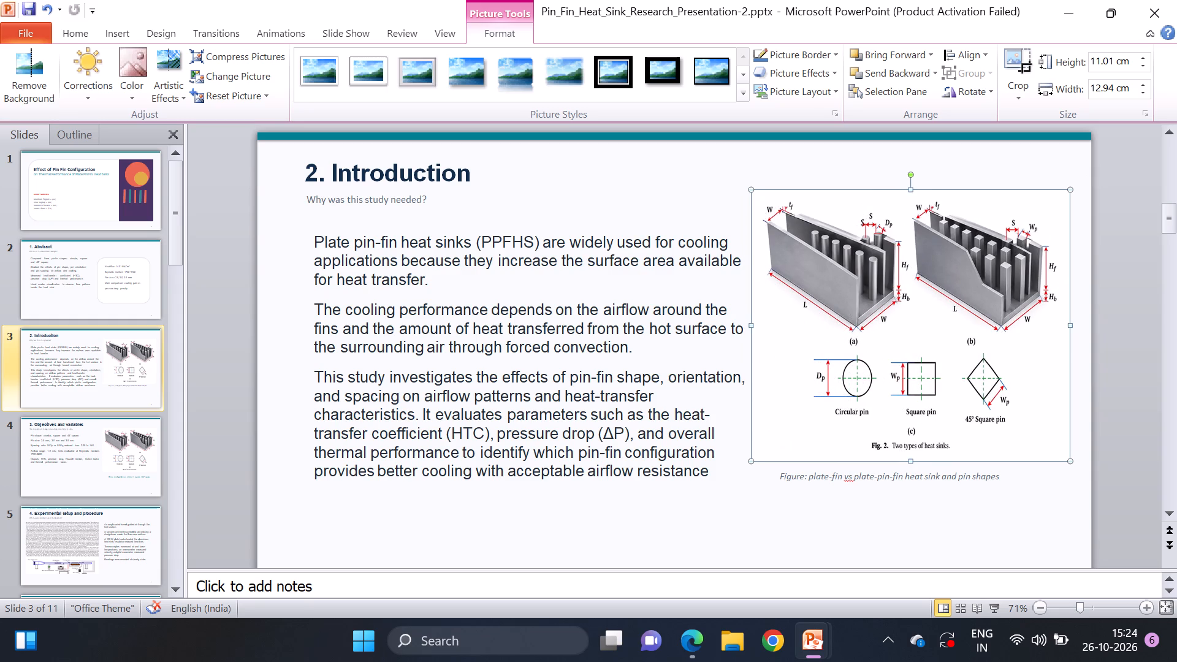
drag(750, 459, 750, 468)
click(501, 547)
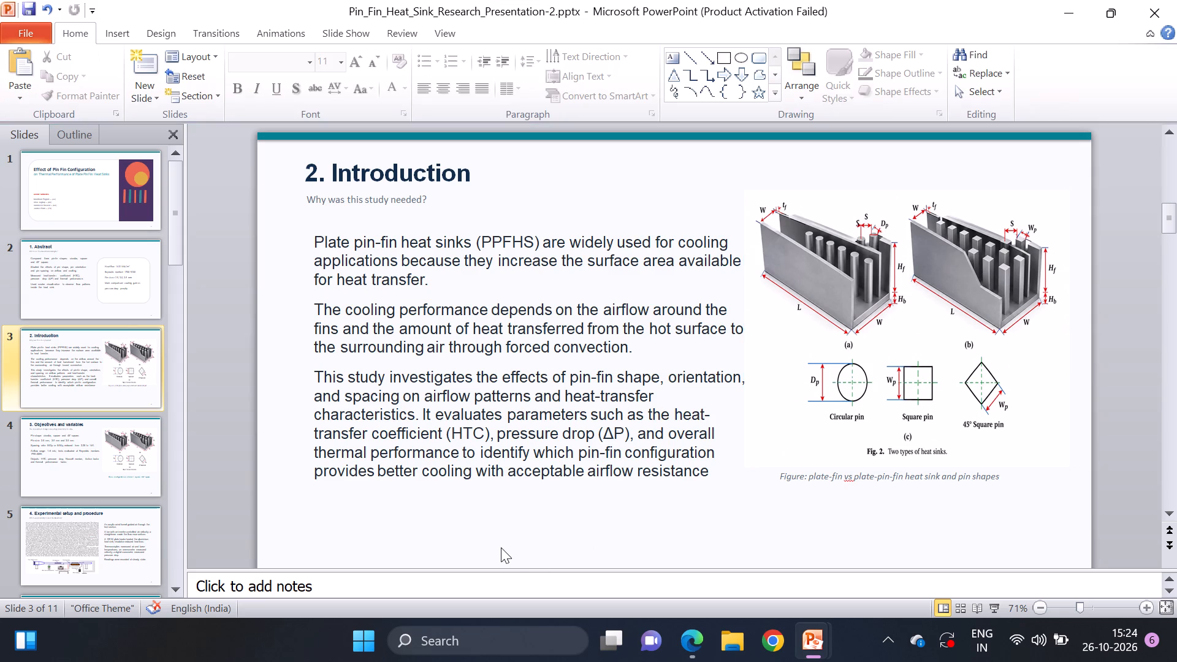
Join the cooling performance paragraph to the end of the first Introduction paragraph, with no space between the two sentences.
click(314, 306)
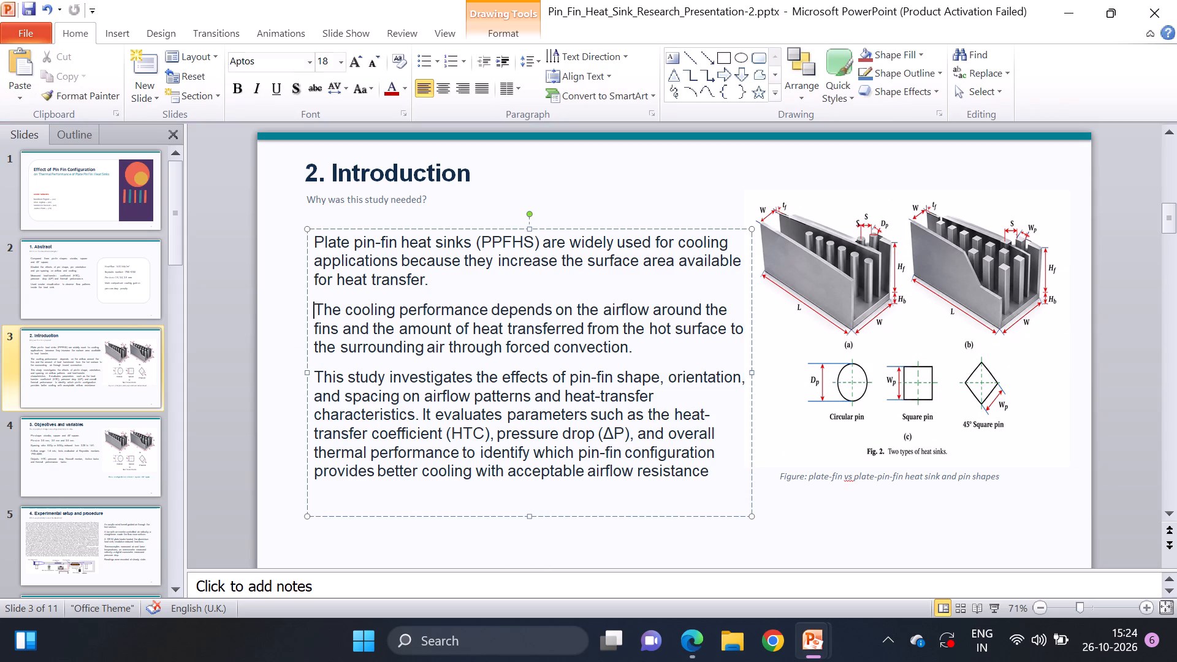
key(BackSpace)
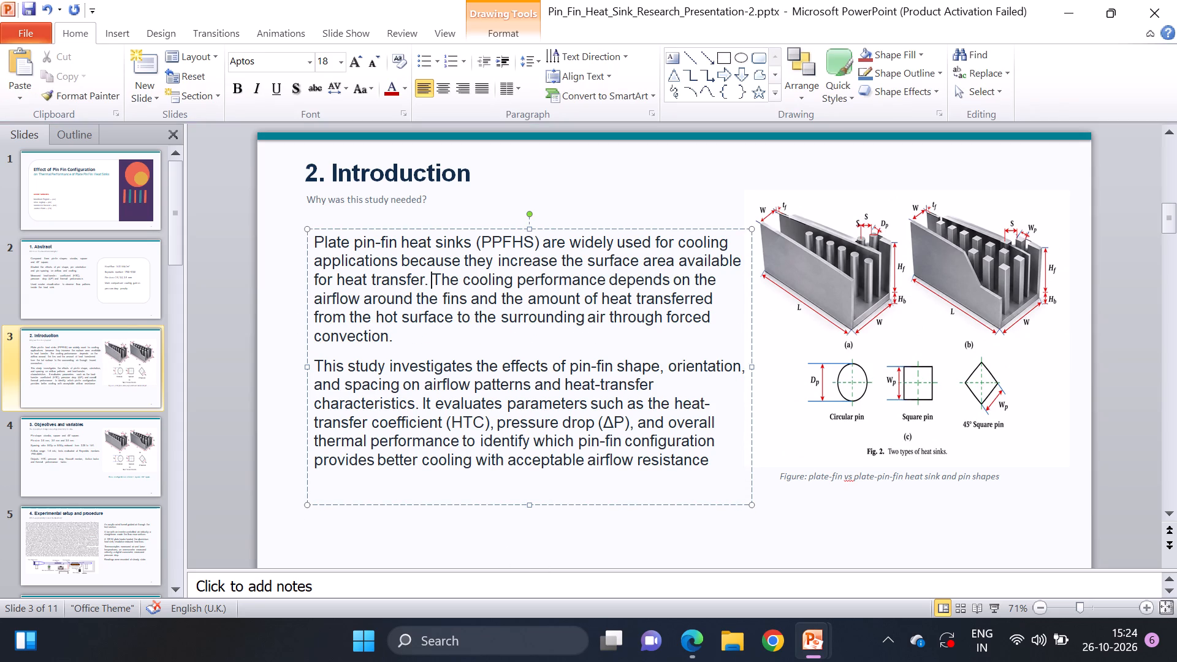
key(BackSpace)
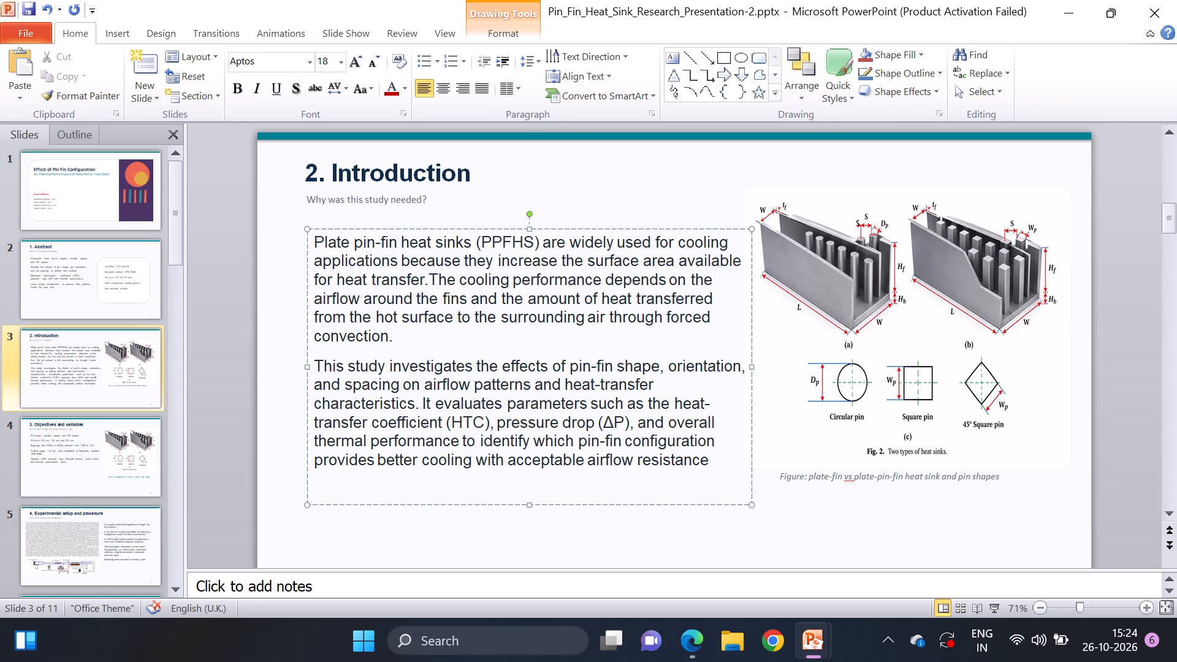
click(785, 533)
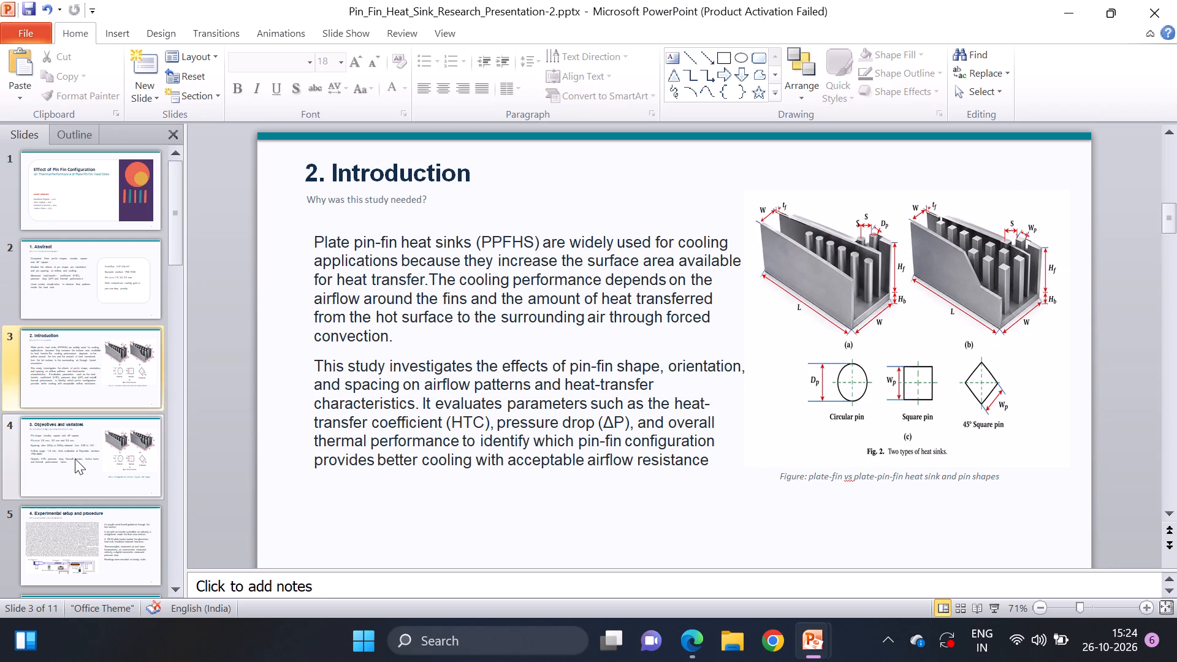
Delete the scanned apparatus figure from slide 5, Experimental setup and procedure.
click(78, 462)
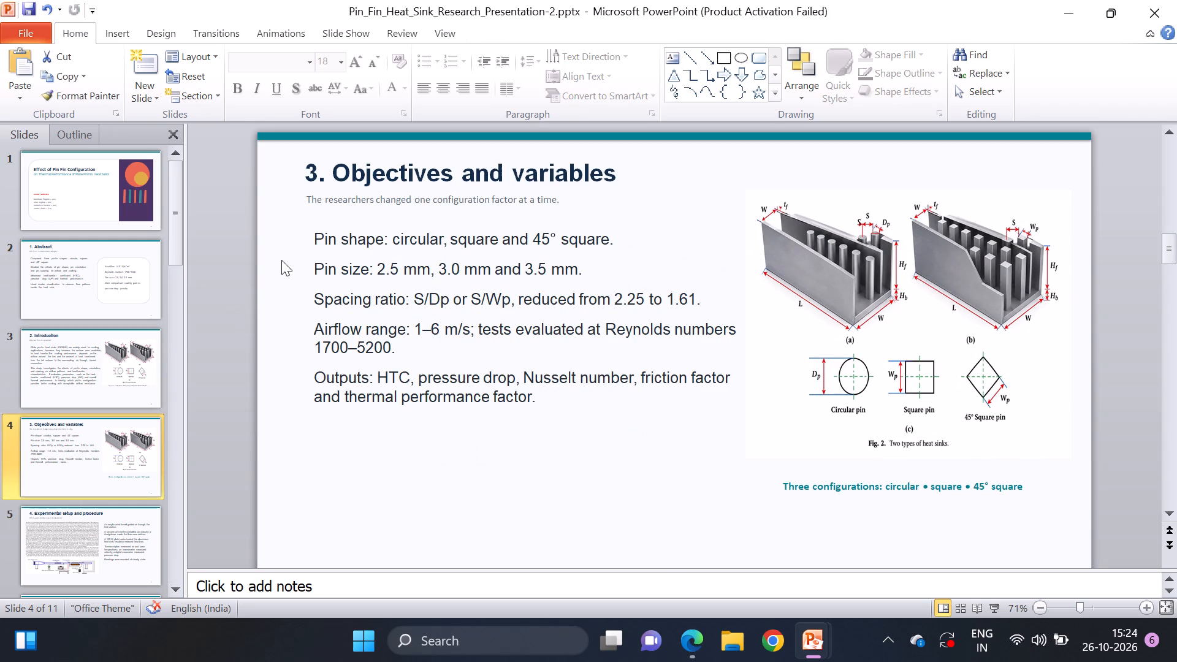
click(94, 530)
click(449, 410)
key(BackSpace)
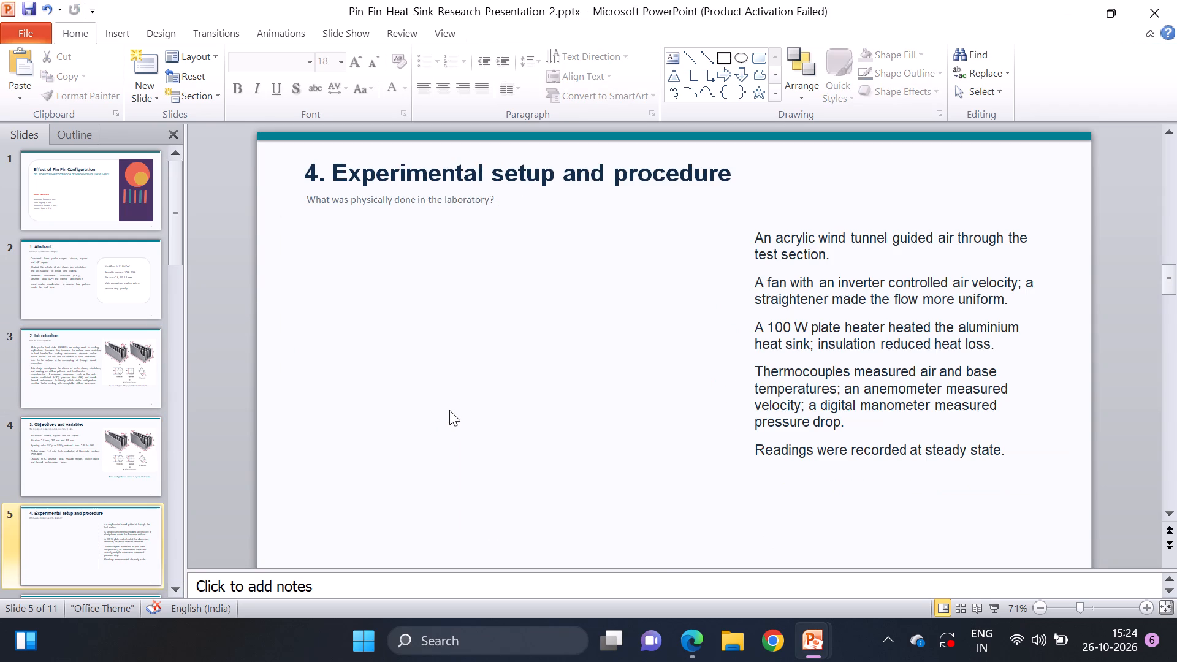
Insert the experimental apparatus schematic, the downloaded WhatsApp image from 3.21.05 PM, on slide 5, Experimental setup and procedure.
click(112, 35)
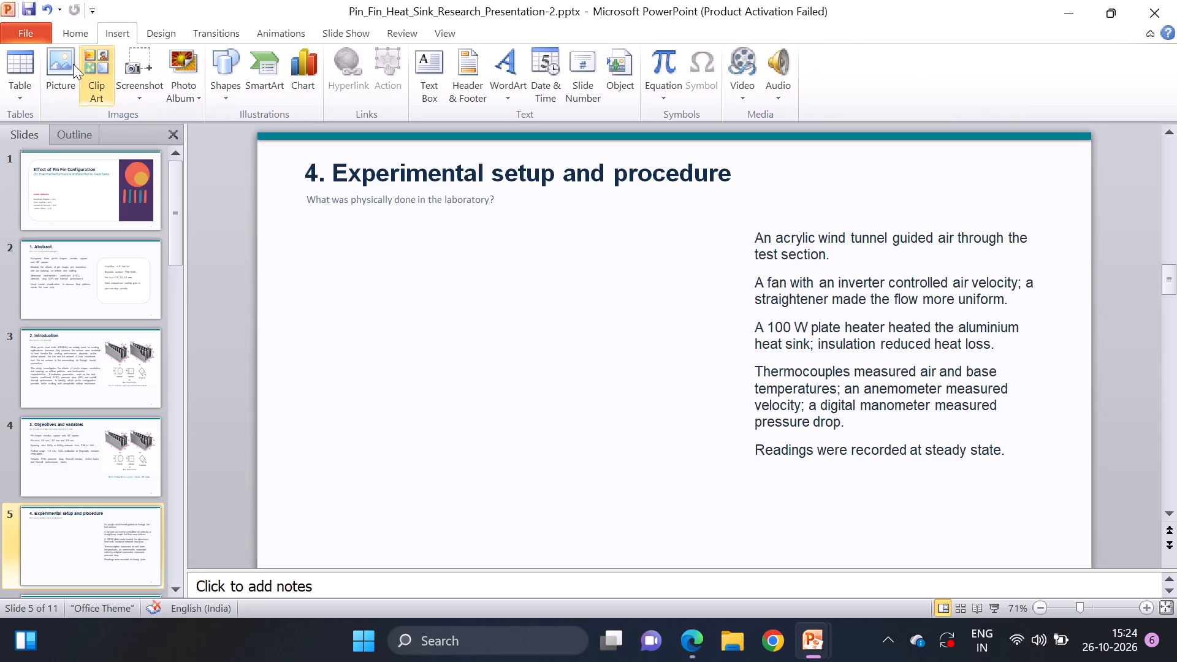
click(58, 69)
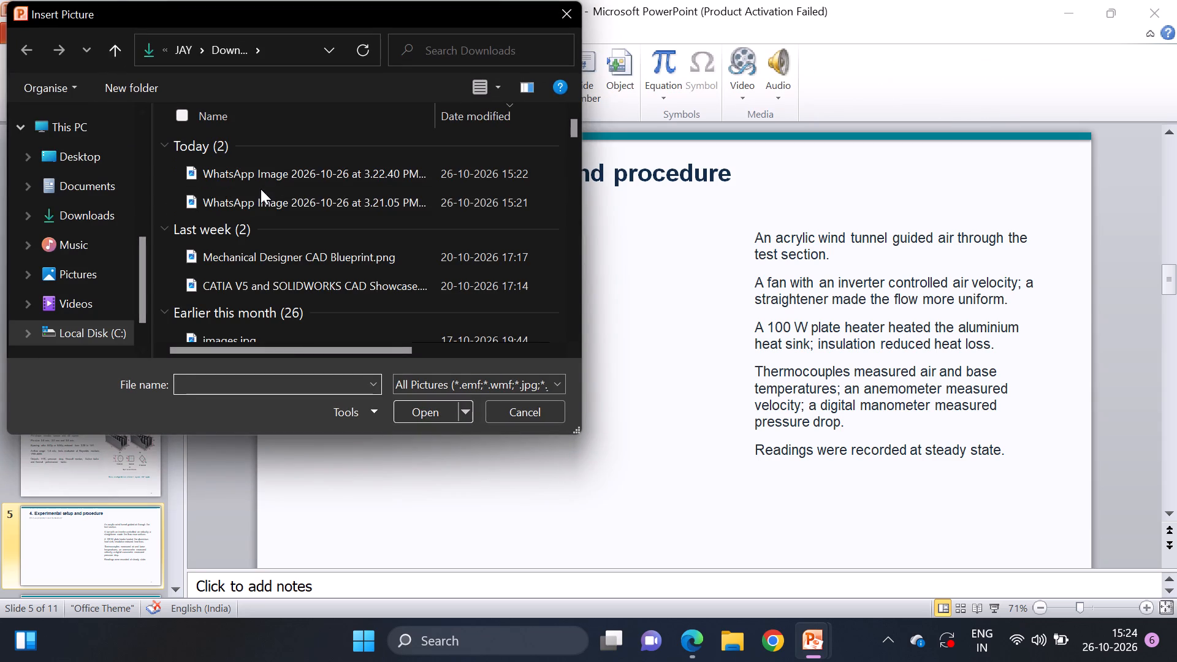
drag(262, 201, 429, 416)
click(429, 416)
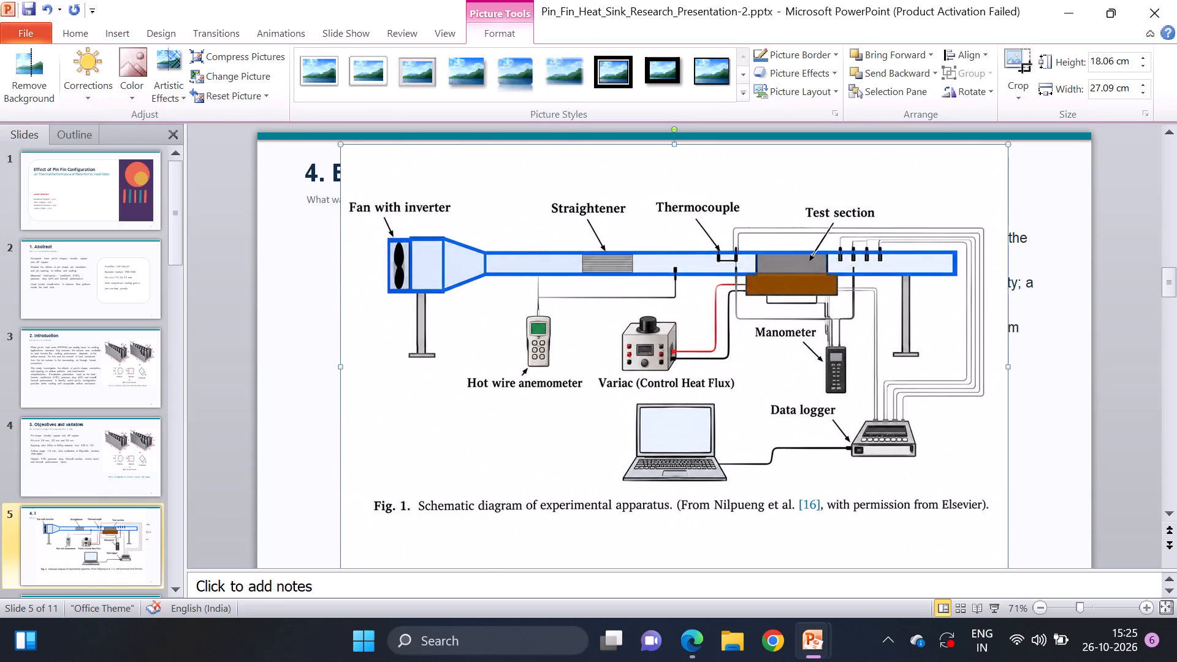
Resize the apparatus schematic to about 17.65 cm wide by 13.11 cm high and place it beside the text, below the subtitle.
click(338, 140)
click(348, 150)
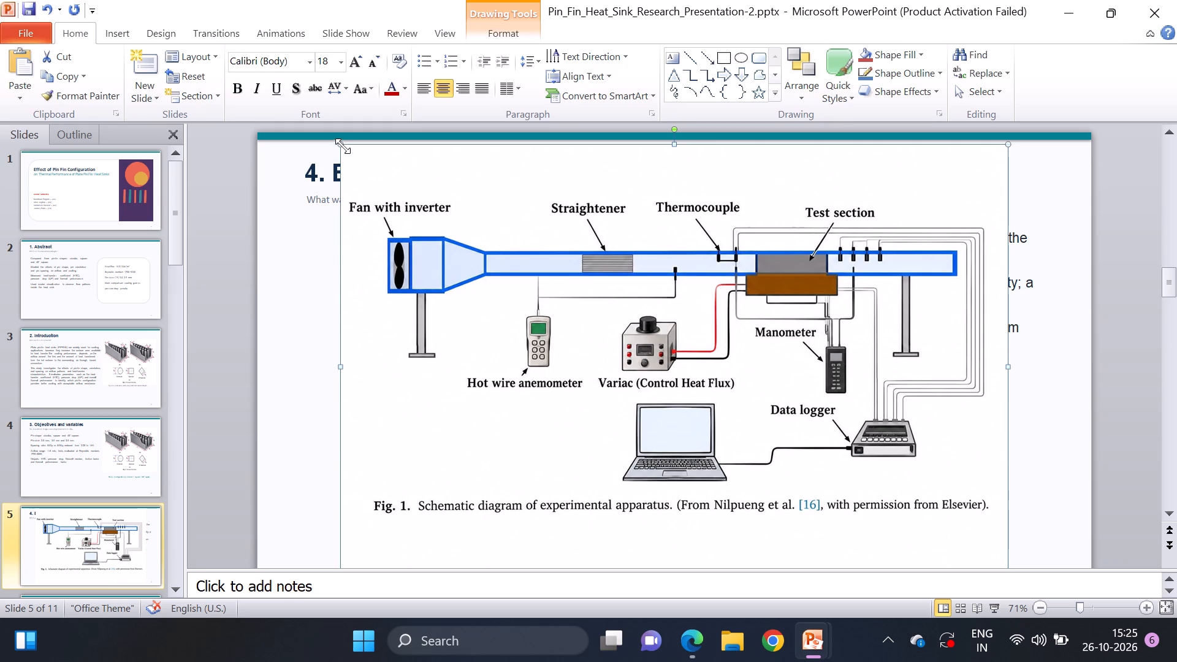
drag(343, 146, 679, 378)
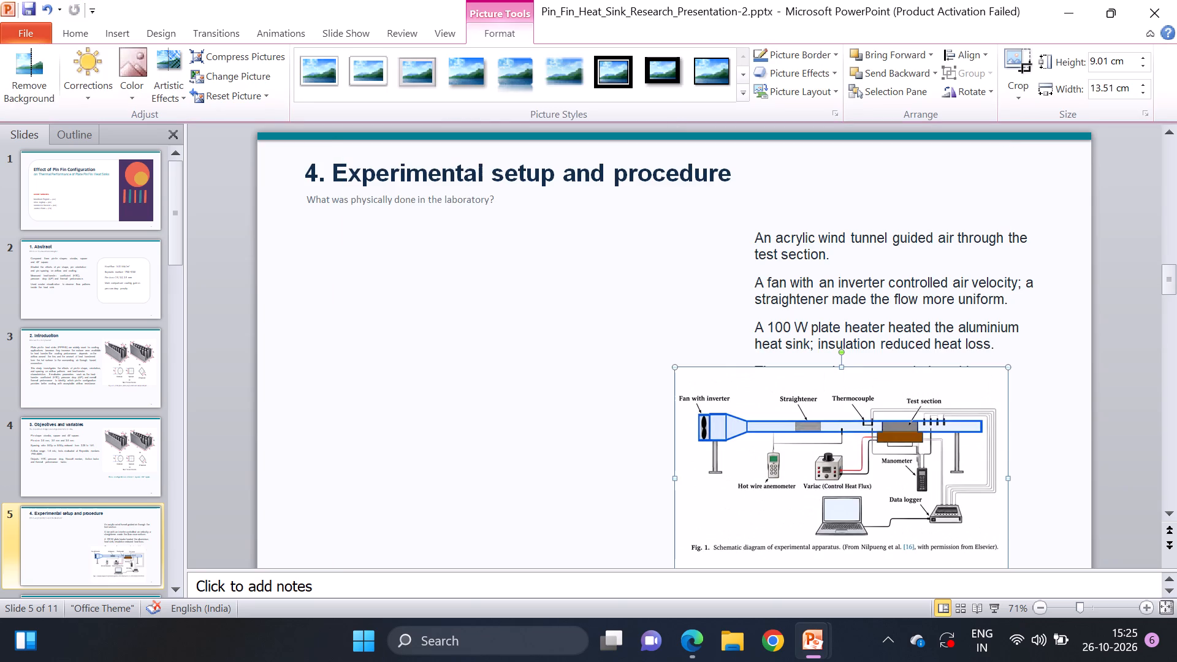
drag(837, 439, 473, 278)
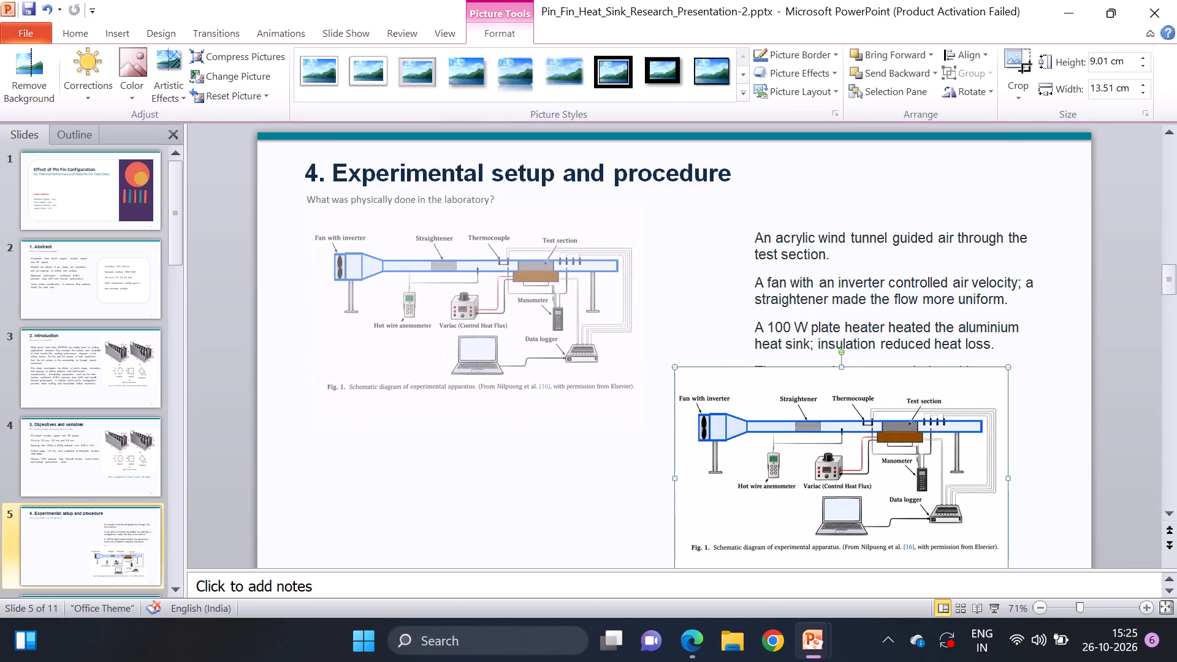
drag(473, 278, 467, 281)
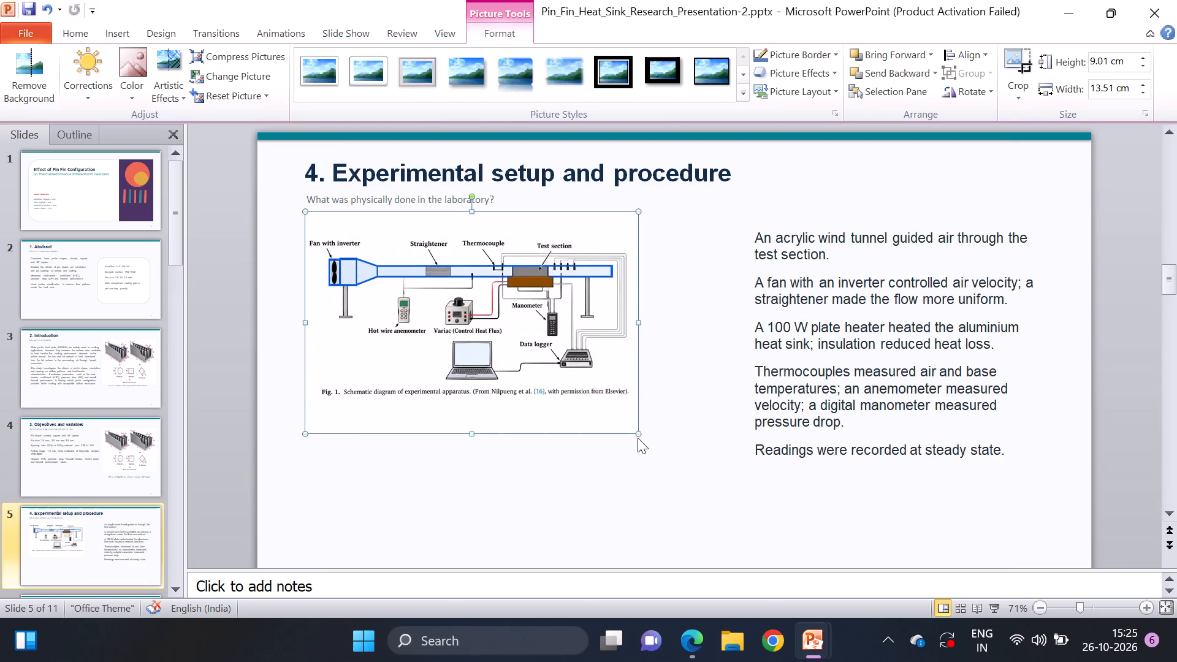
drag(636, 433, 660, 497)
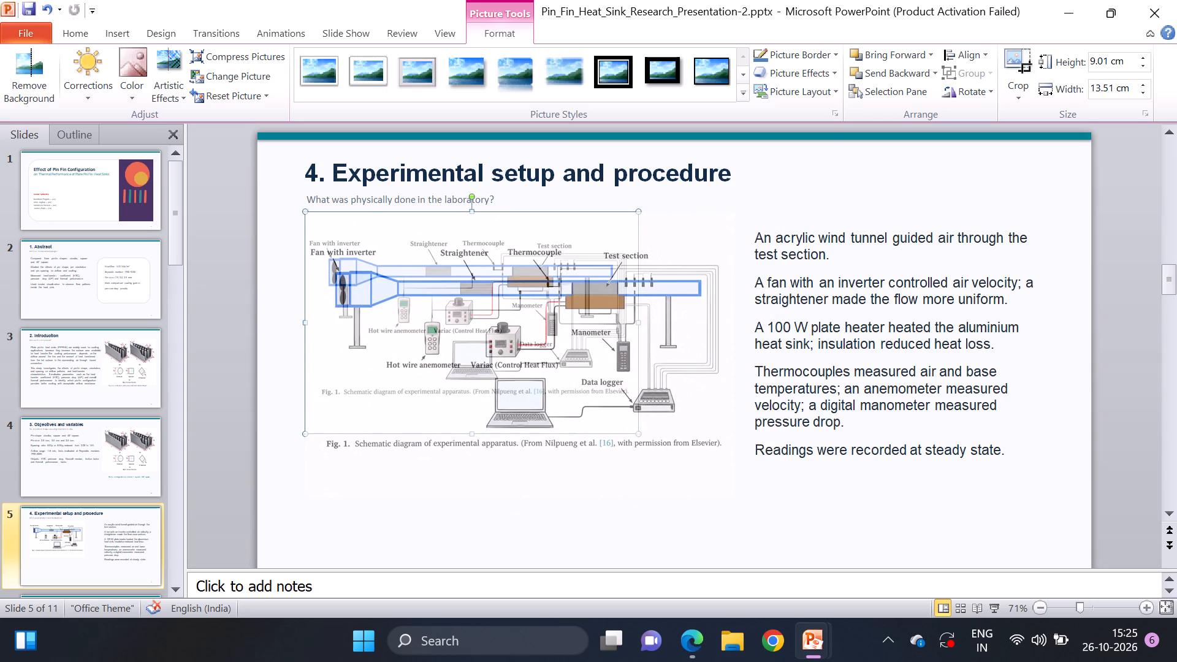
drag(660, 497, 671, 501)
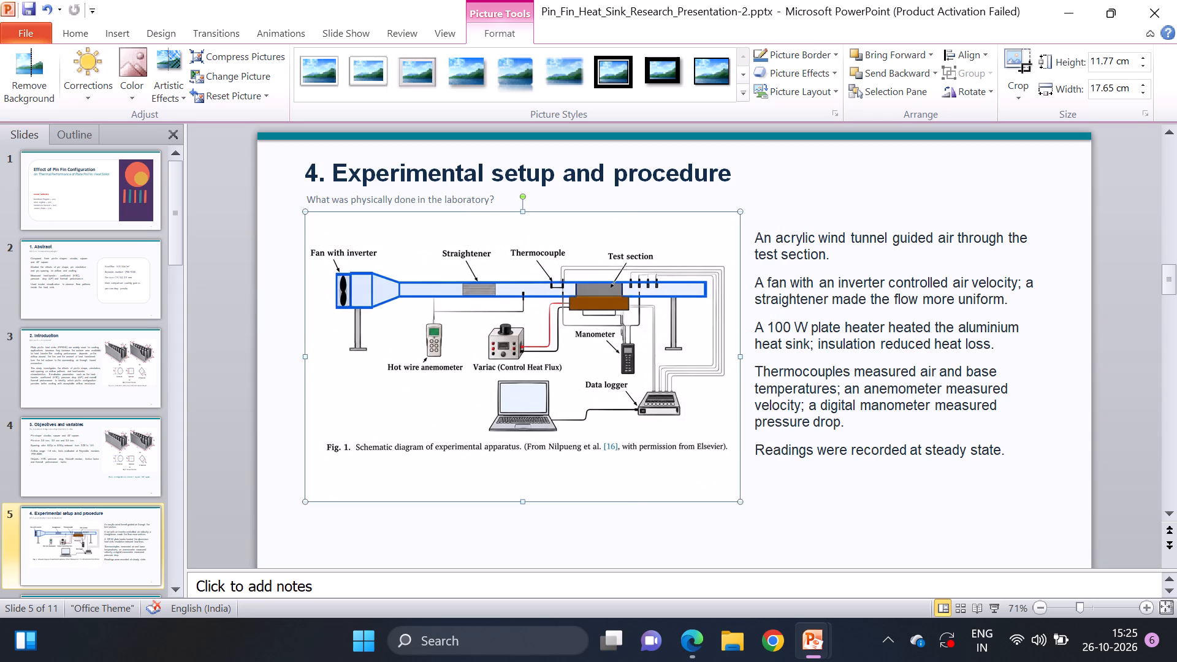
drag(520, 500, 516, 513)
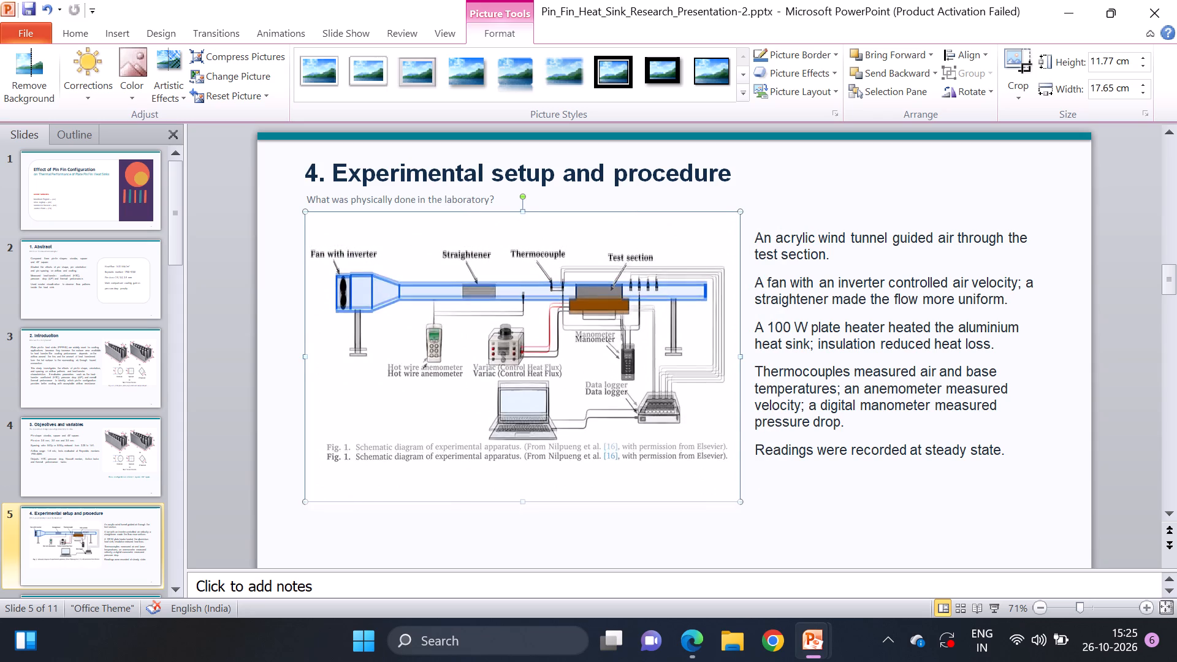
drag(516, 513, 510, 535)
drag(608, 444, 601, 444)
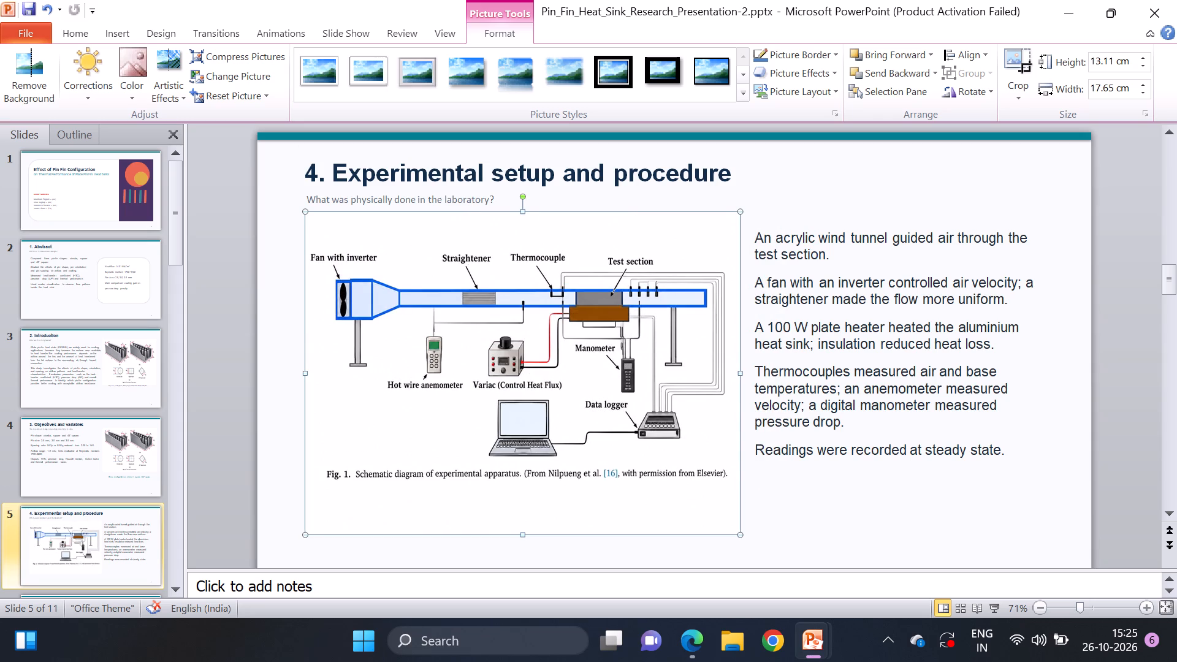
drag(601, 444, 598, 444)
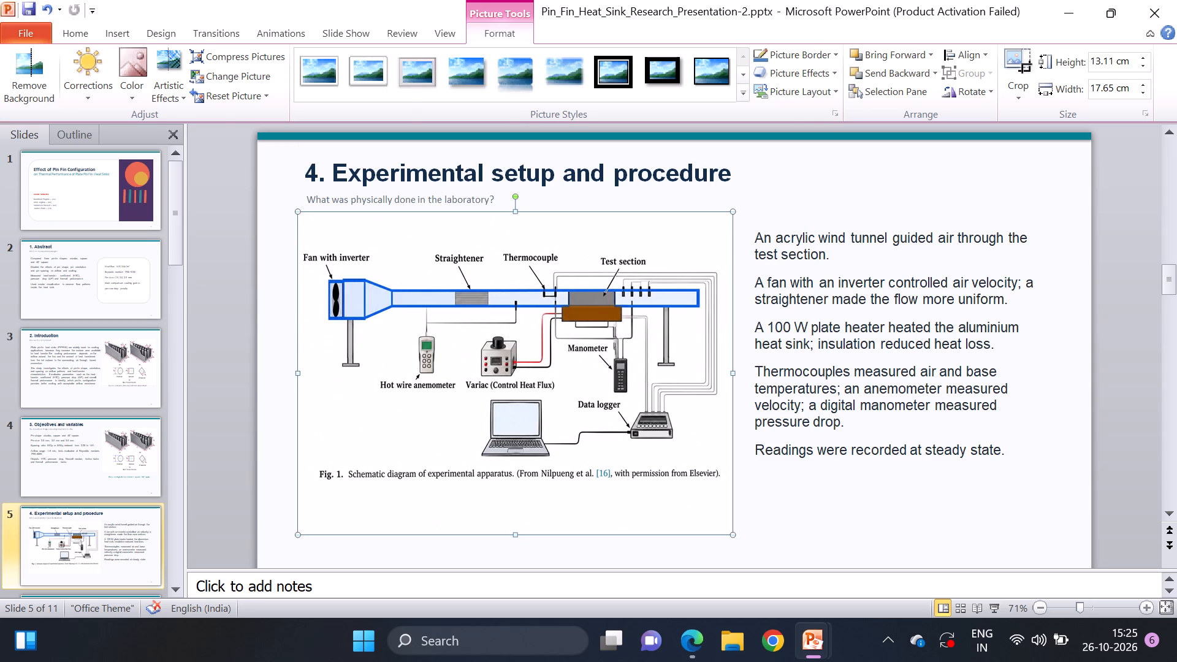
click(933, 200)
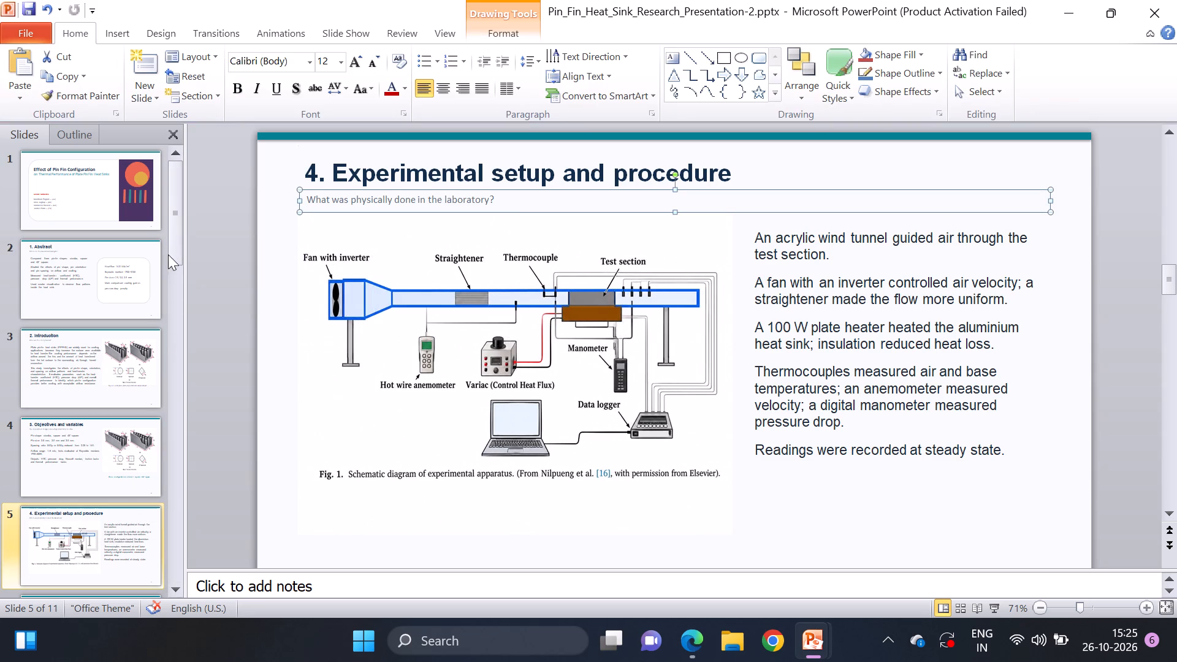
Look through the remaining slides and open slide 6, Flow visualization: smoke test.
drag(172, 247, 170, 330)
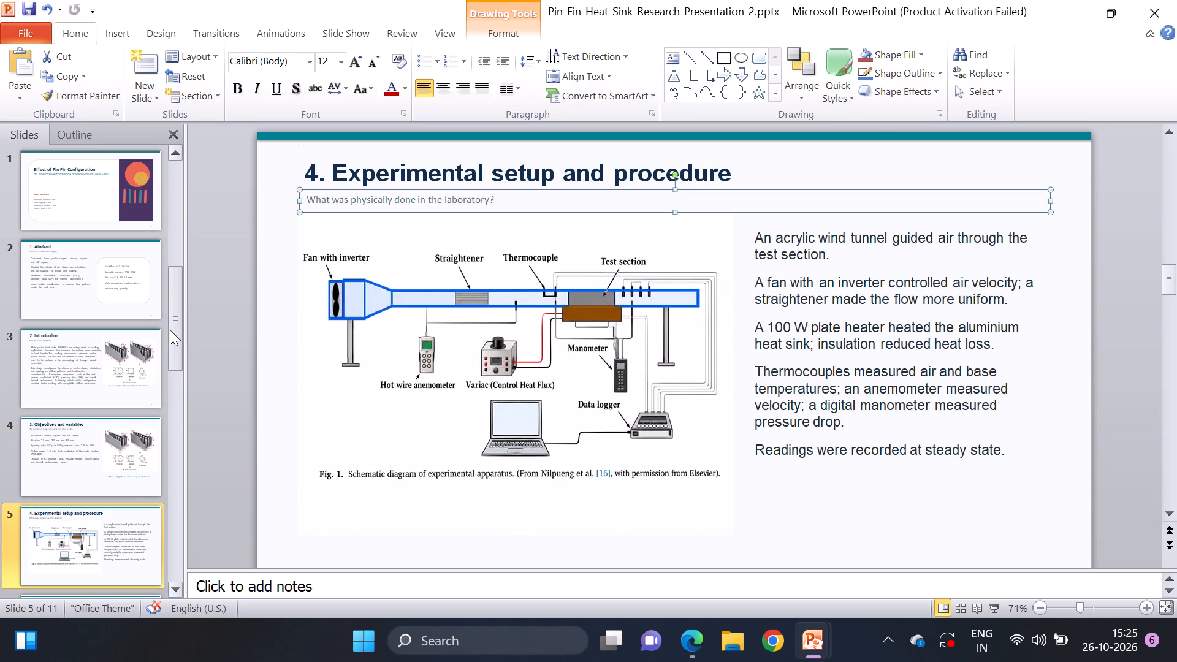
drag(170, 330, 174, 576)
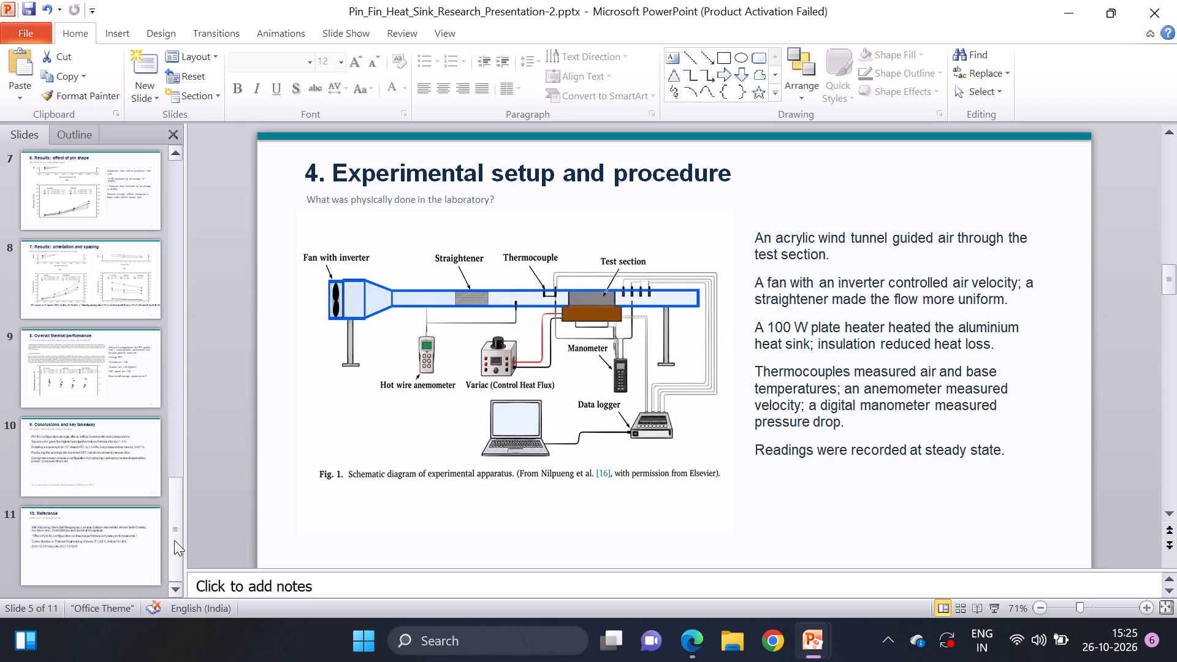
drag(174, 540, 175, 472)
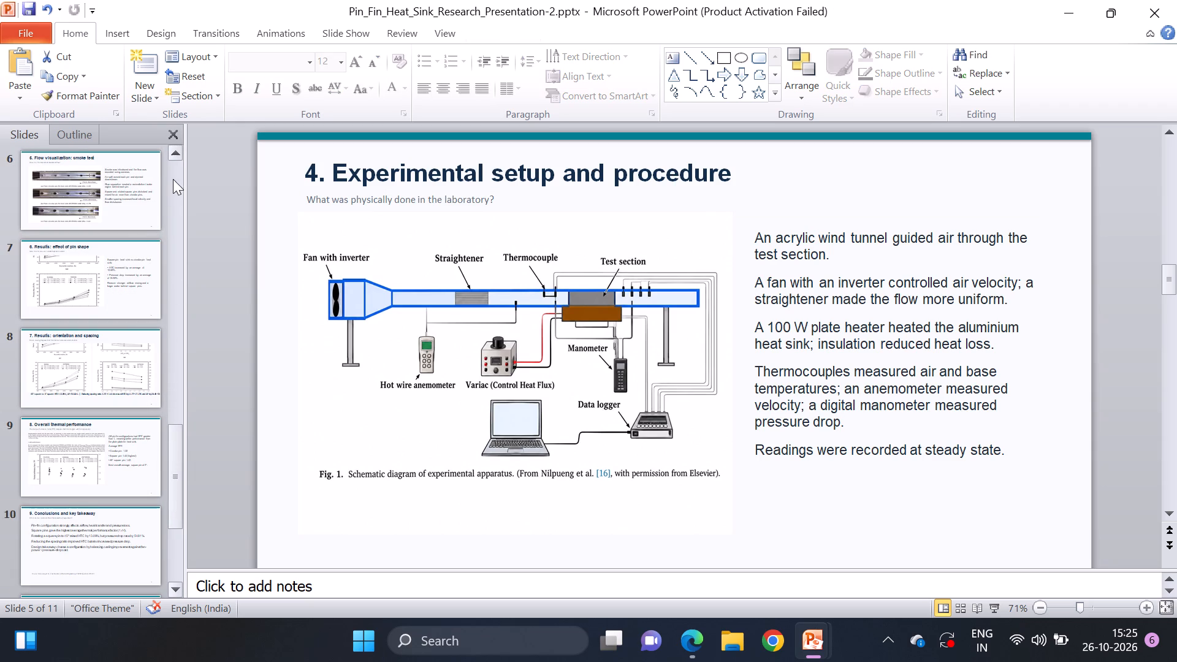
click(179, 156)
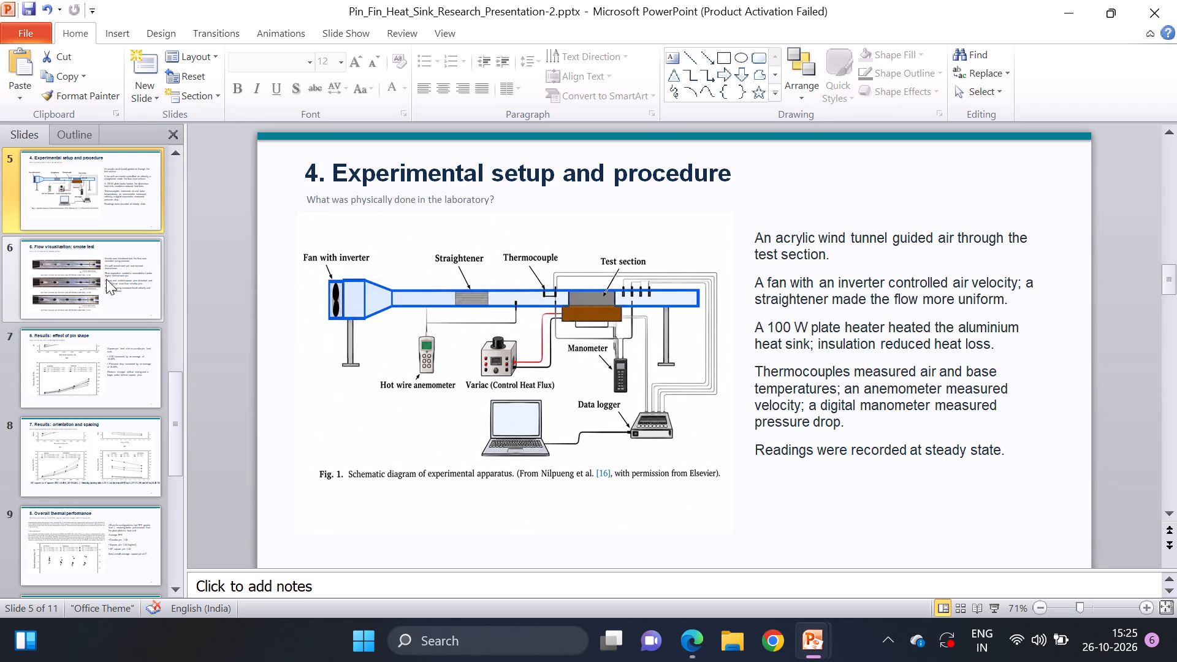
click(106, 277)
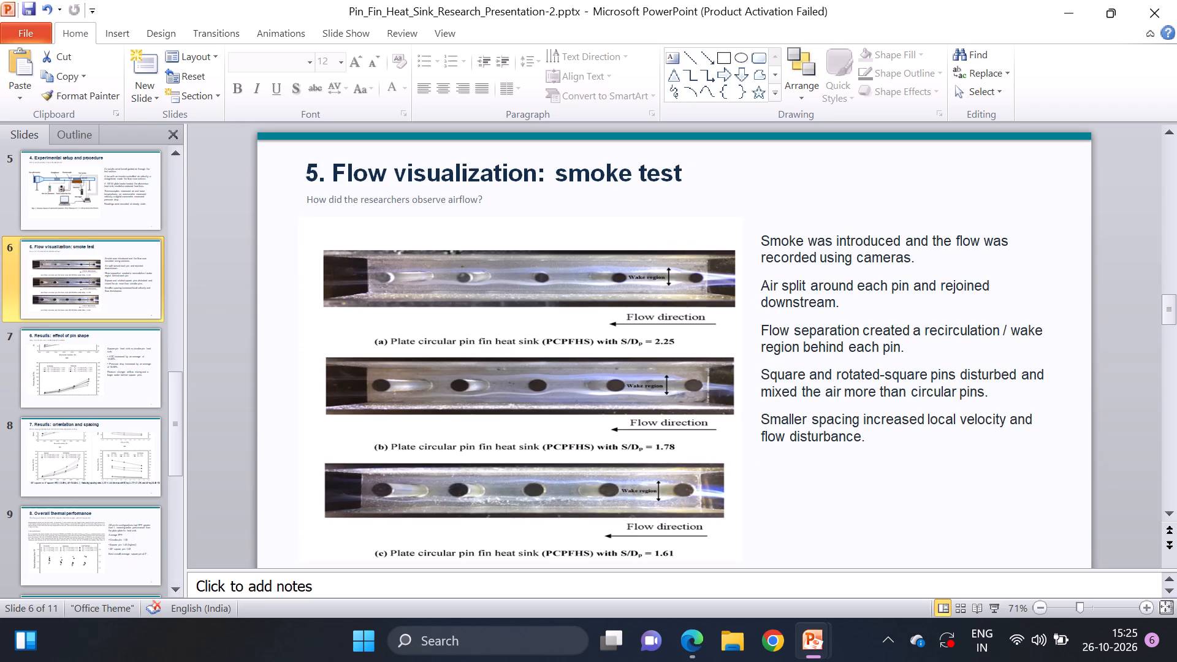
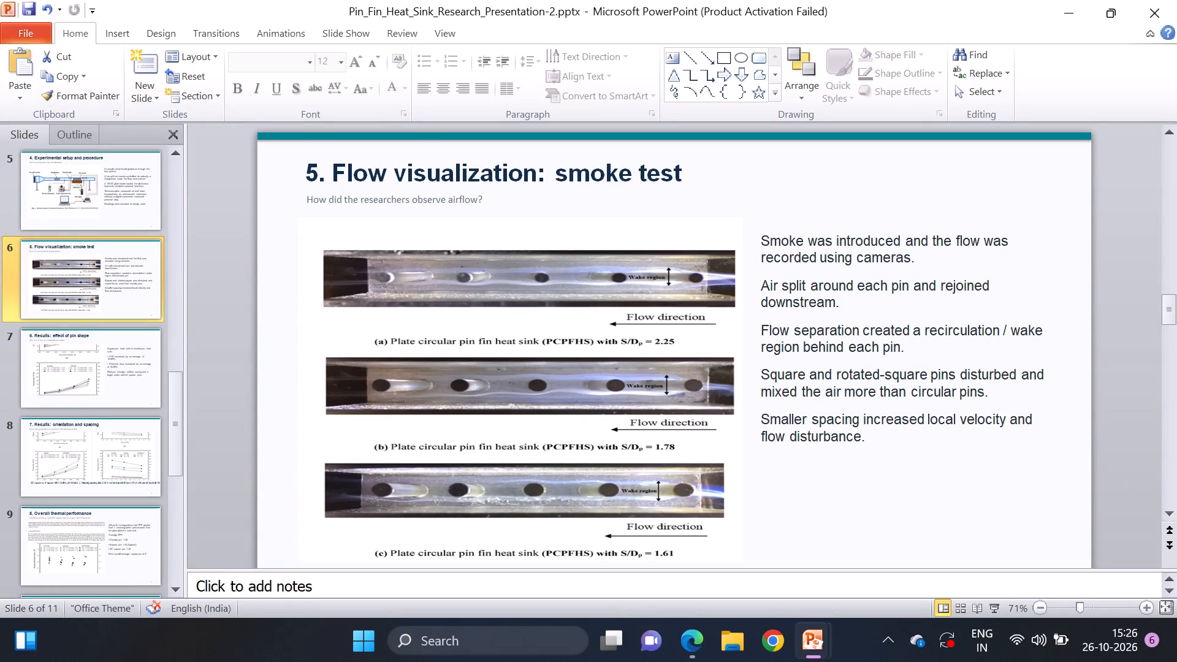
Review the figures and text on the results slides 7 to 9, Effect of pin shape through Overall thermal performance.
click(102, 362)
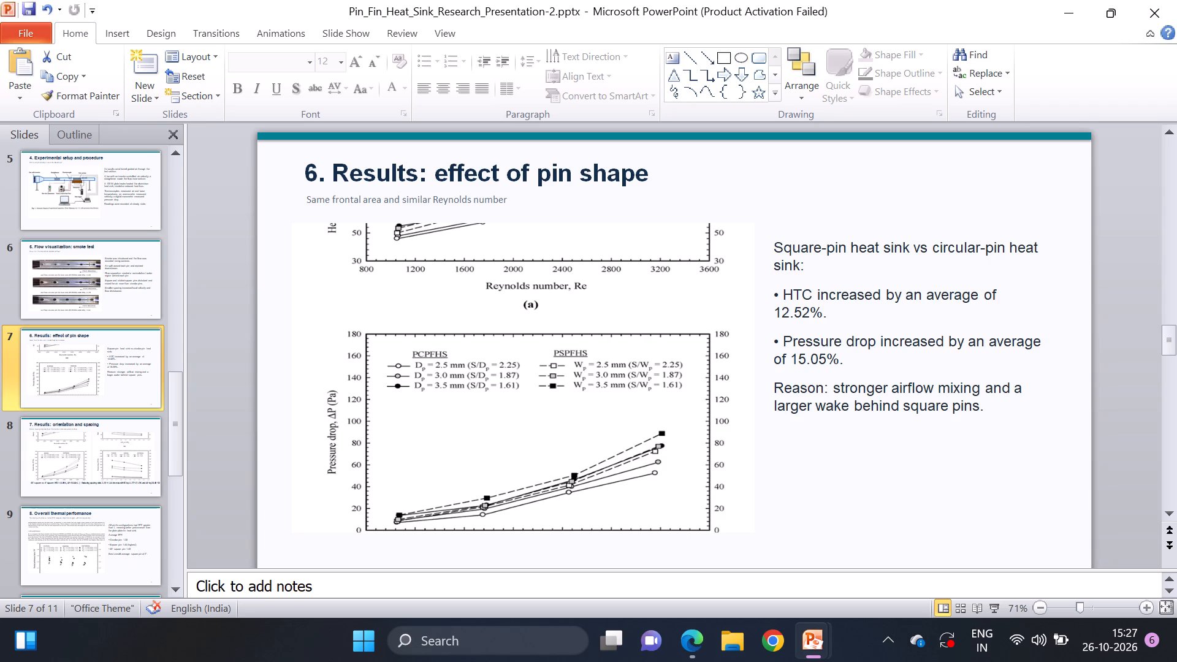
click(106, 443)
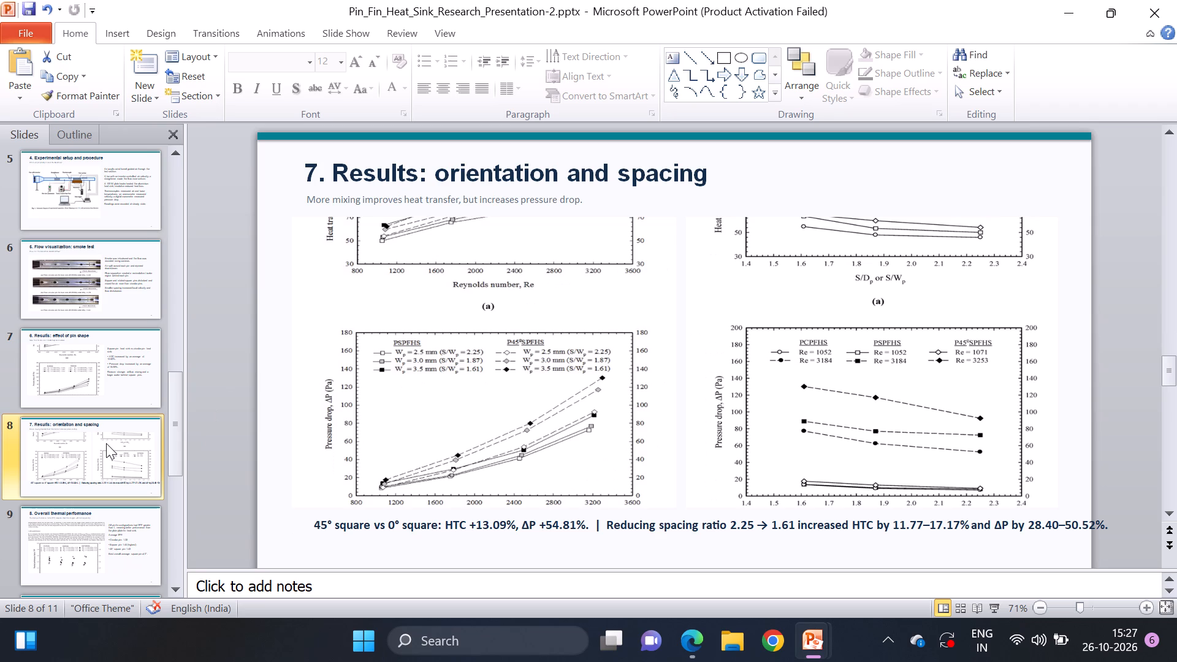
click(70, 528)
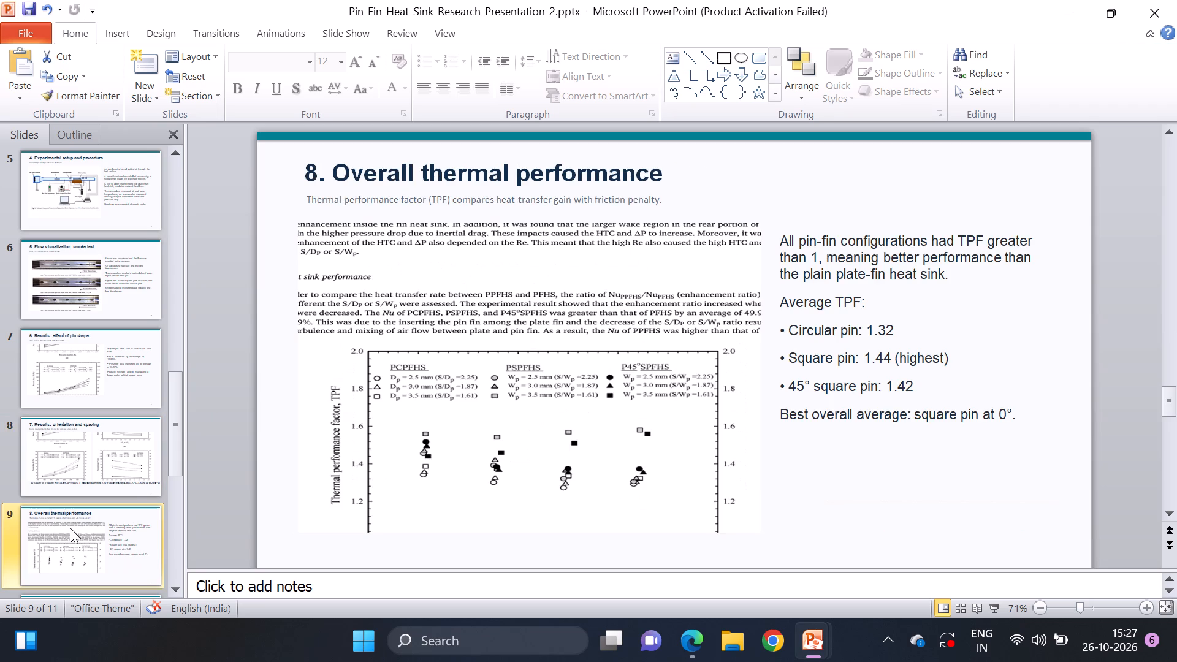
drag(170, 397, 170, 403)
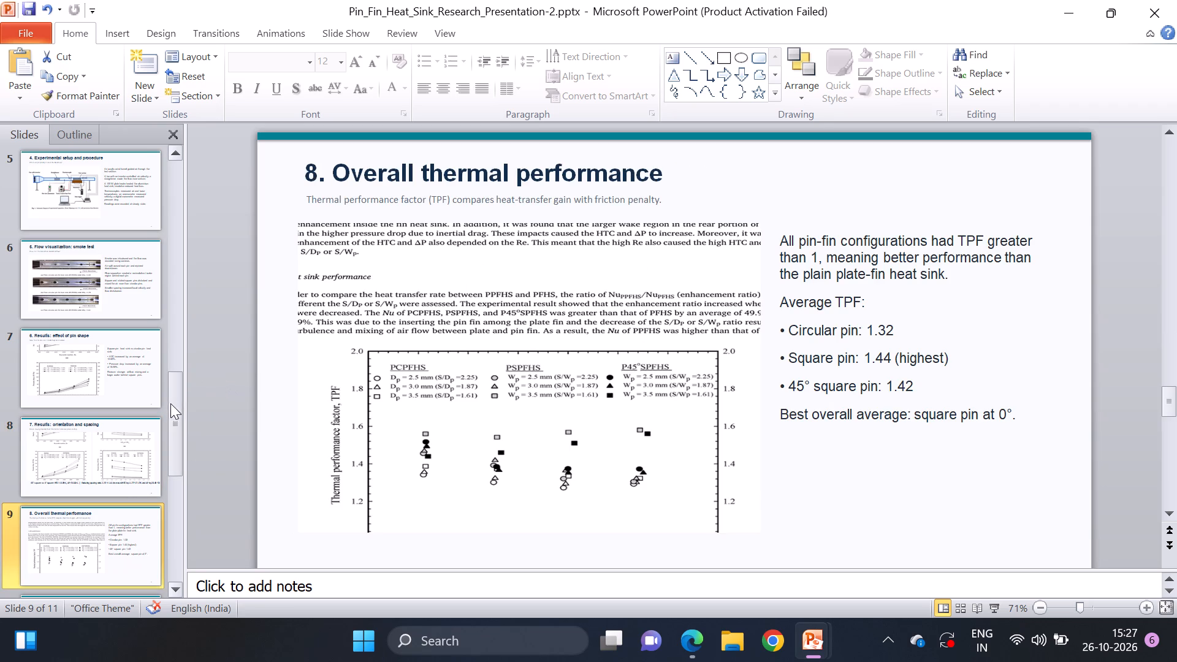
drag(170, 403, 180, 546)
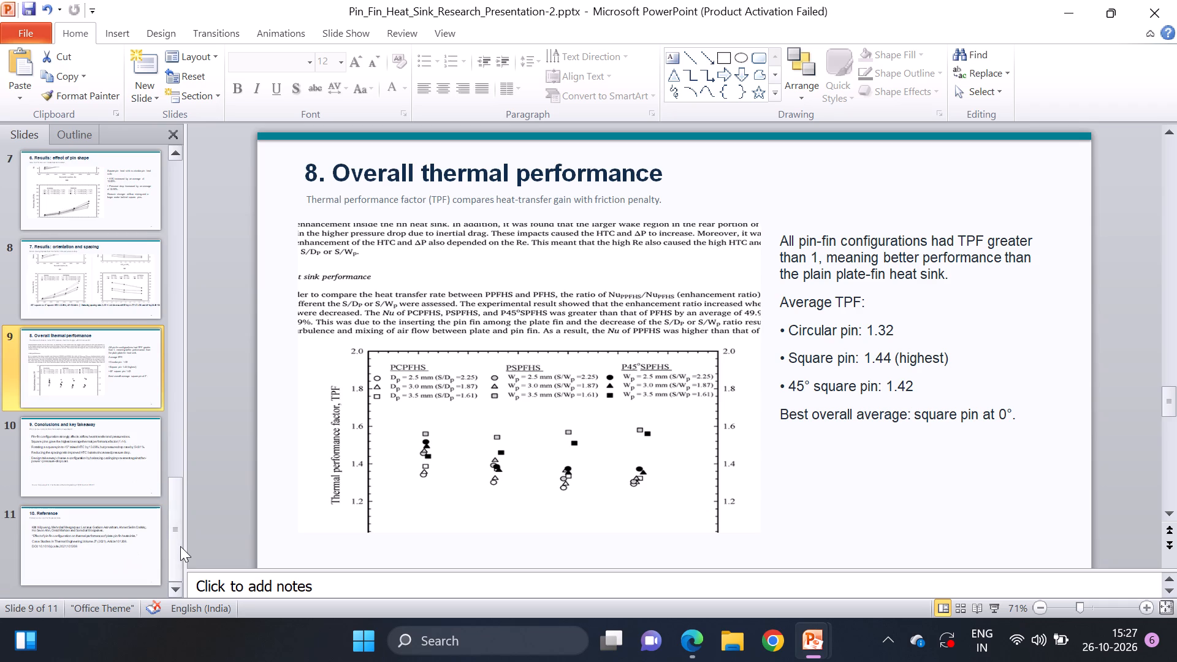
click(107, 284)
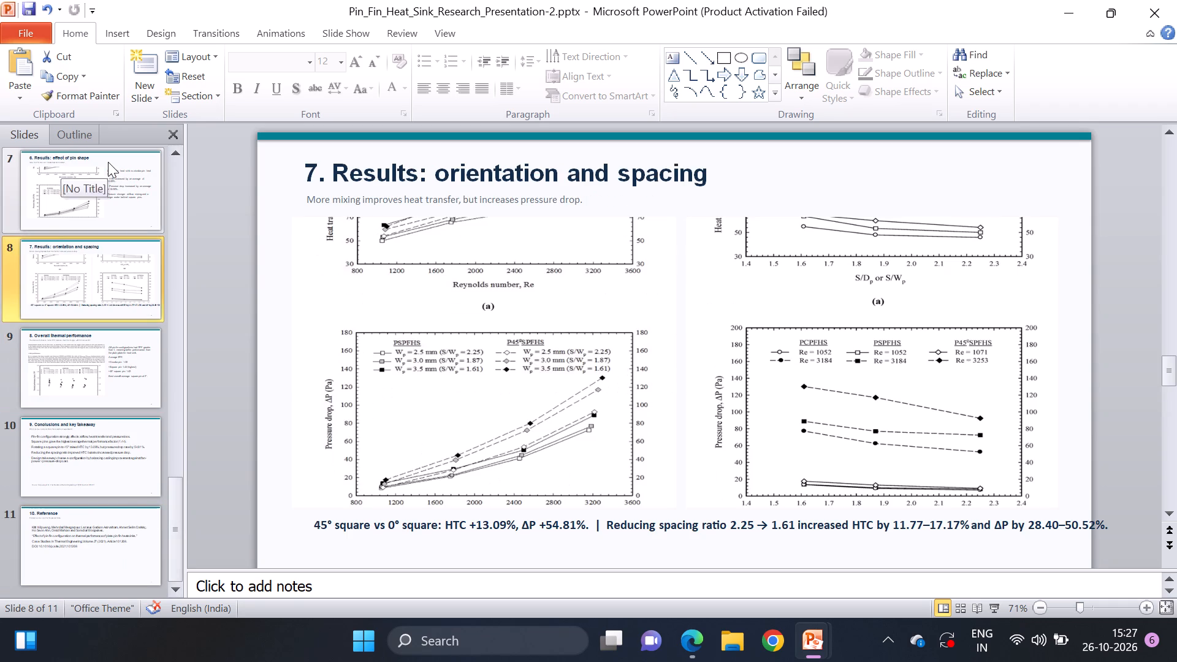
click(108, 162)
click(174, 153)
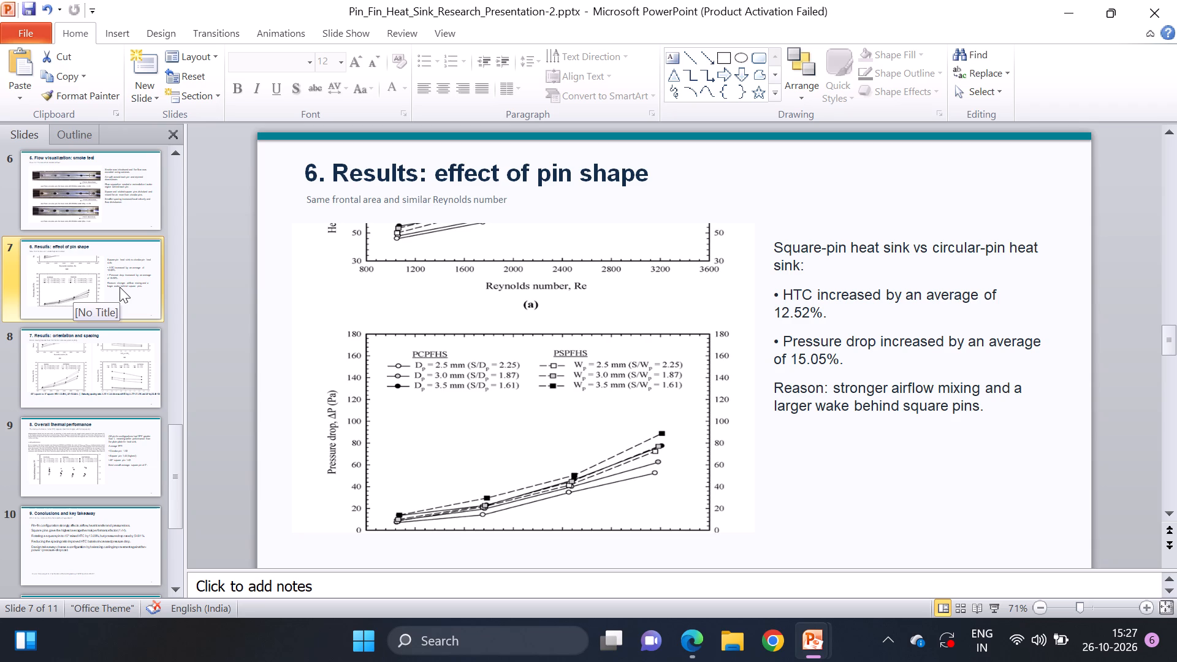
On slide 8, Results: orientation and spacing, break the caption below the charts so "Reducing spacing ratio" starts a second line.
click(100, 382)
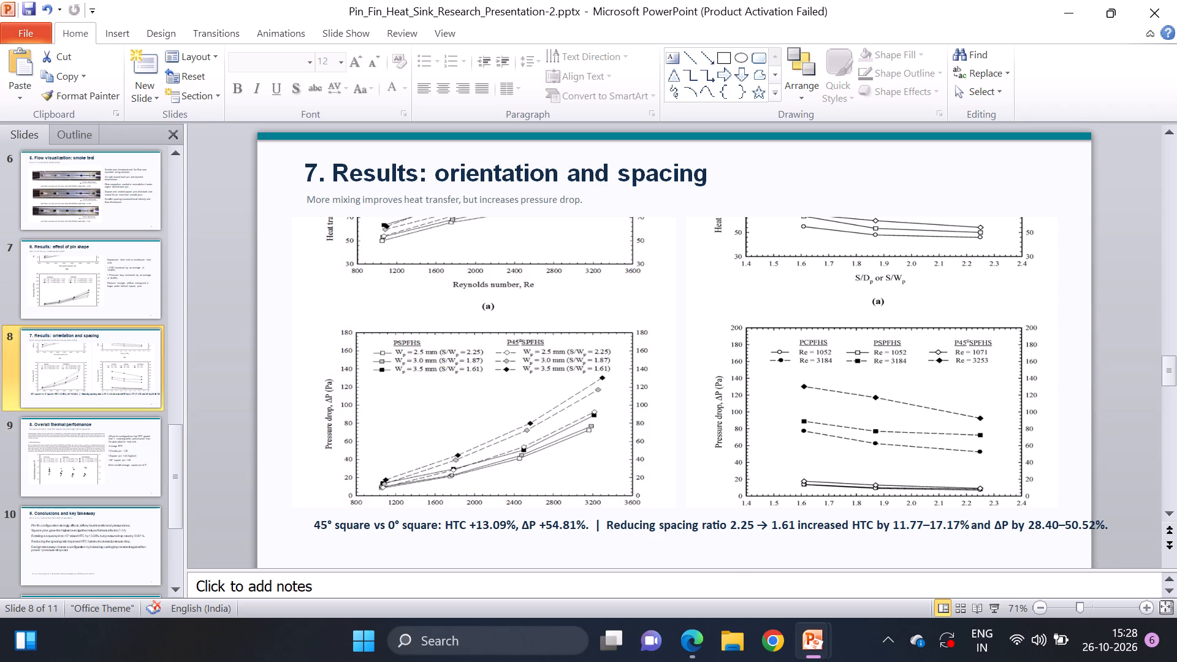
click(605, 525)
key(Return)
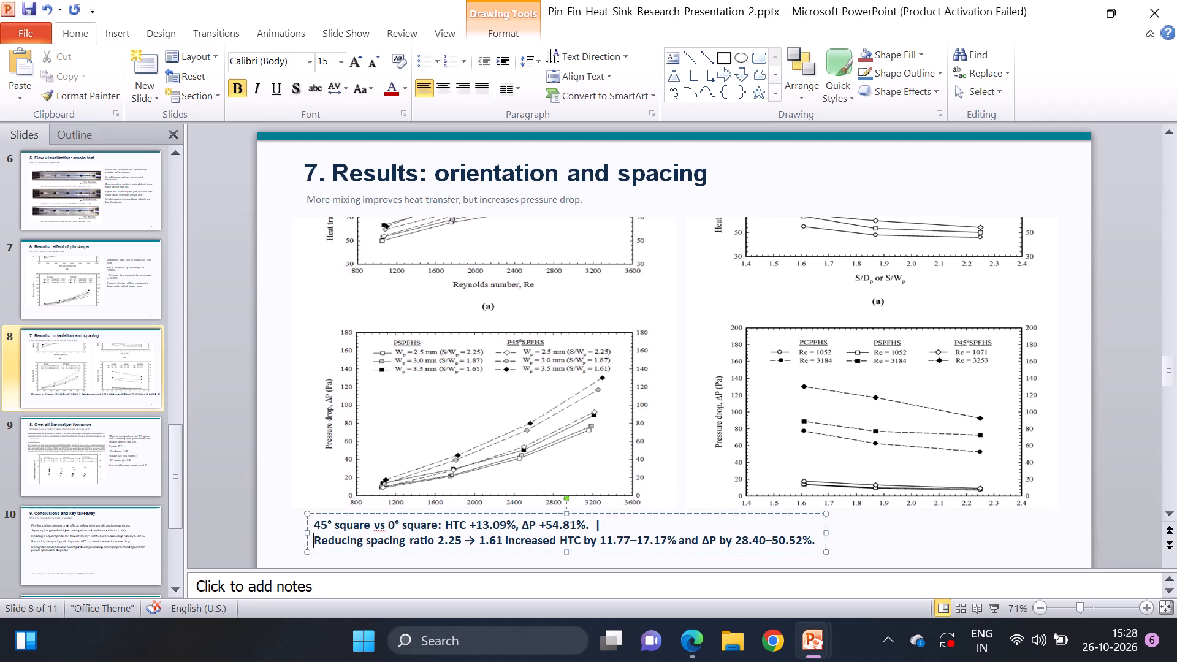
click(864, 555)
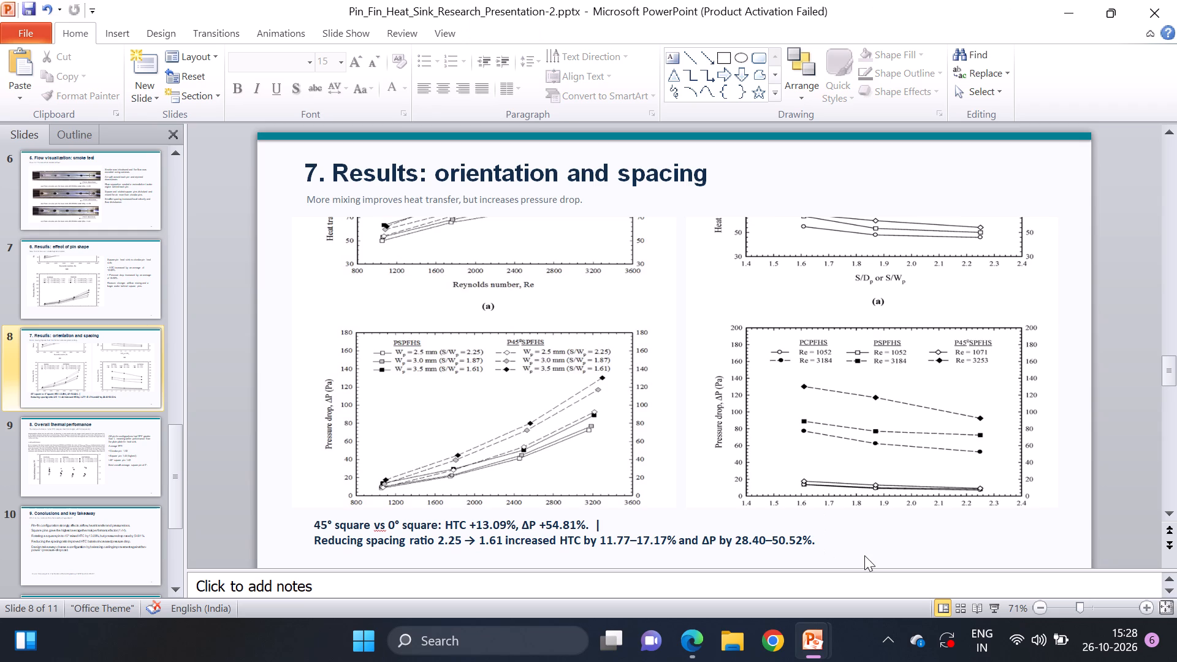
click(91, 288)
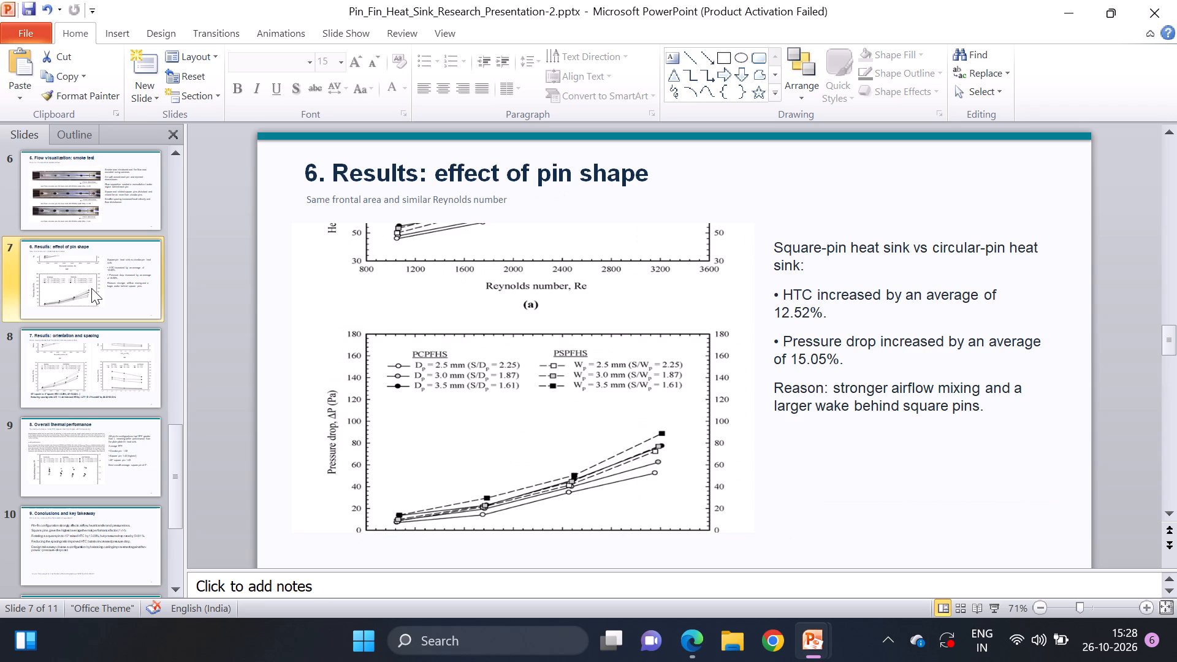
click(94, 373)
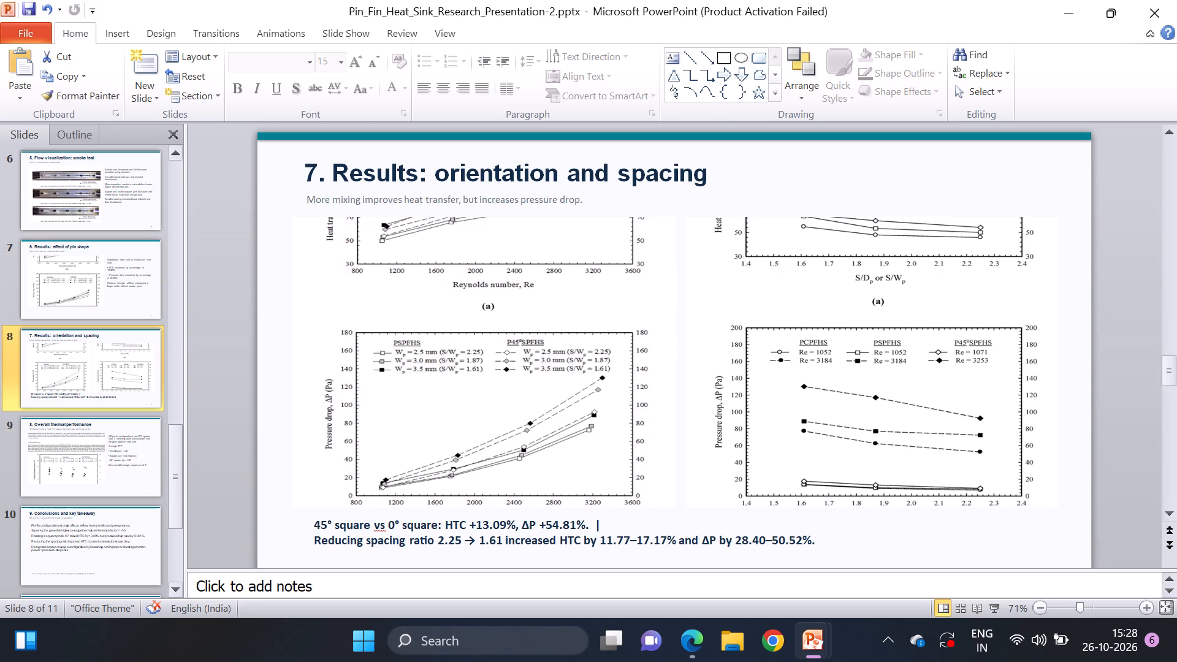
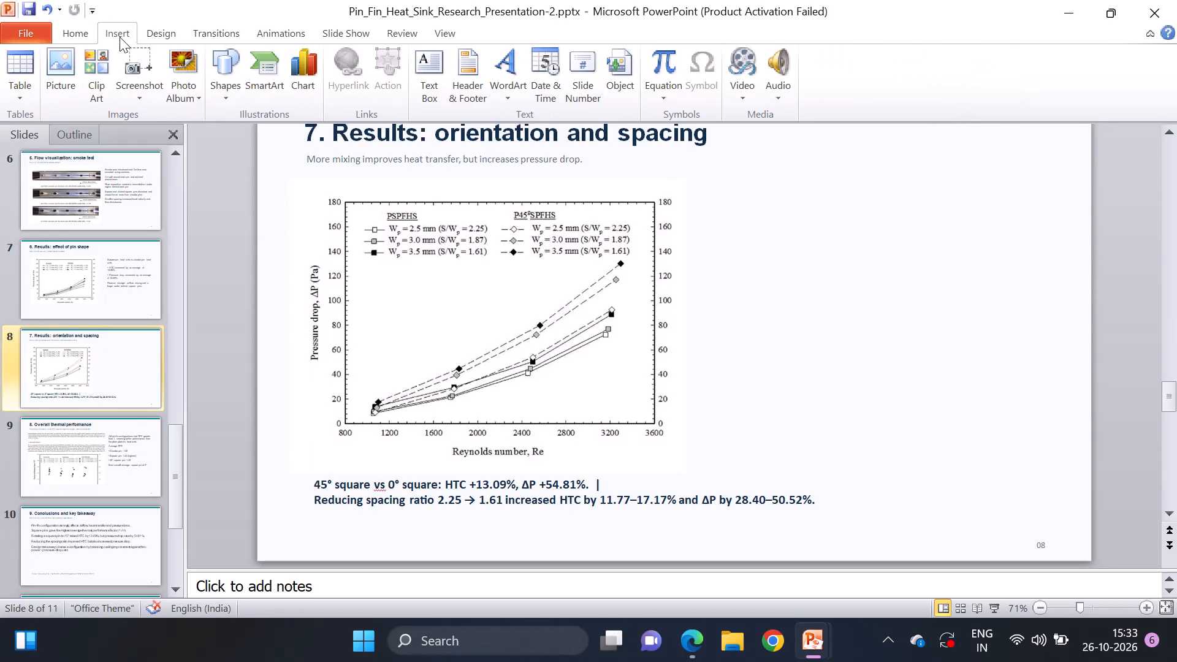
Insert the WhatsApp image from 3.31.06 PM in Downloads as a second chart on slide 8.
click(65, 61)
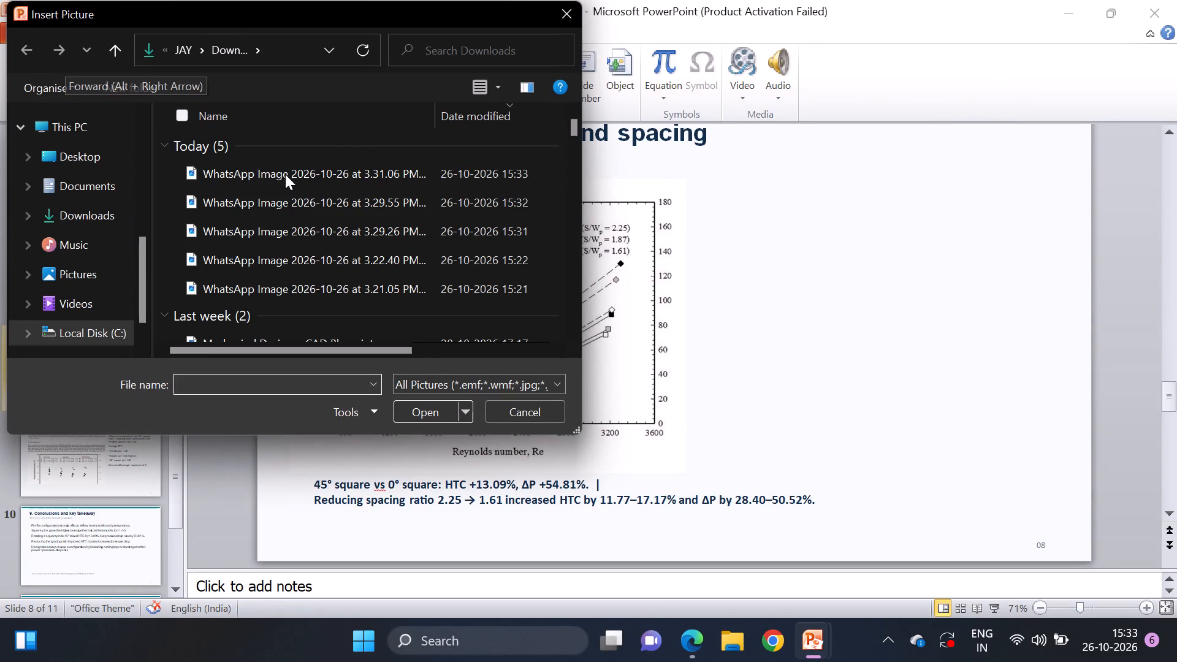
click(292, 177)
click(423, 410)
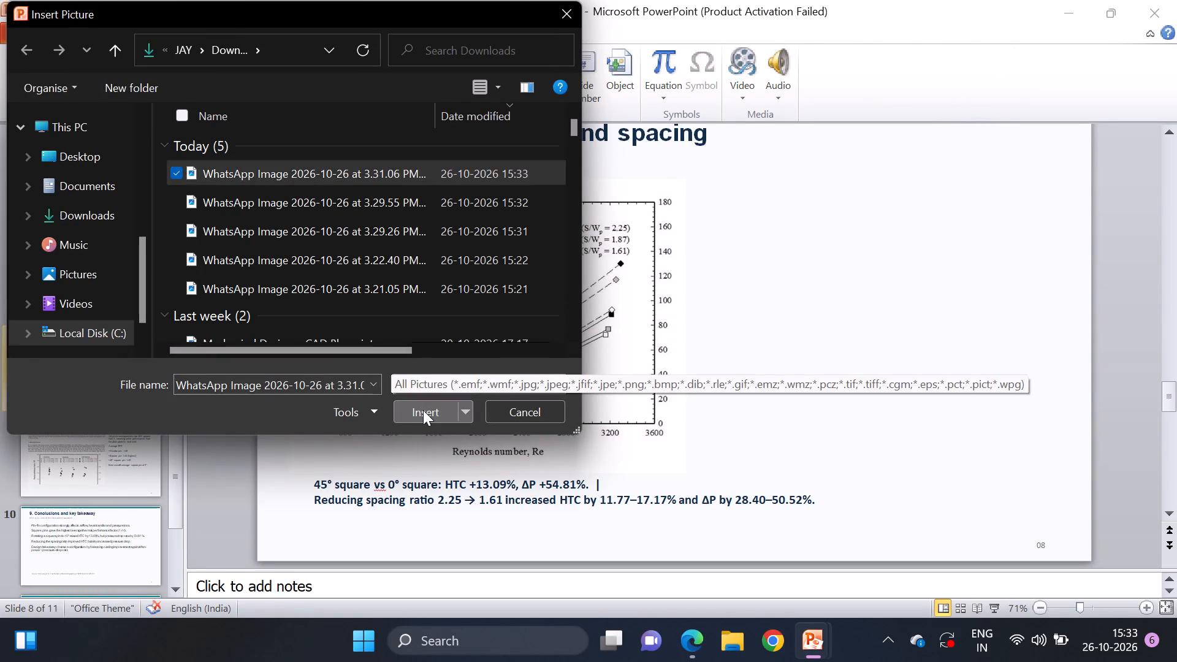
Scale the inserted pressure drop chart to about 14.43 cm wide by 10.81 cm high and align it beside the existing chart.
drag(676, 297, 798, 306)
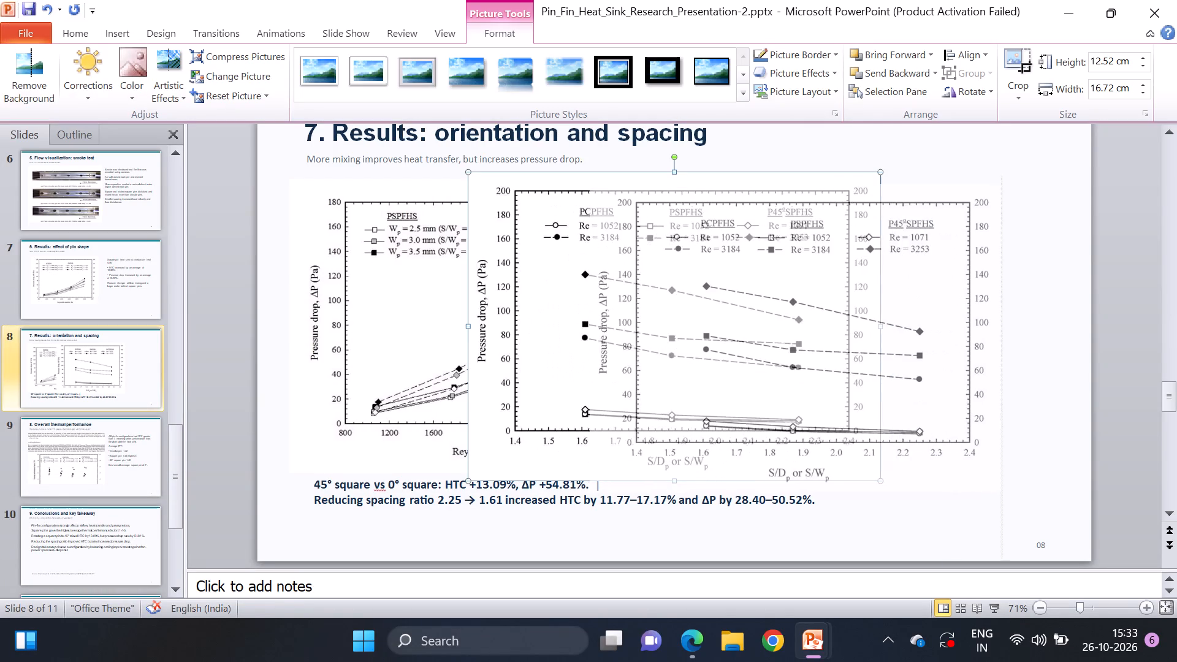
drag(798, 306, 812, 306)
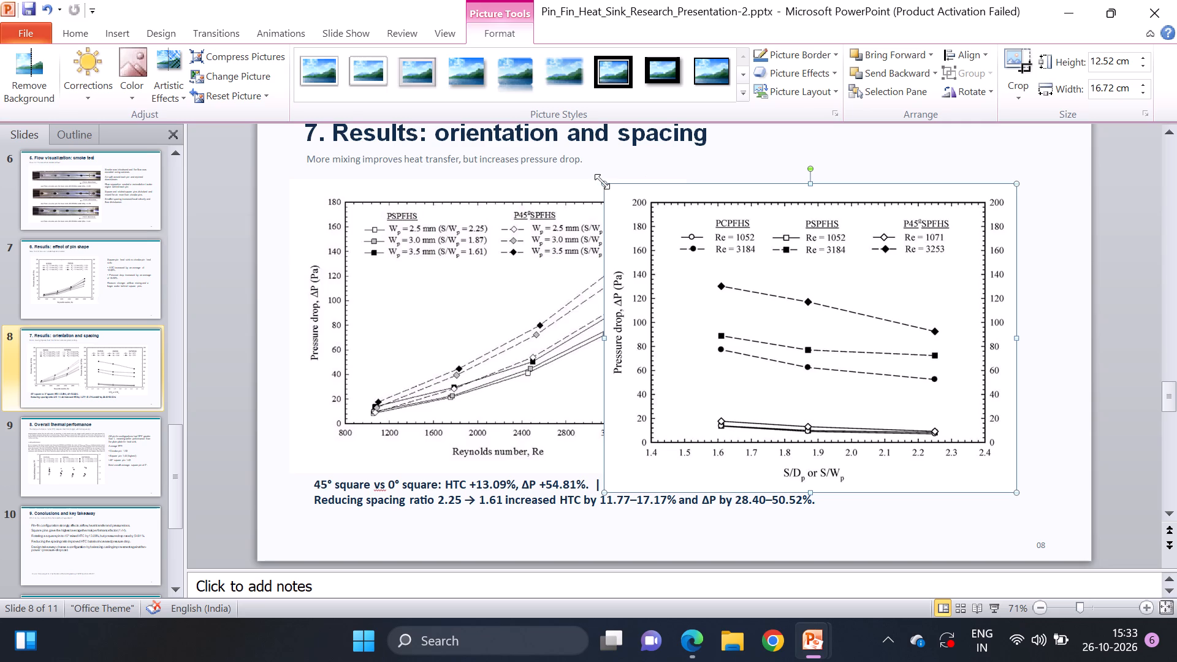
drag(602, 181, 674, 226)
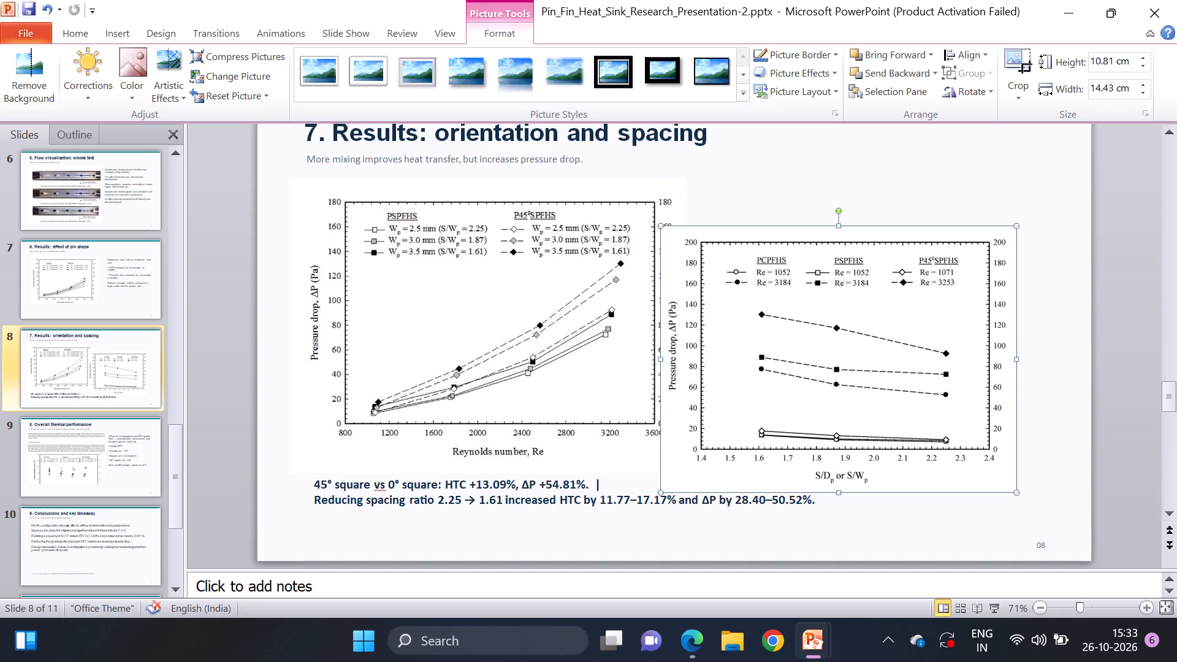
drag(811, 299, 883, 257)
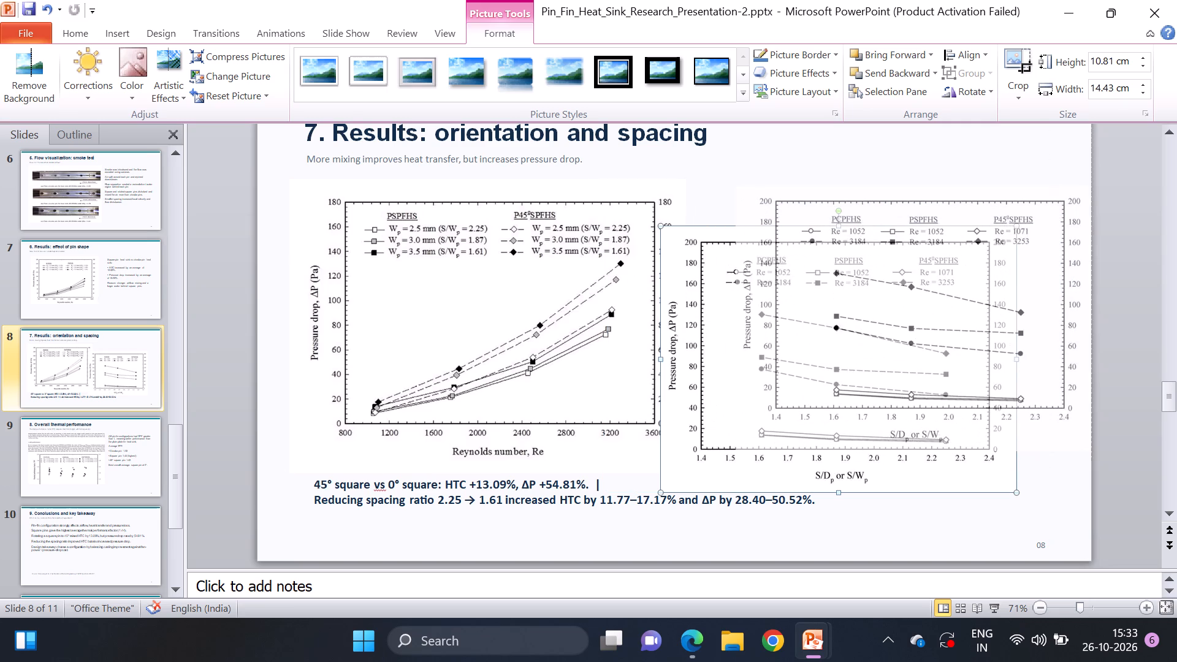
drag(883, 257, 857, 259)
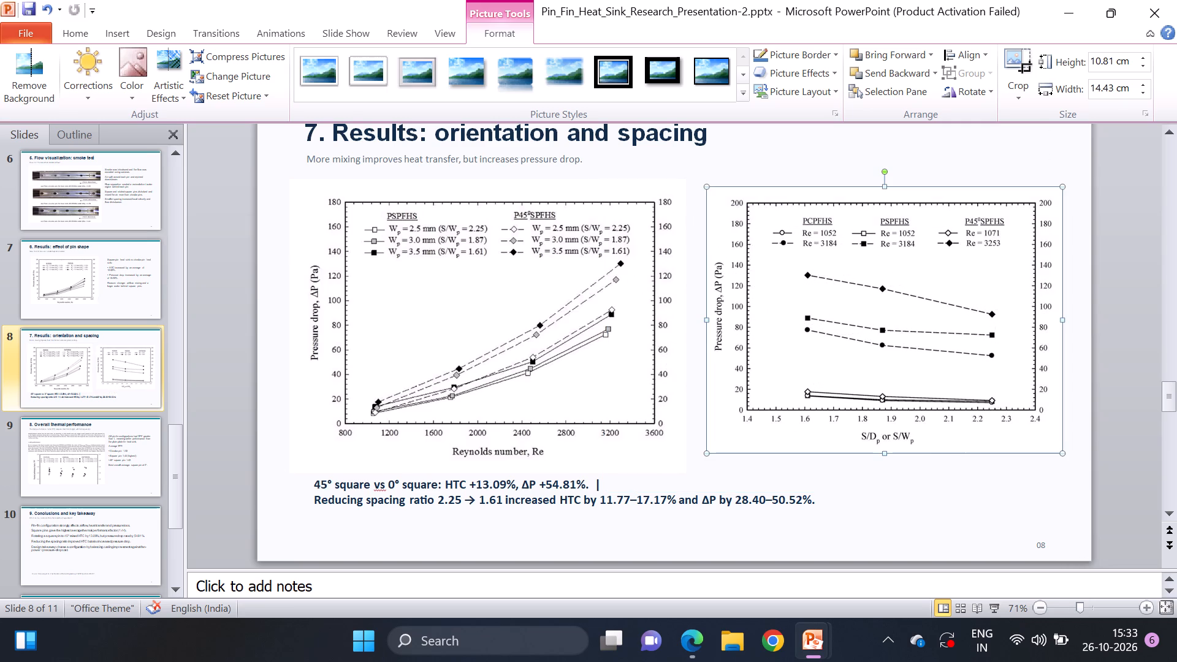
drag(866, 341, 853, 347)
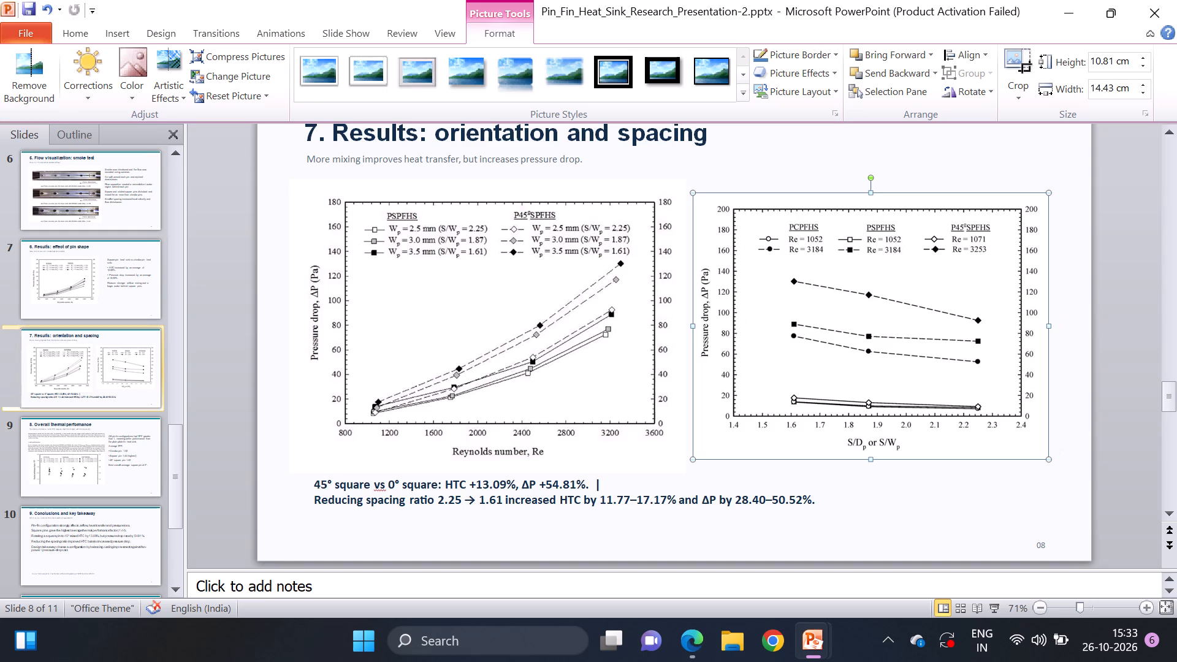
drag(884, 365, 890, 353)
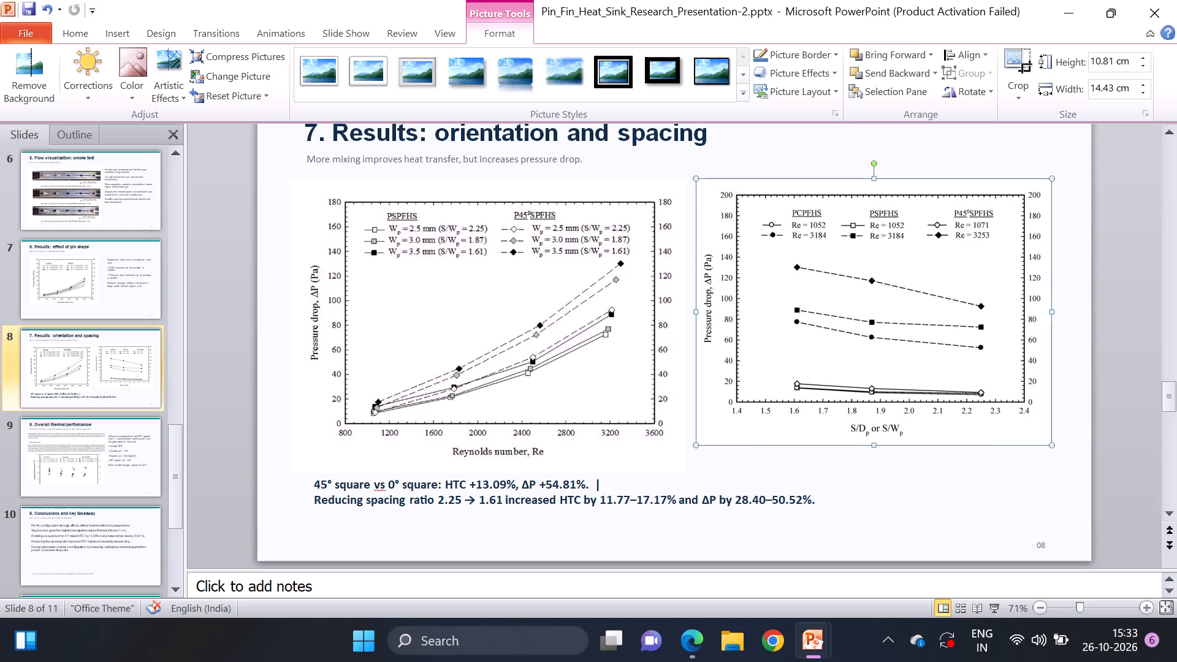
click(851, 327)
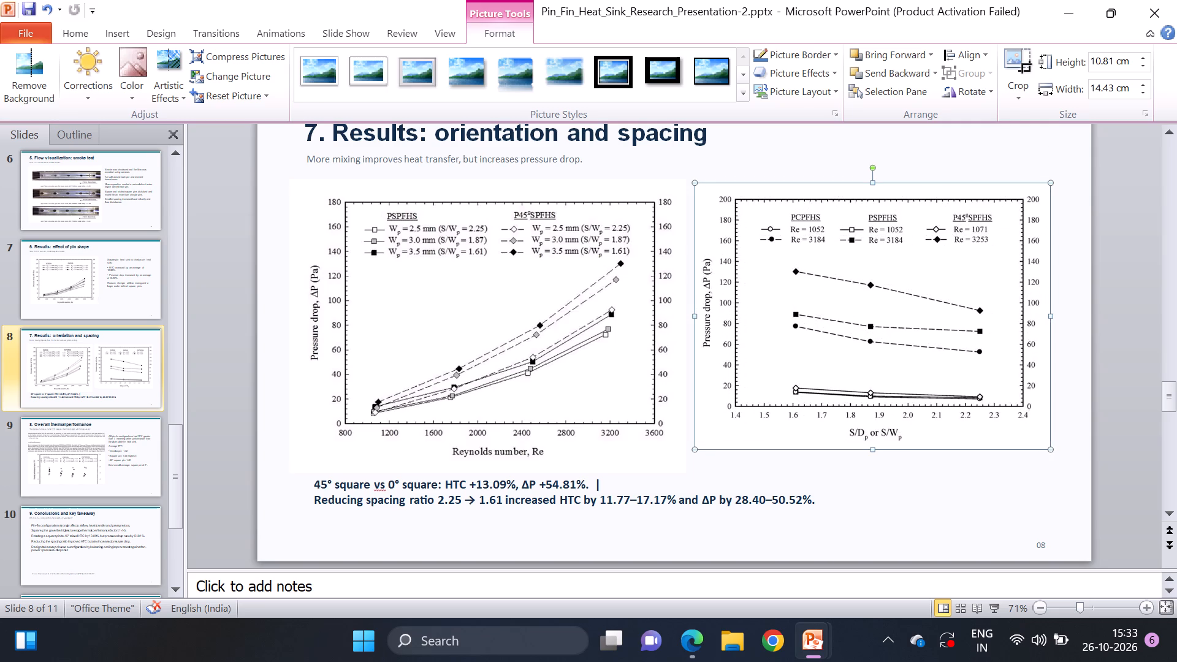
click(874, 509)
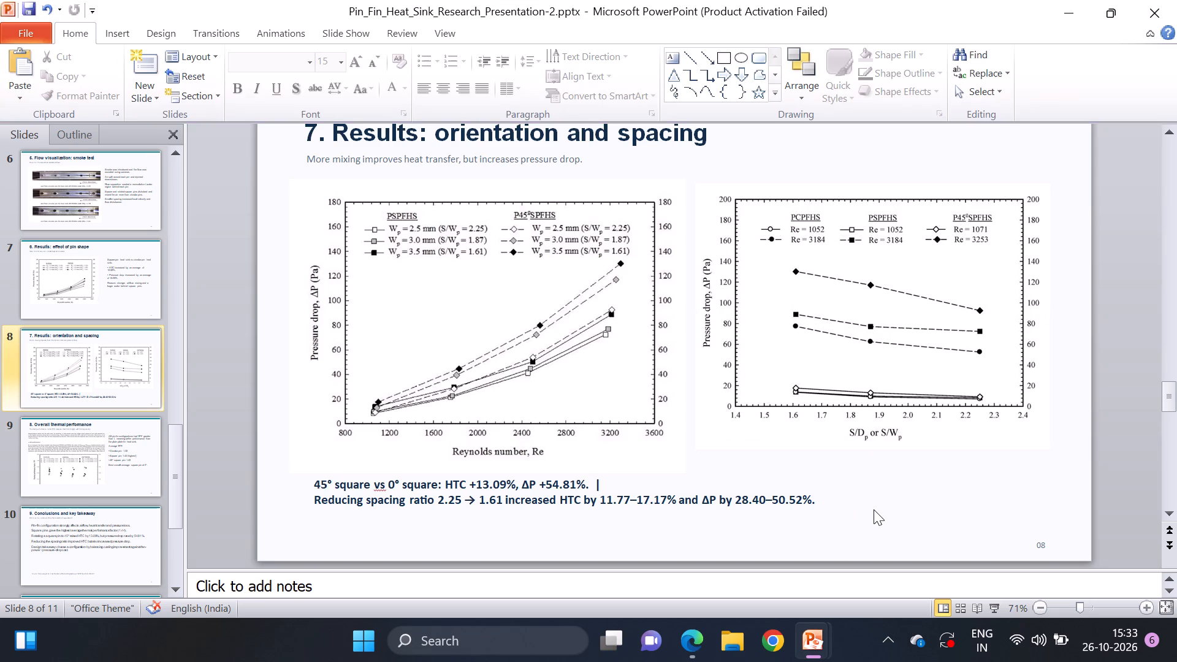
Remove the line break in the caption below the charts so "Reducing spacing ratio" follows the separator on one line.
click(629, 482)
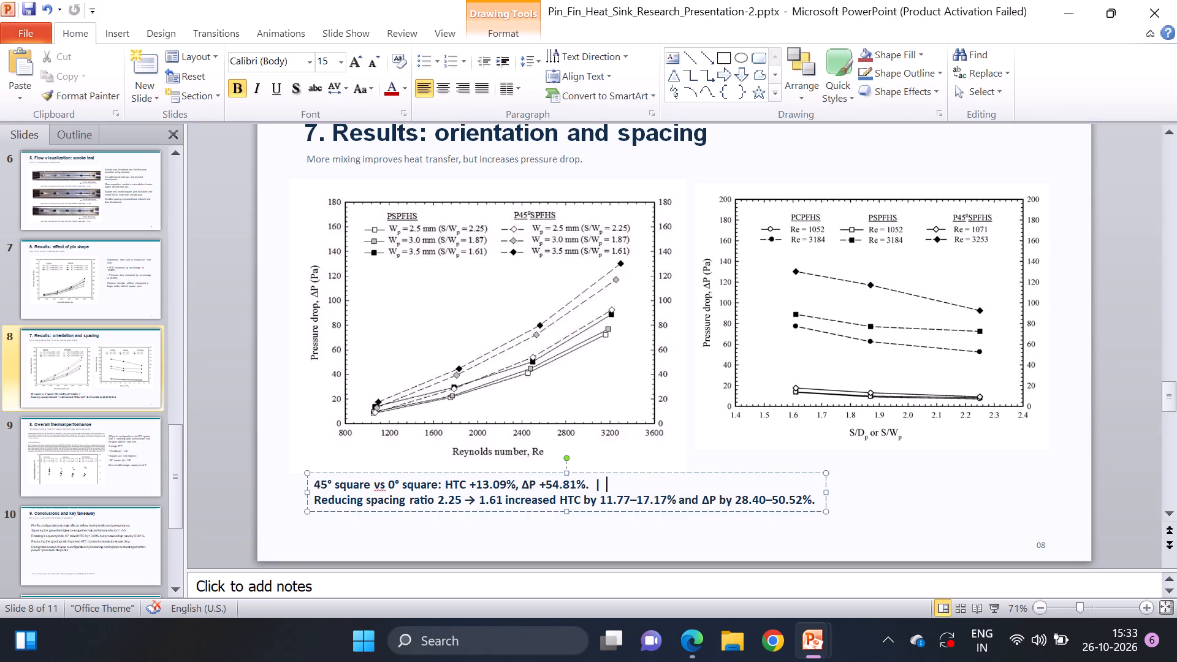
key(BackSpace)
click(315, 499)
key(BackSpace)
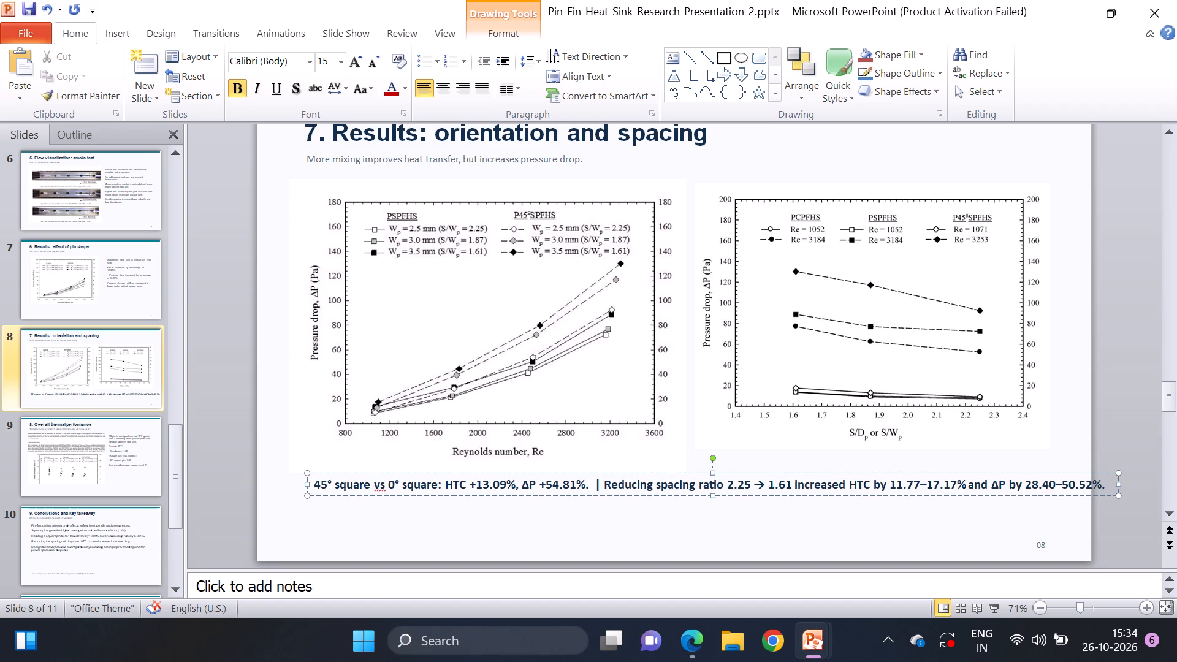
Switch to the Microsoft Edge browser.
click(687, 645)
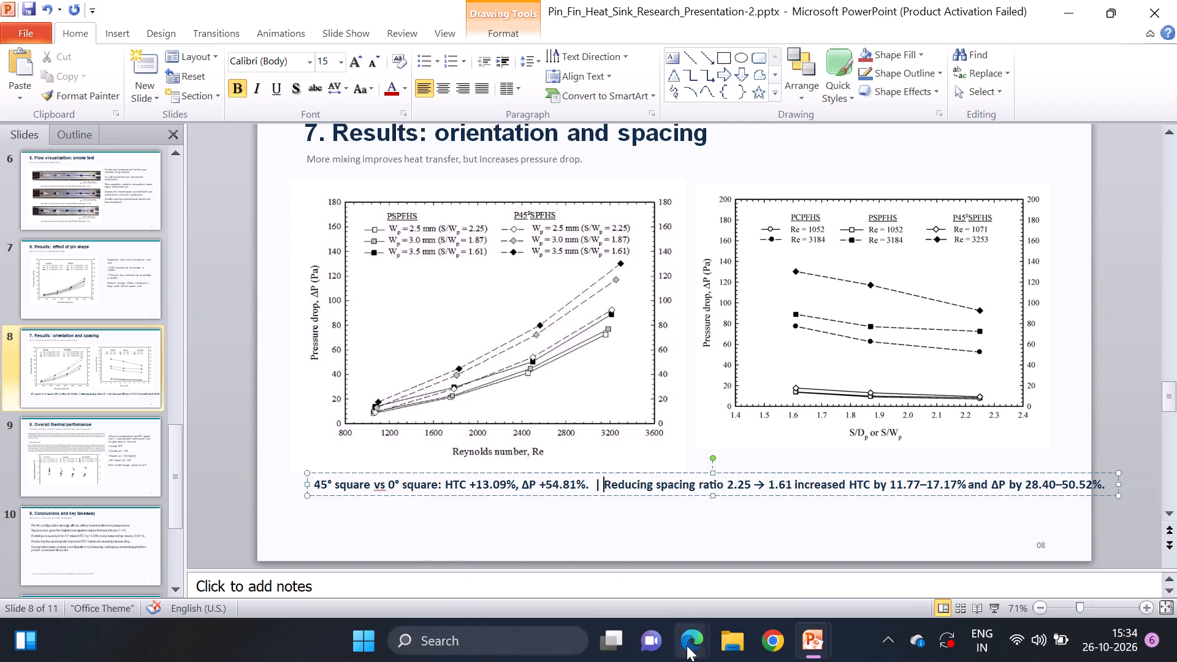